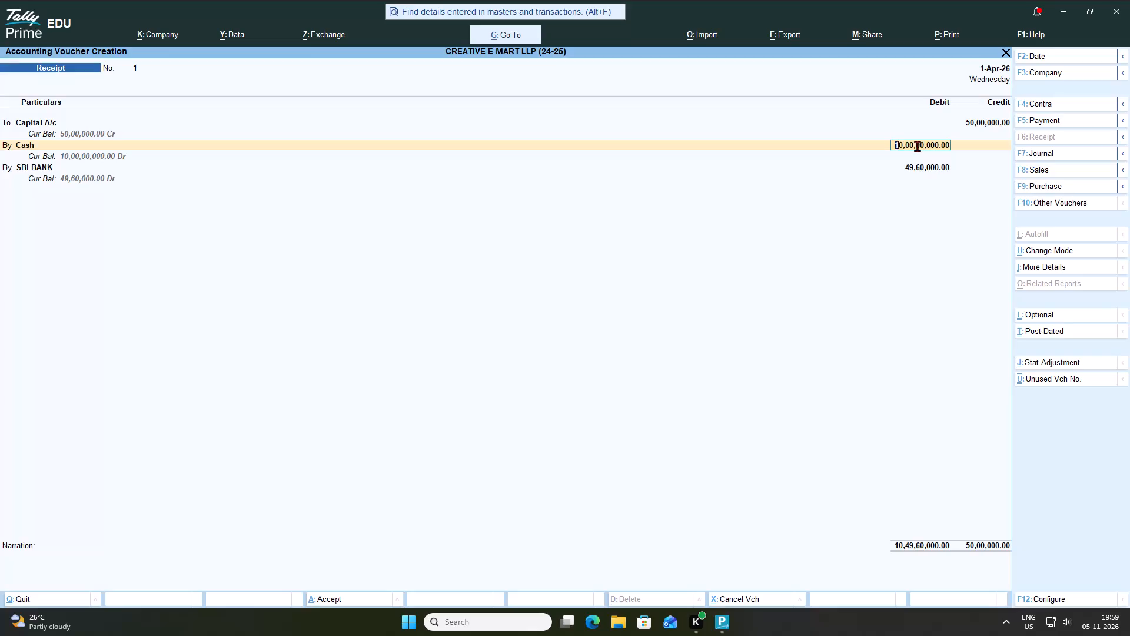
Set the Cash debit amount in the receipt voucher to 20,00,000.00.
key("Right")
key("BackSpace")
key("2")
key("Right")
key("Right")
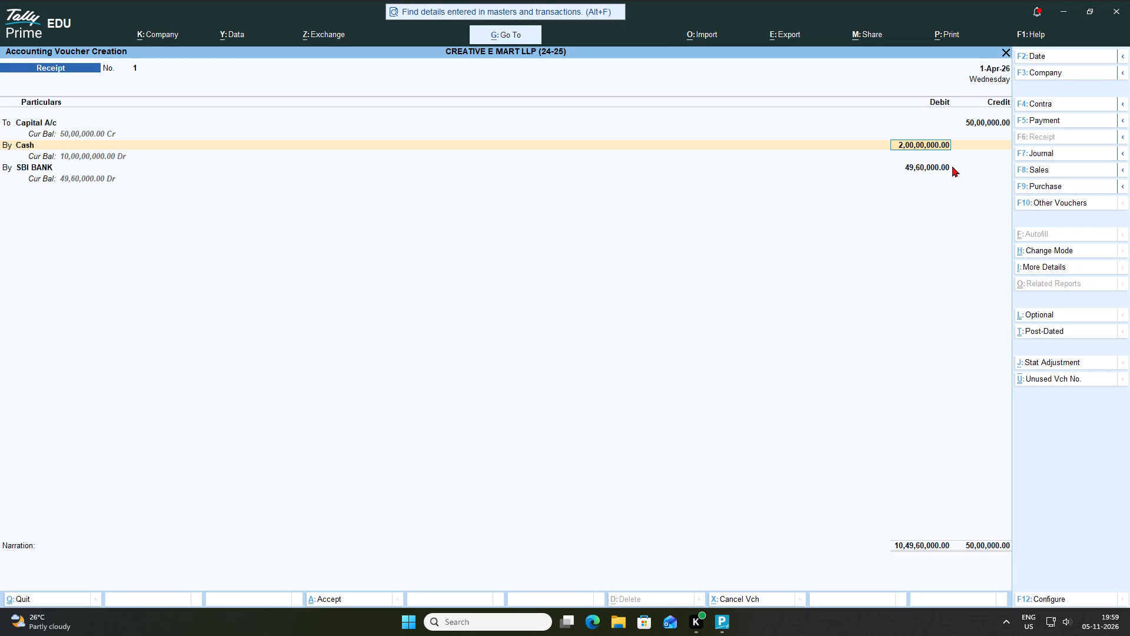
key("Right")
key("BackSpace")
key("Return")
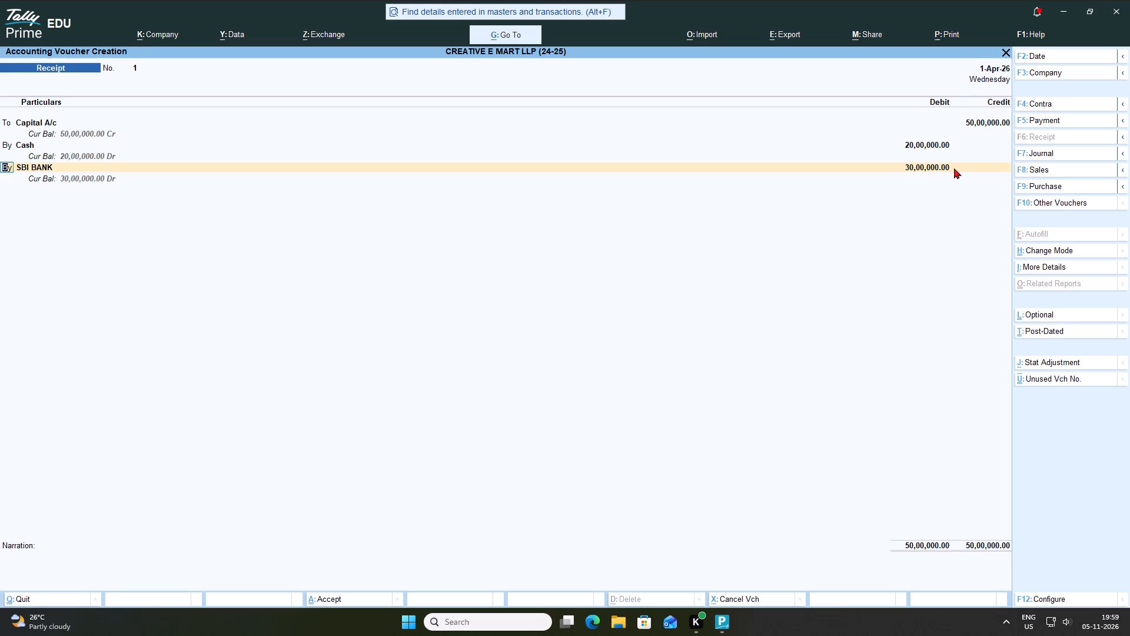
Keep SBI BANK debited with 30,00,000.00 and set its bank allocation's transaction type to Others.
key("Return")
key("Return")
key("Return")
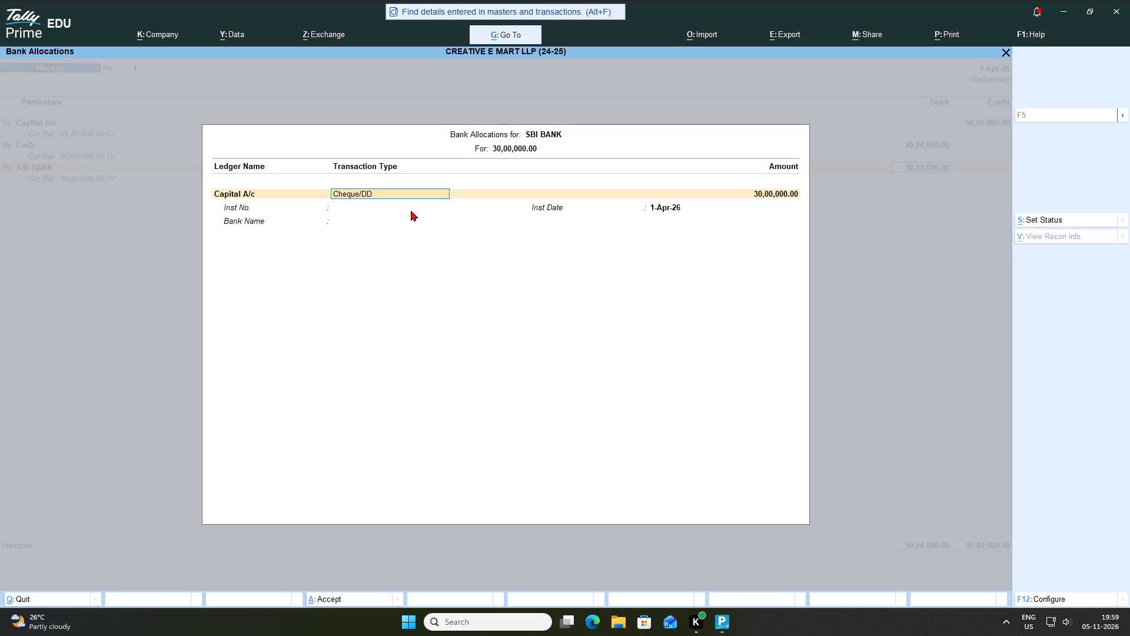
key("Return")
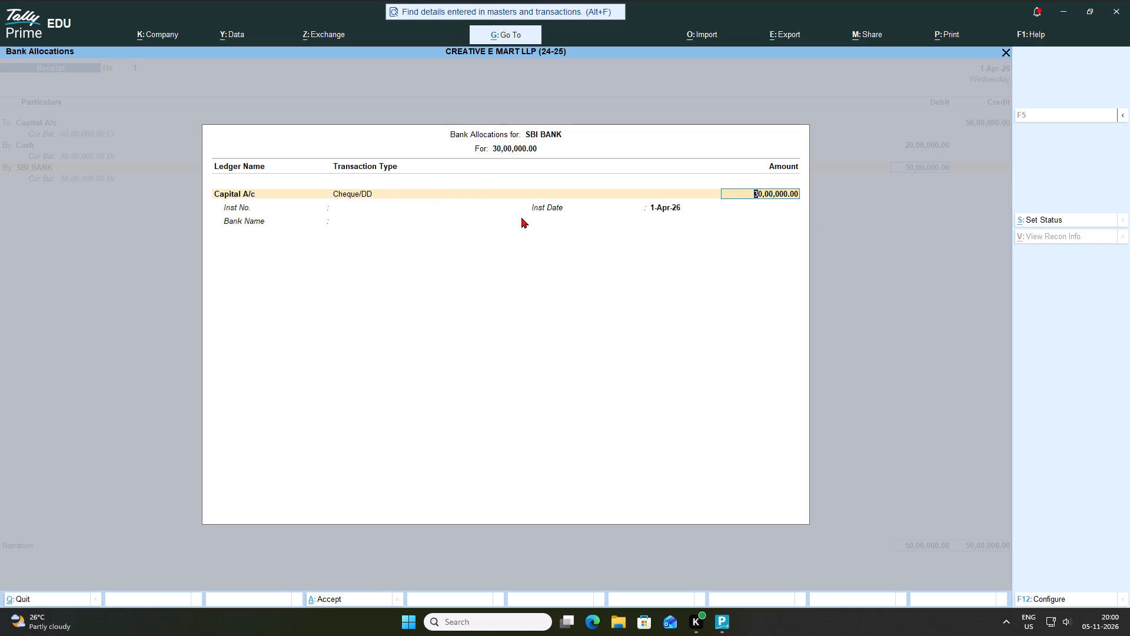
key("Return")
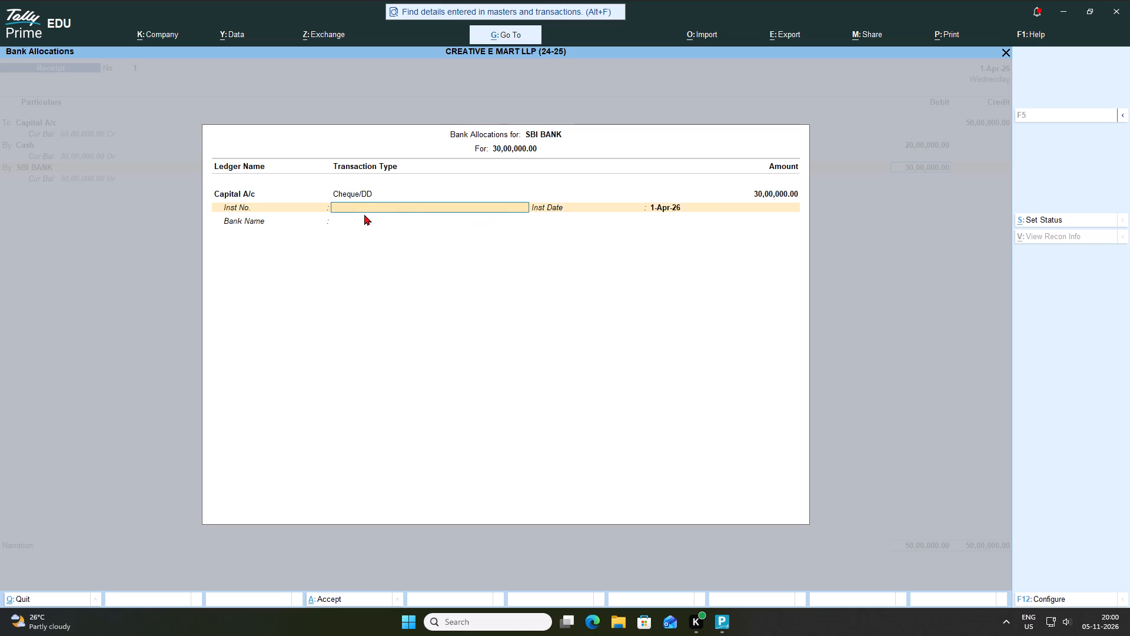
key("BackSpace")
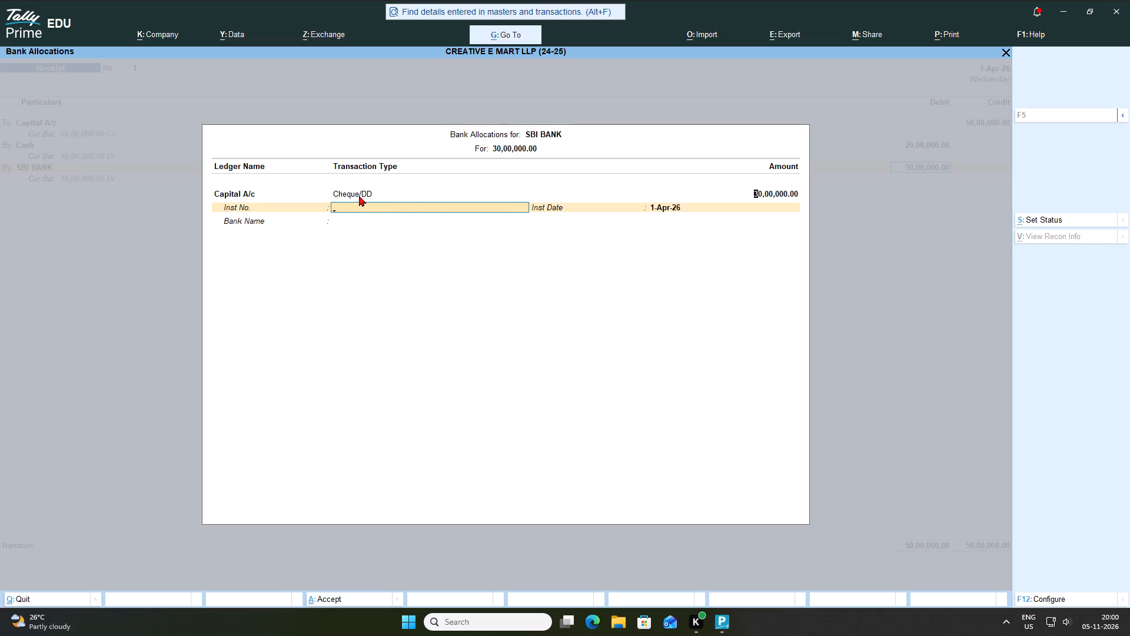
left_click(358, 194)
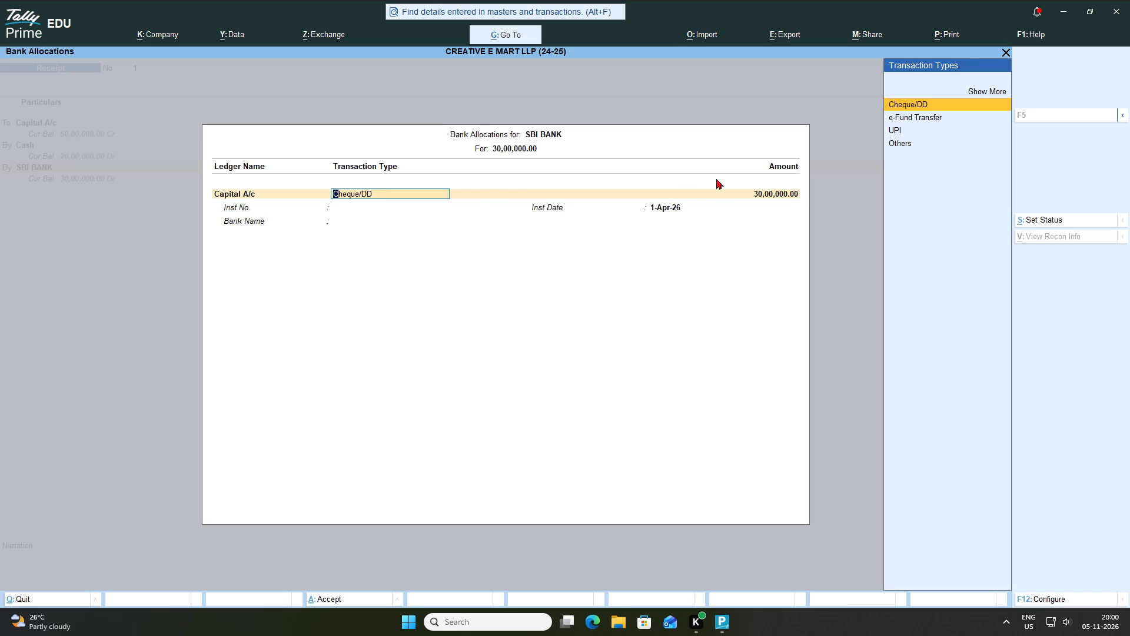
left_click(982, 91)
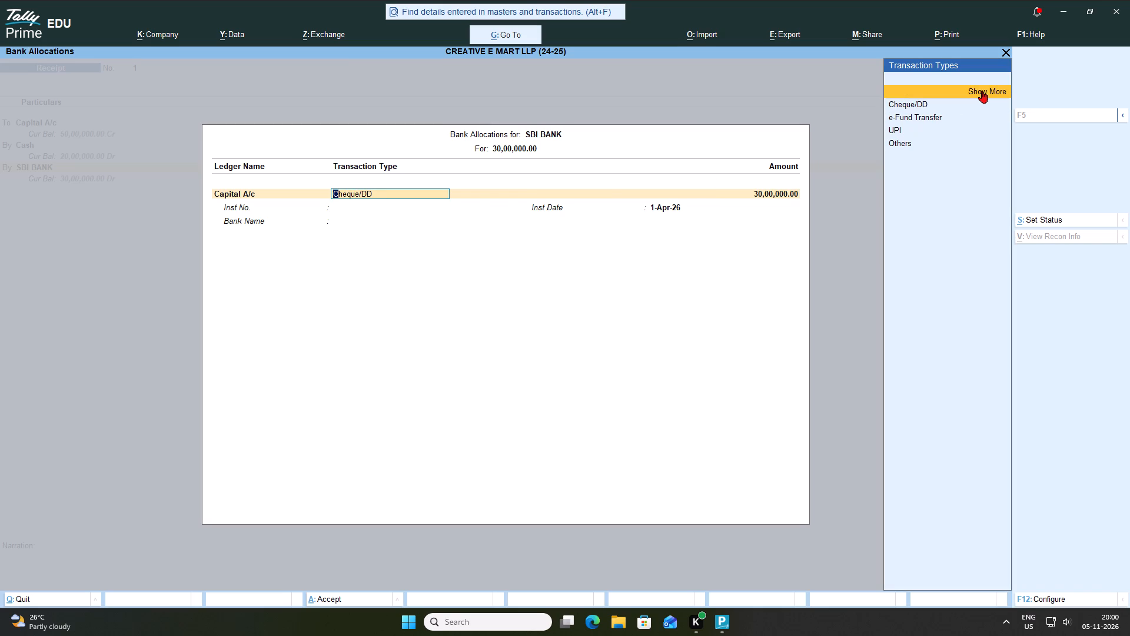
left_click(982, 91)
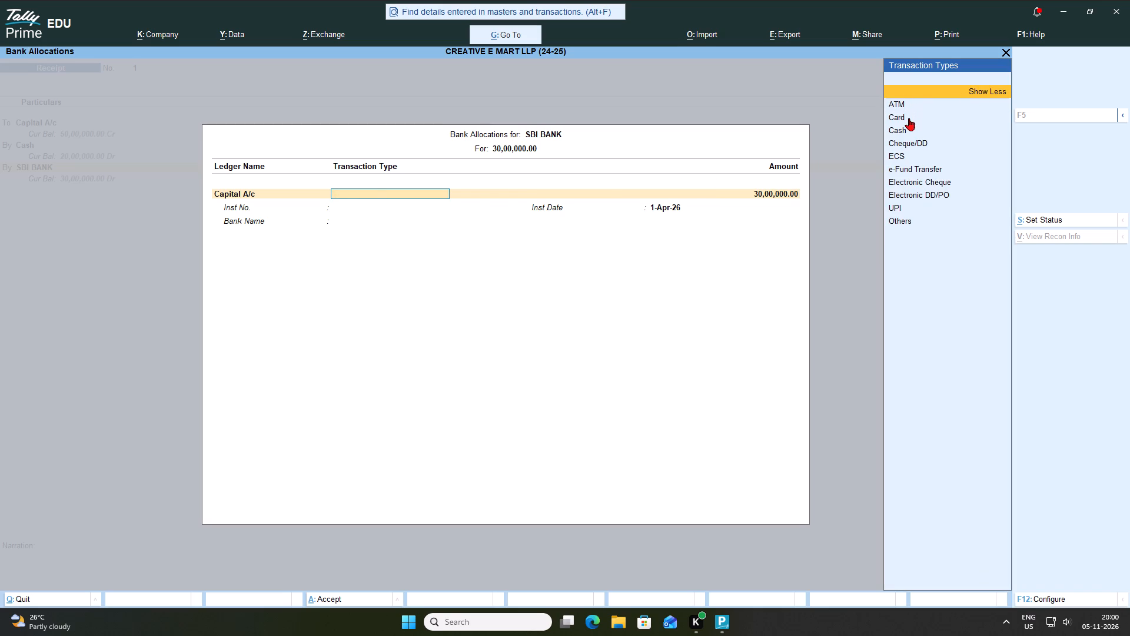
left_click(900, 220)
key("Return")
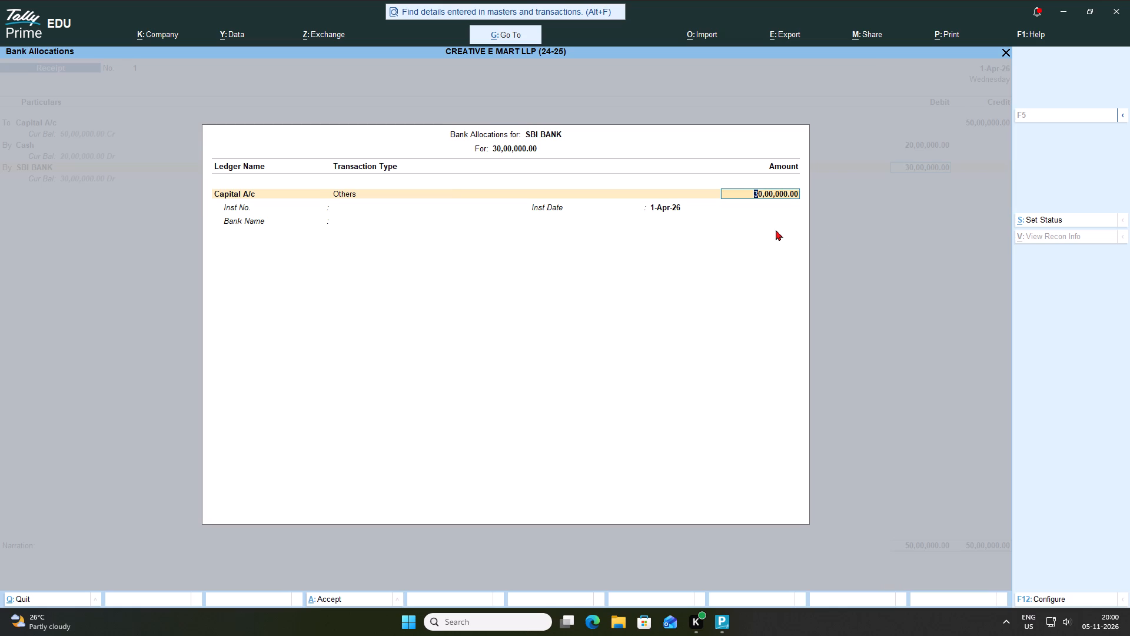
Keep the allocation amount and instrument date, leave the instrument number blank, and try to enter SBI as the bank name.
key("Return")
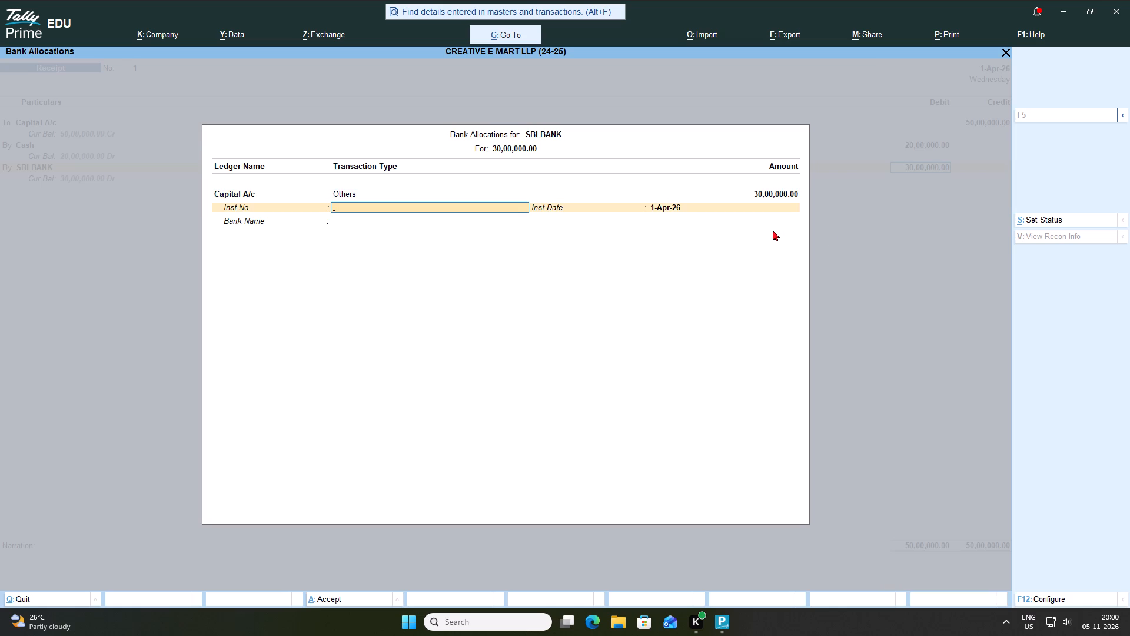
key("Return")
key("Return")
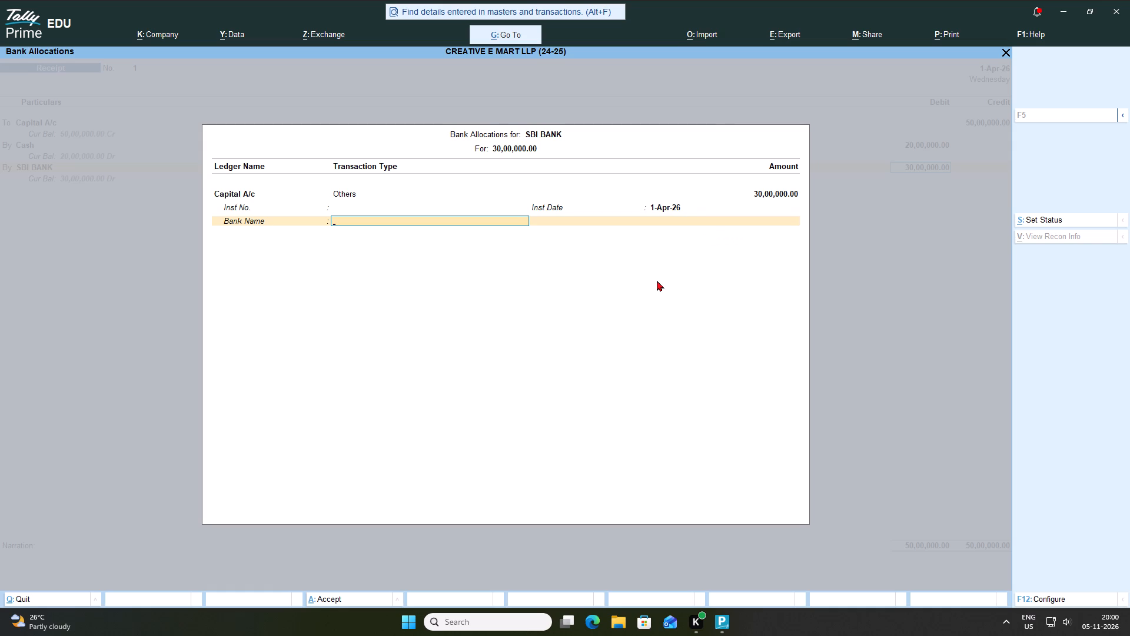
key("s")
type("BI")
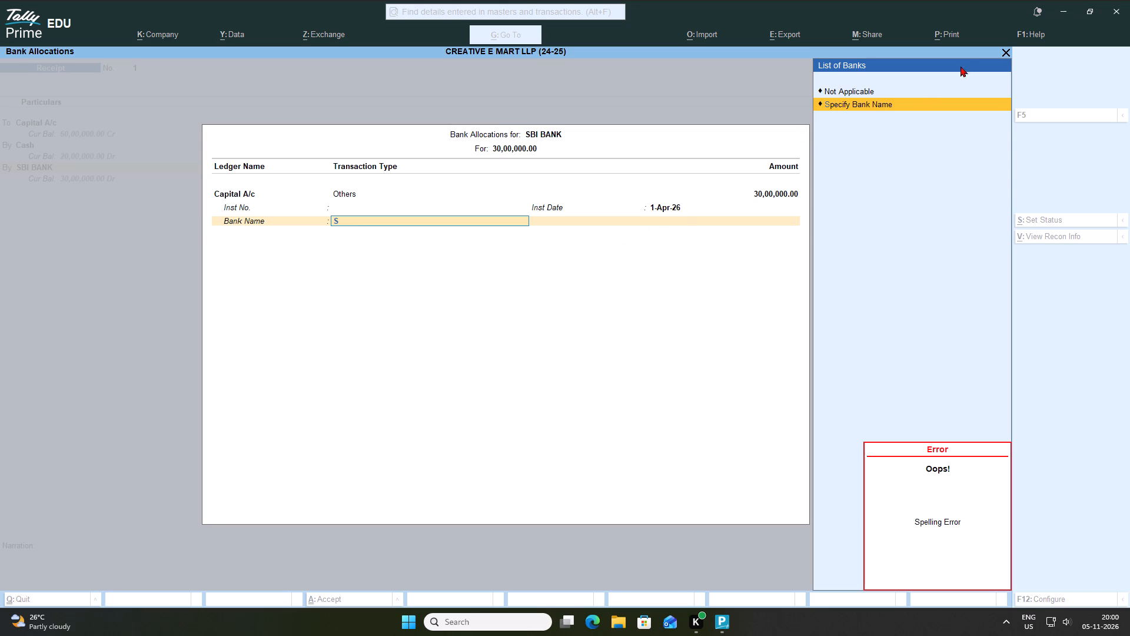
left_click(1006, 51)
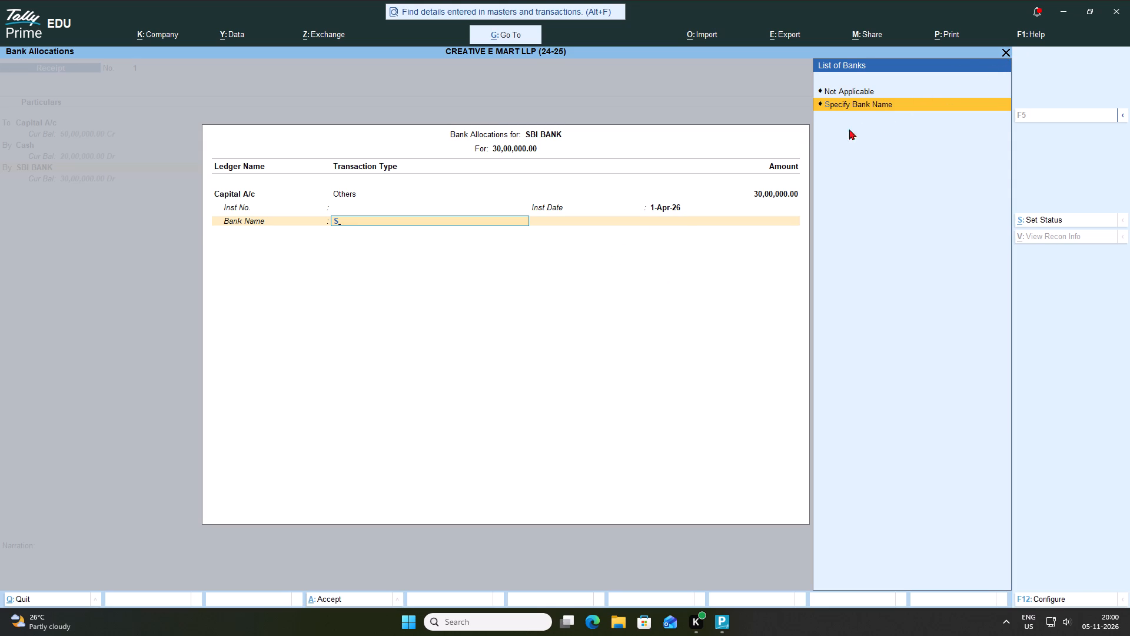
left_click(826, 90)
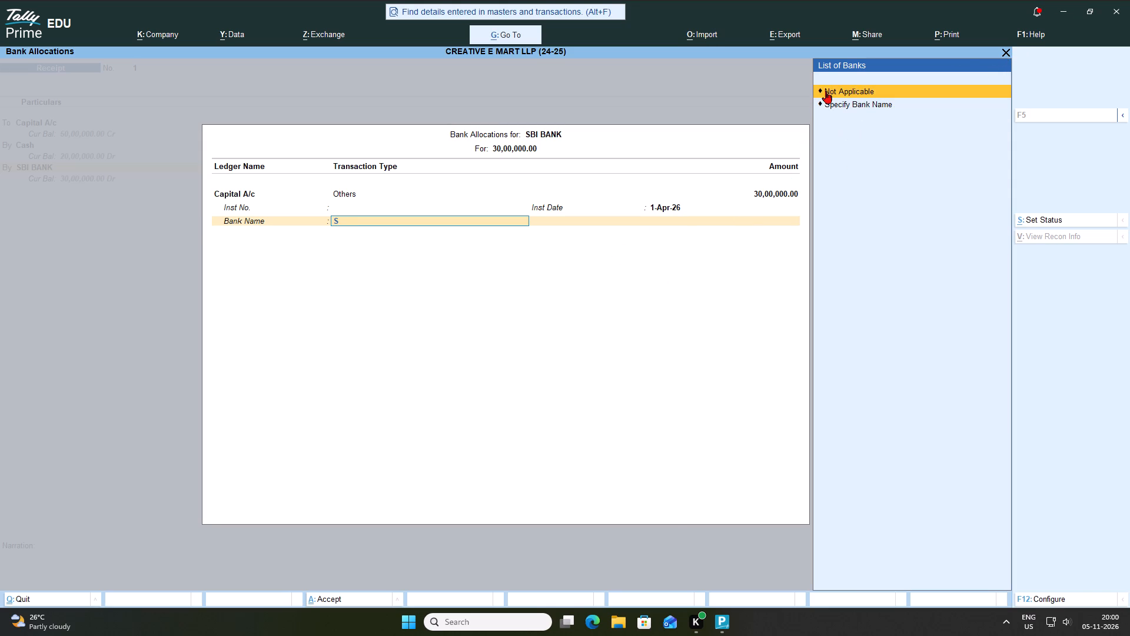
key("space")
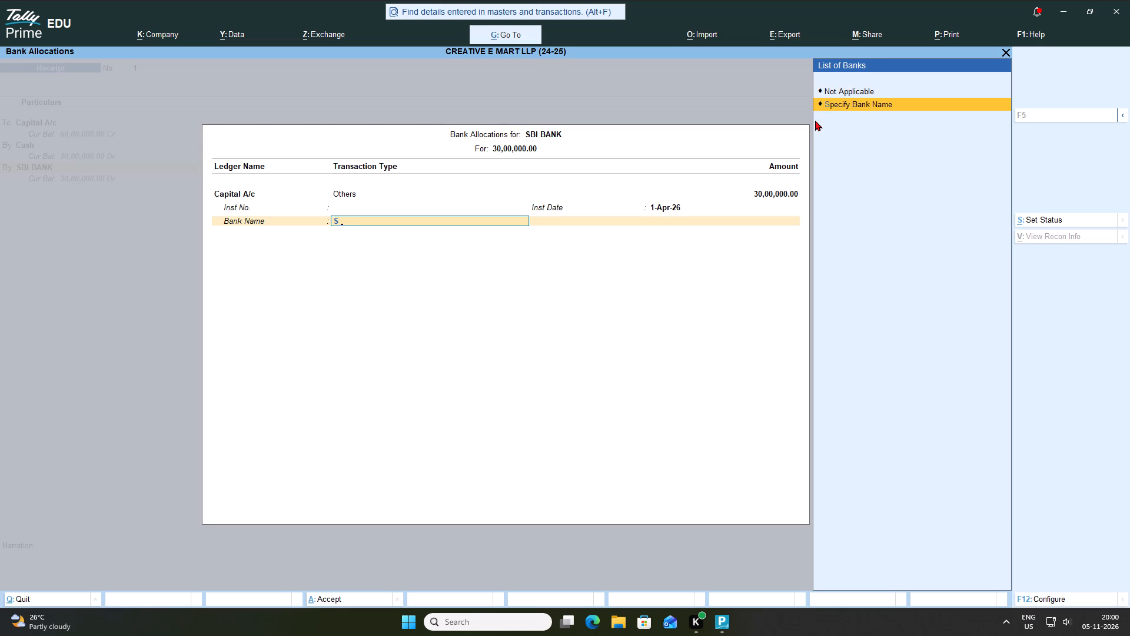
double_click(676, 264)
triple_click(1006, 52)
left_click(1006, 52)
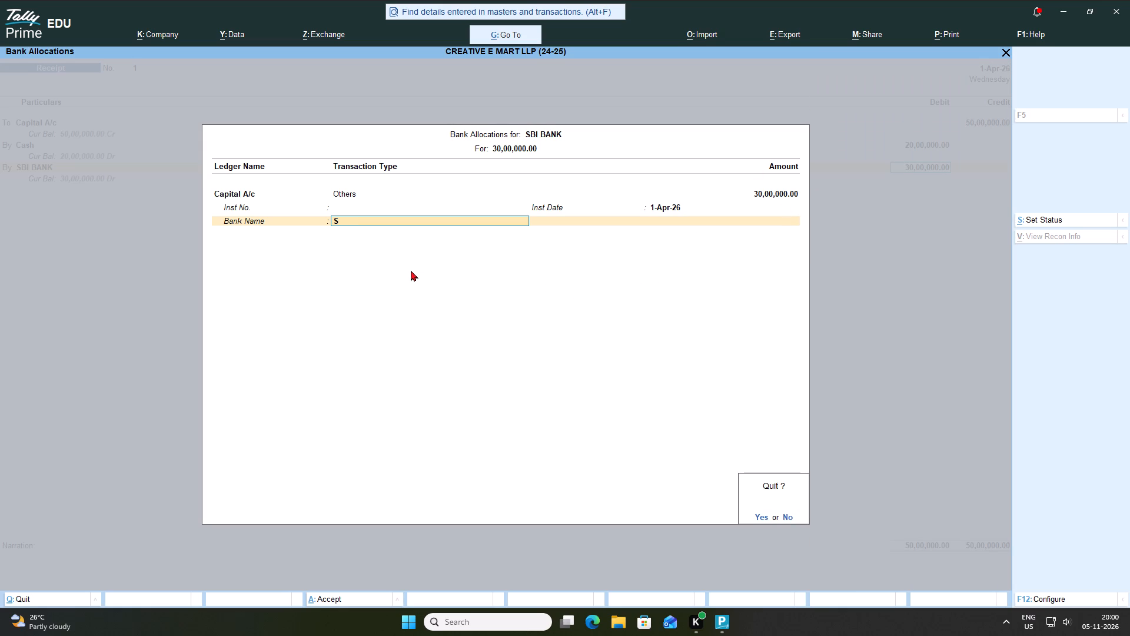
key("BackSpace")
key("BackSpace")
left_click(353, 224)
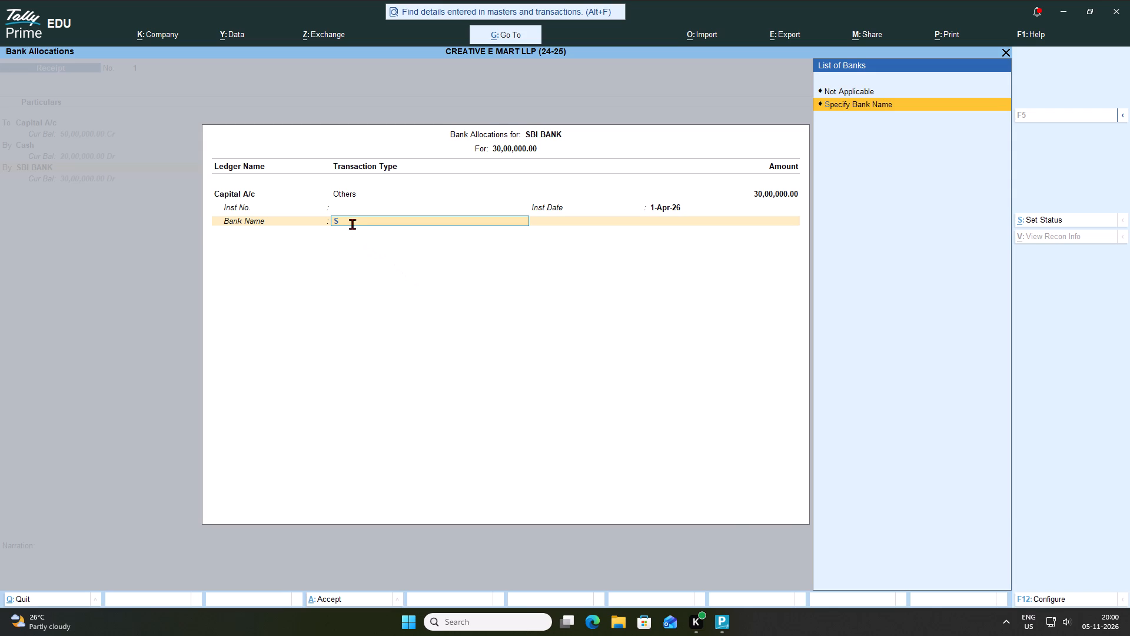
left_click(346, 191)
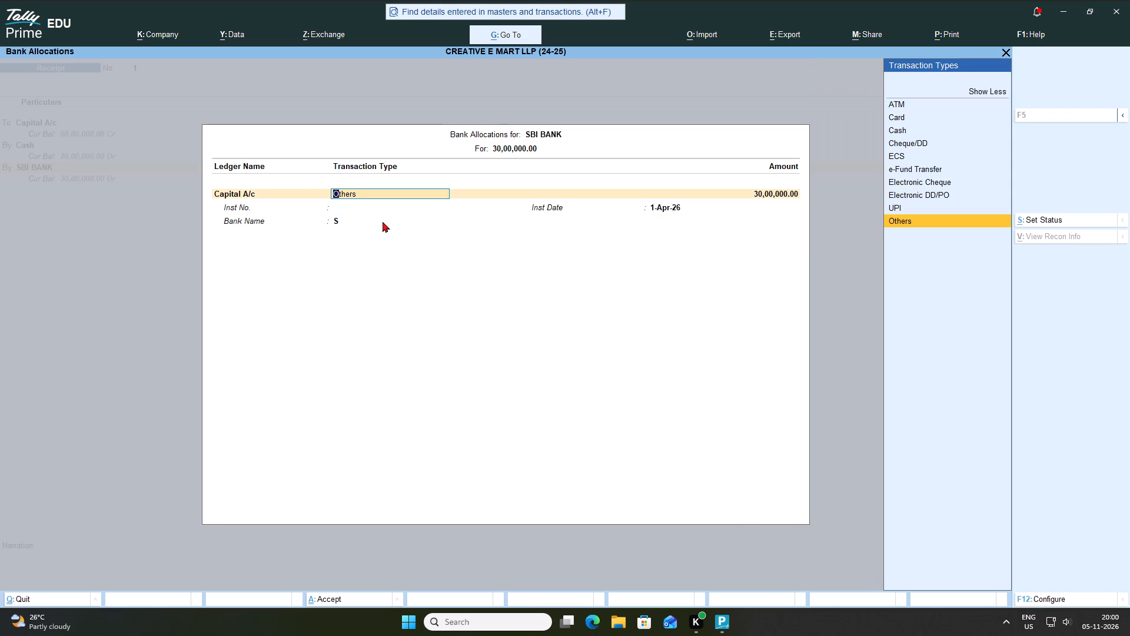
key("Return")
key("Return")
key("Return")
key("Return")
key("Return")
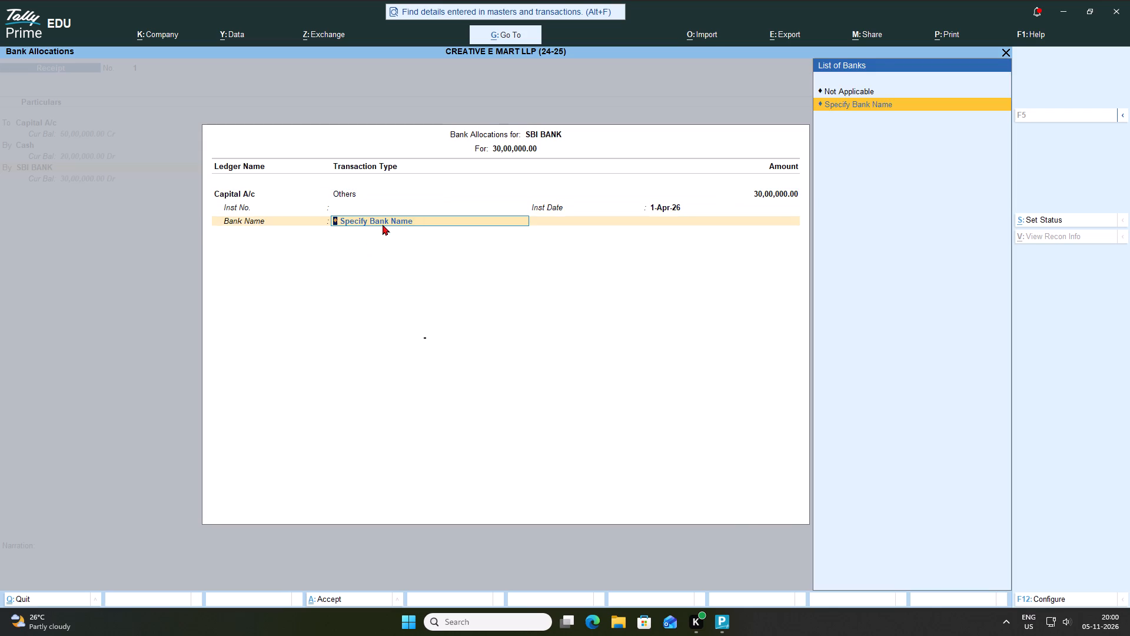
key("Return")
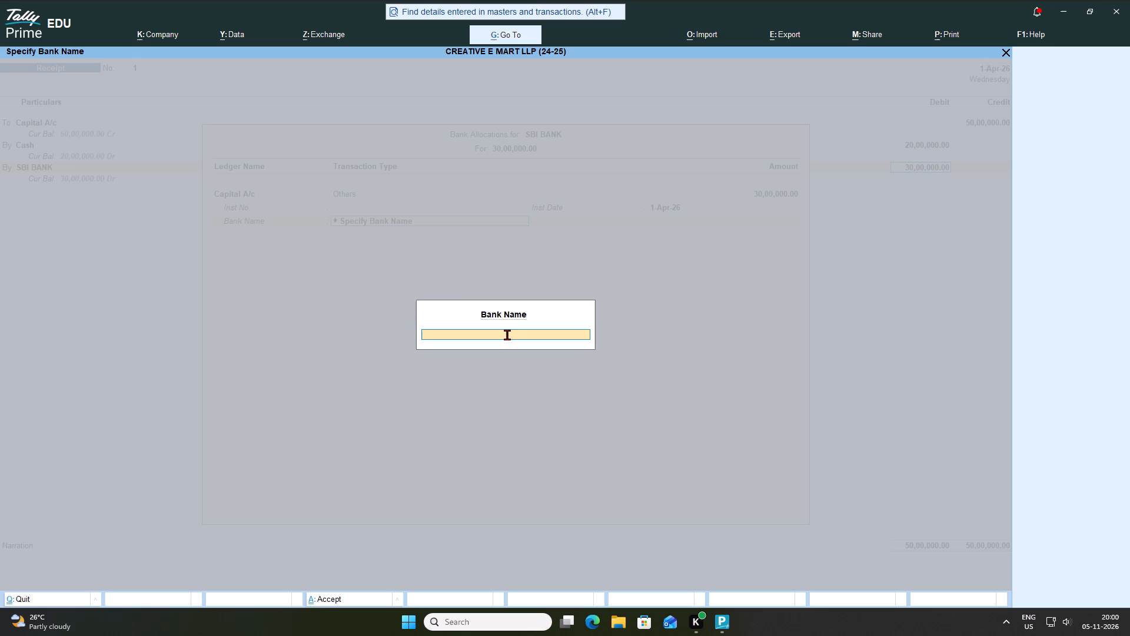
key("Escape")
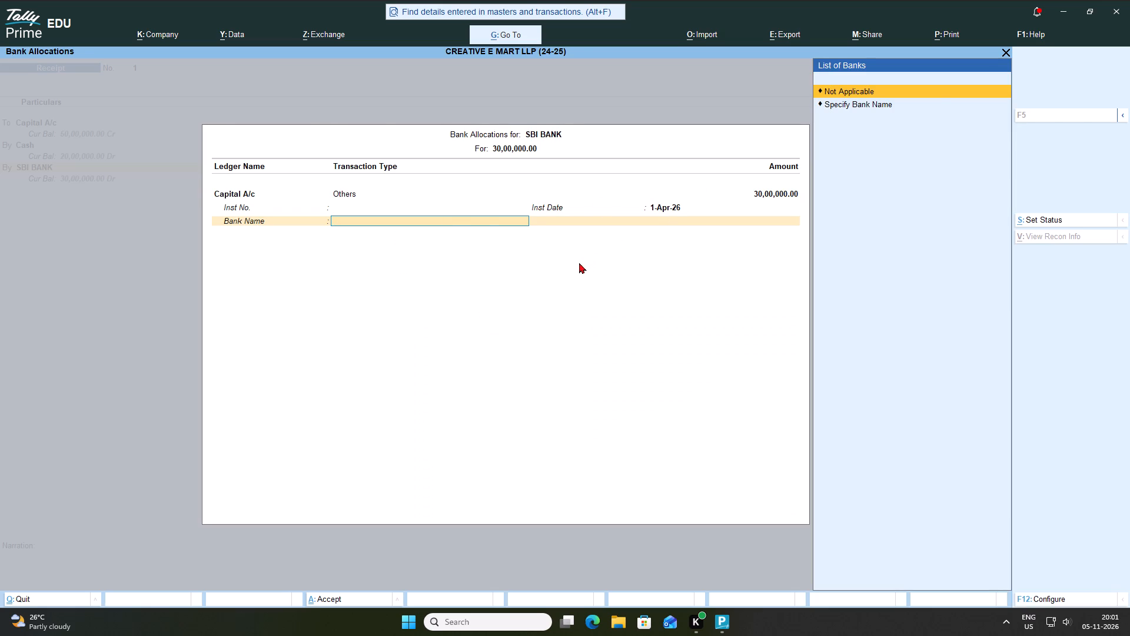
Finish the bank allocation with the bank name Not Applicable and accept the receipt voucher without a narration.
key("Return")
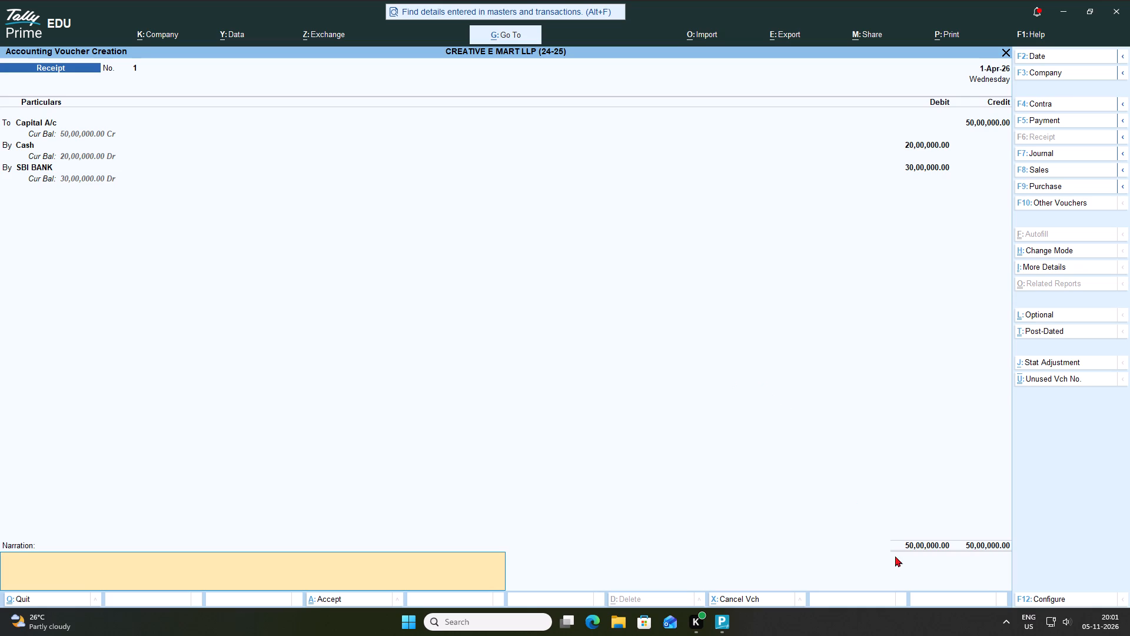
key("Return")
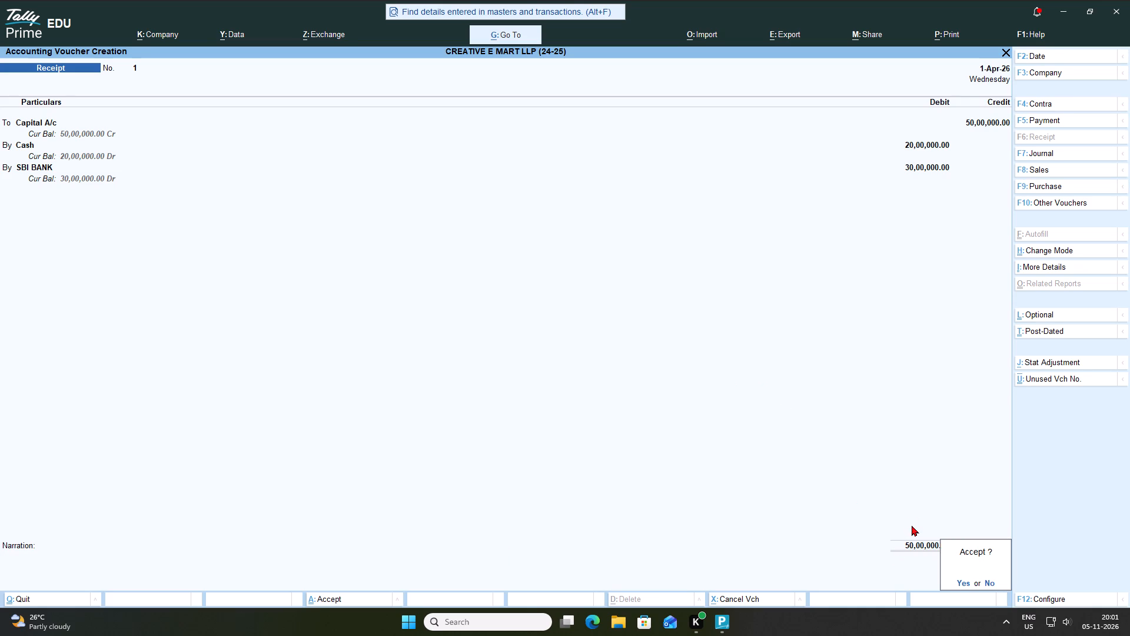
key("Return")
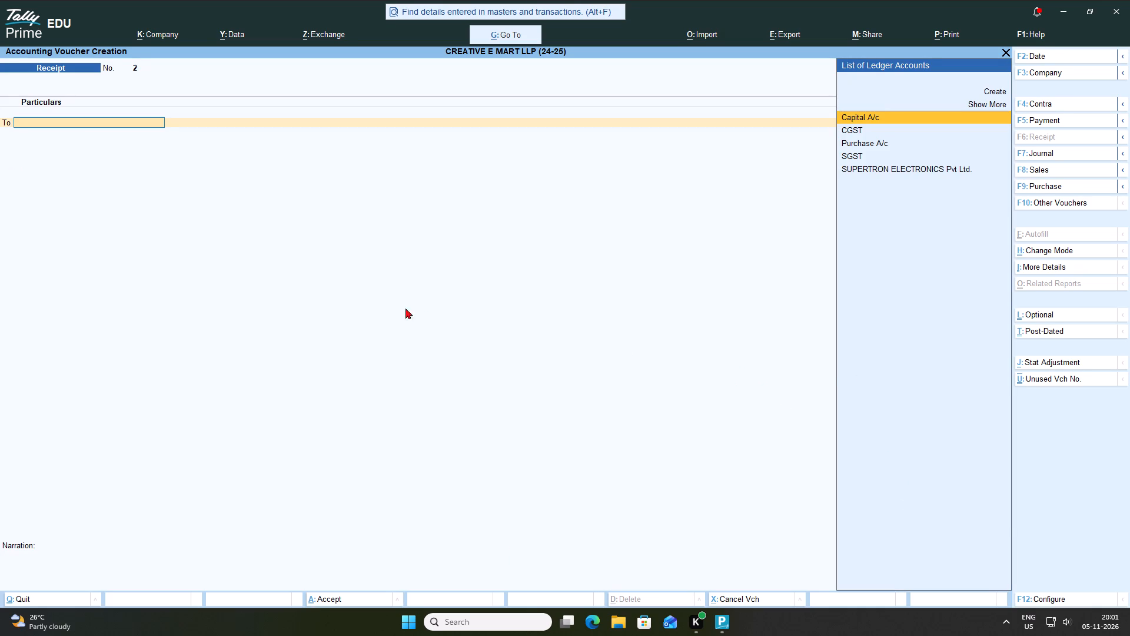
Open a new Payment voucher.
left_click(1040, 183)
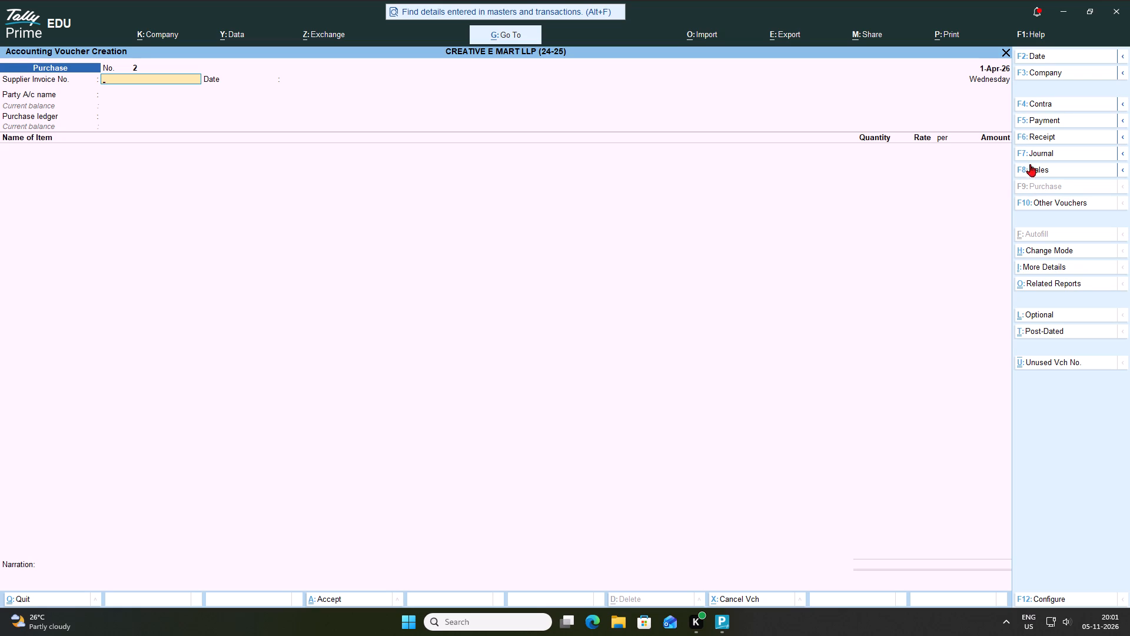
left_click(1044, 121)
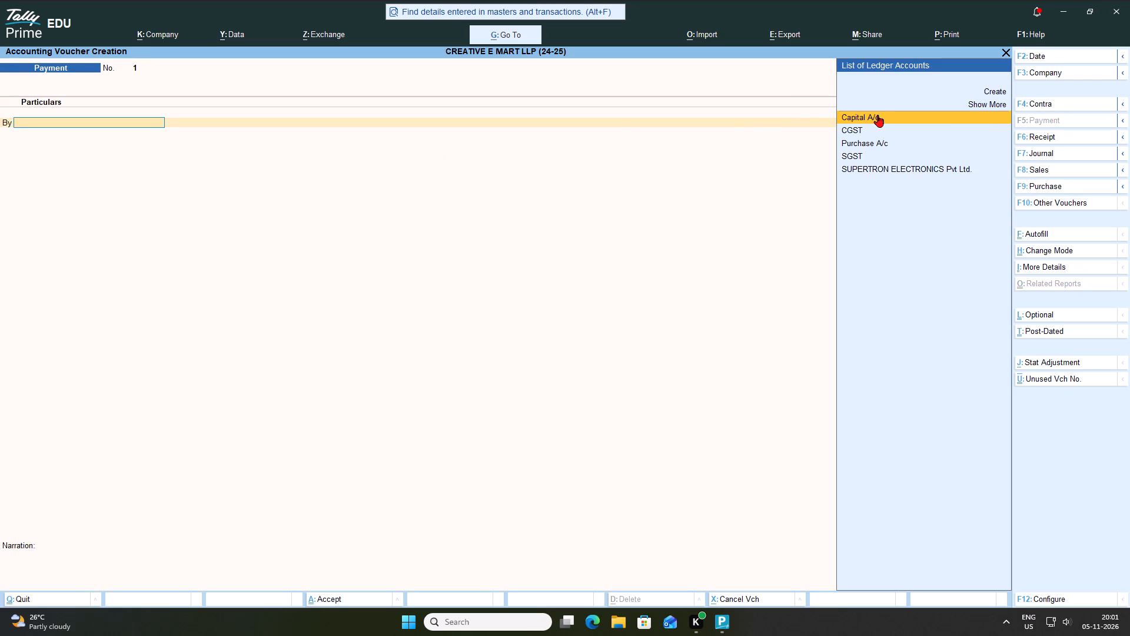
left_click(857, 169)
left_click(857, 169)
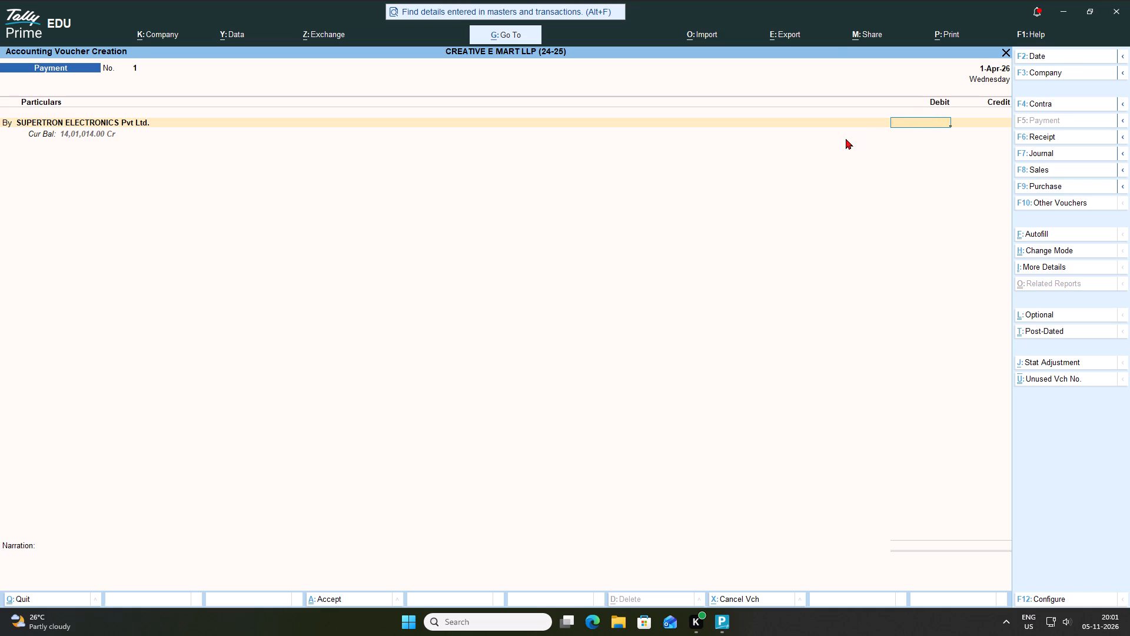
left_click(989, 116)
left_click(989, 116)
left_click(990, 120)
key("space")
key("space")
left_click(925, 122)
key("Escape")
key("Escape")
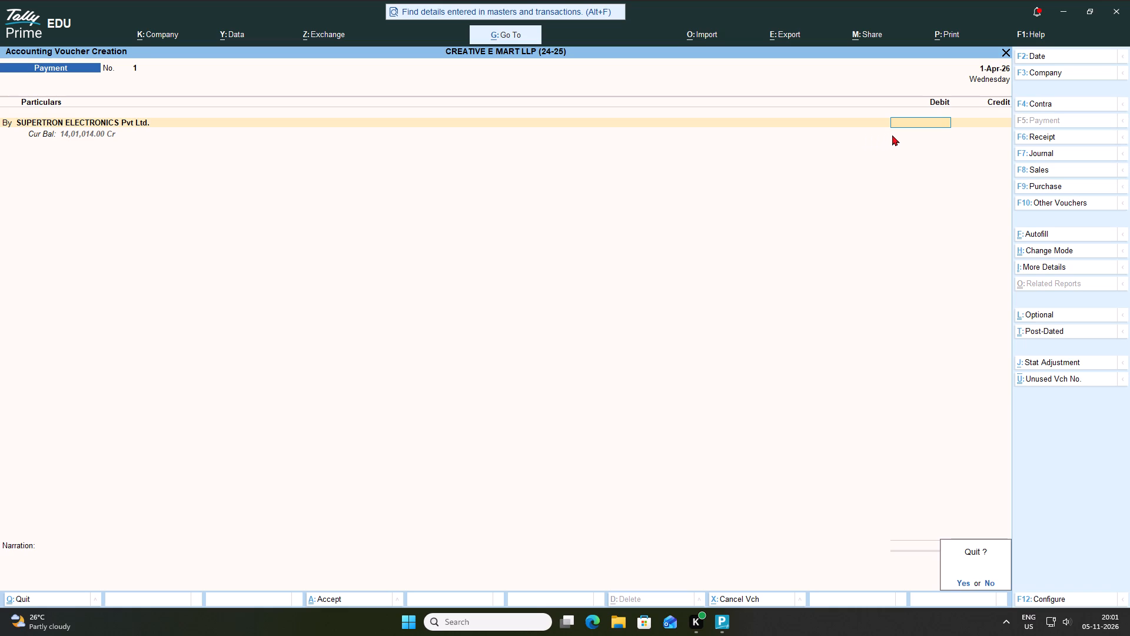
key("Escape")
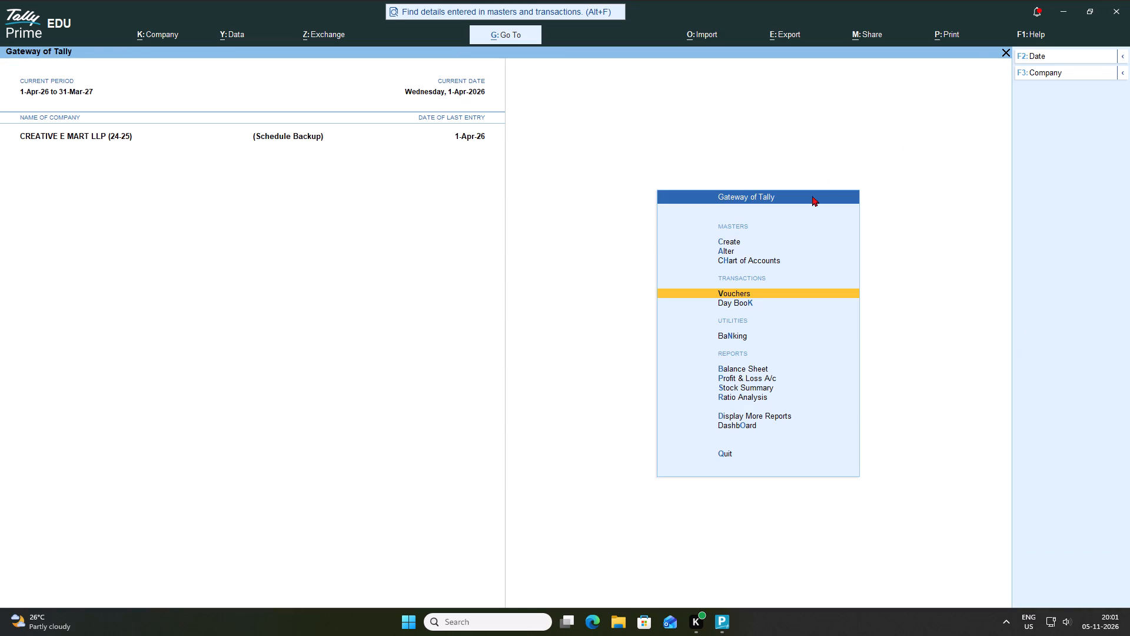
Start a new Payment voucher and debit SUPERTRON ELECTRONICS Pvt Ltd. with 20,00,000.
left_click(732, 291)
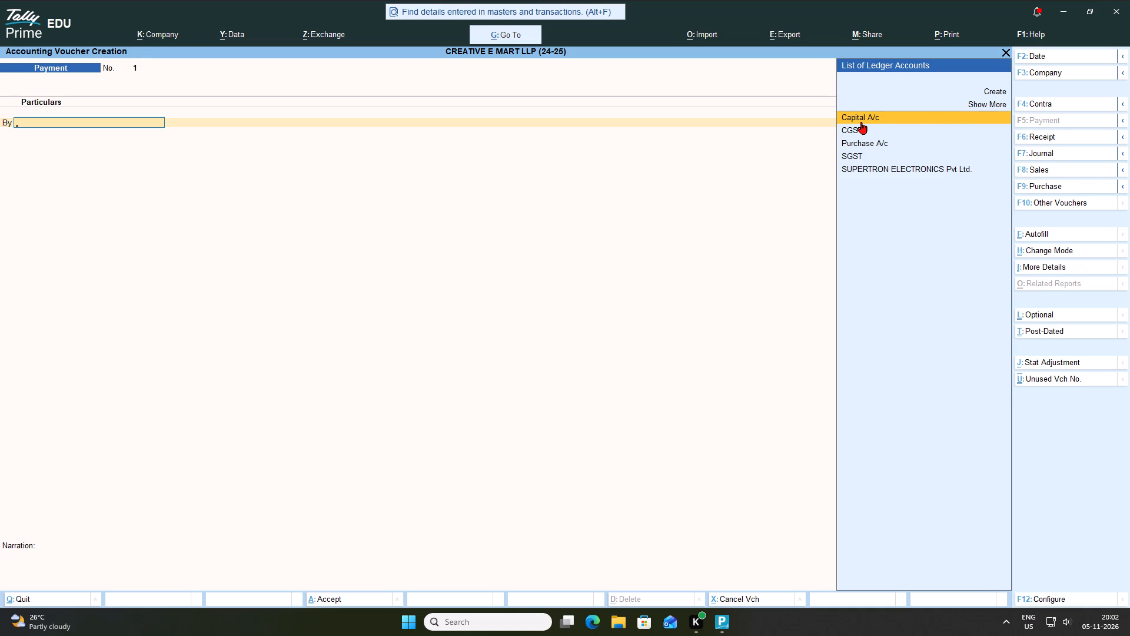
left_click(866, 169)
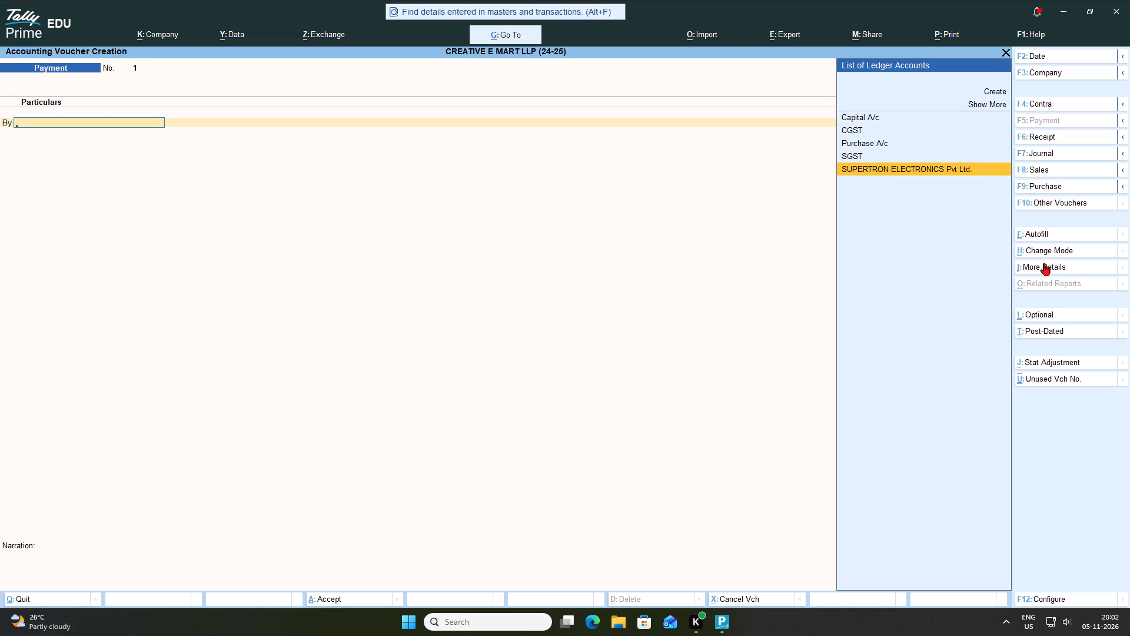
left_click(912, 170)
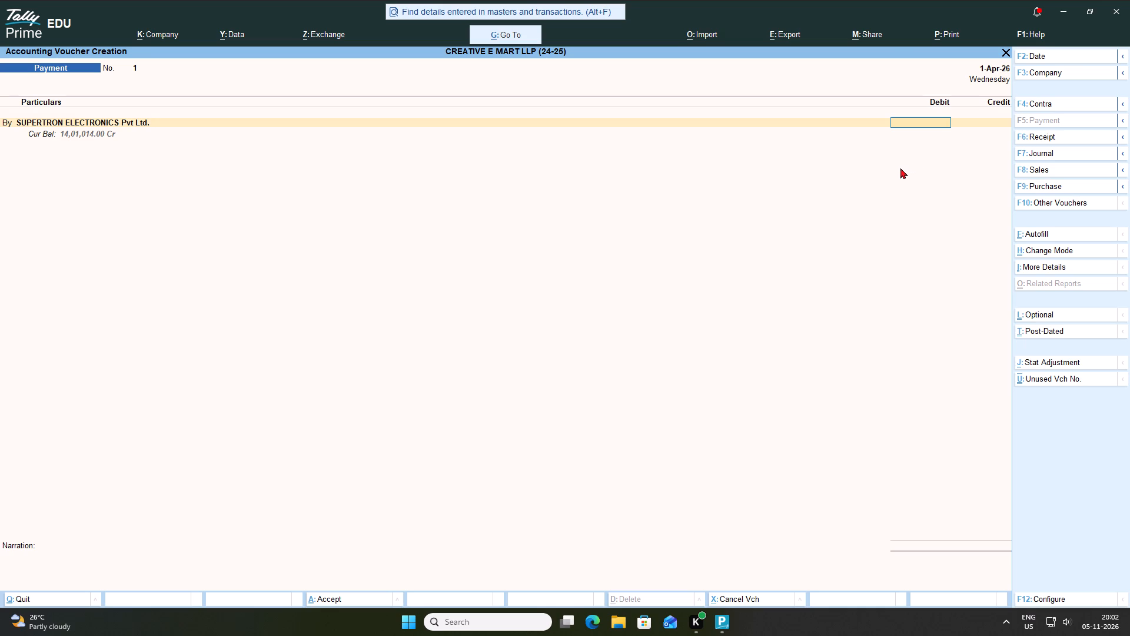
key("1")
key("4")
key("BackSpace")
key("BackSpace")
key("2")
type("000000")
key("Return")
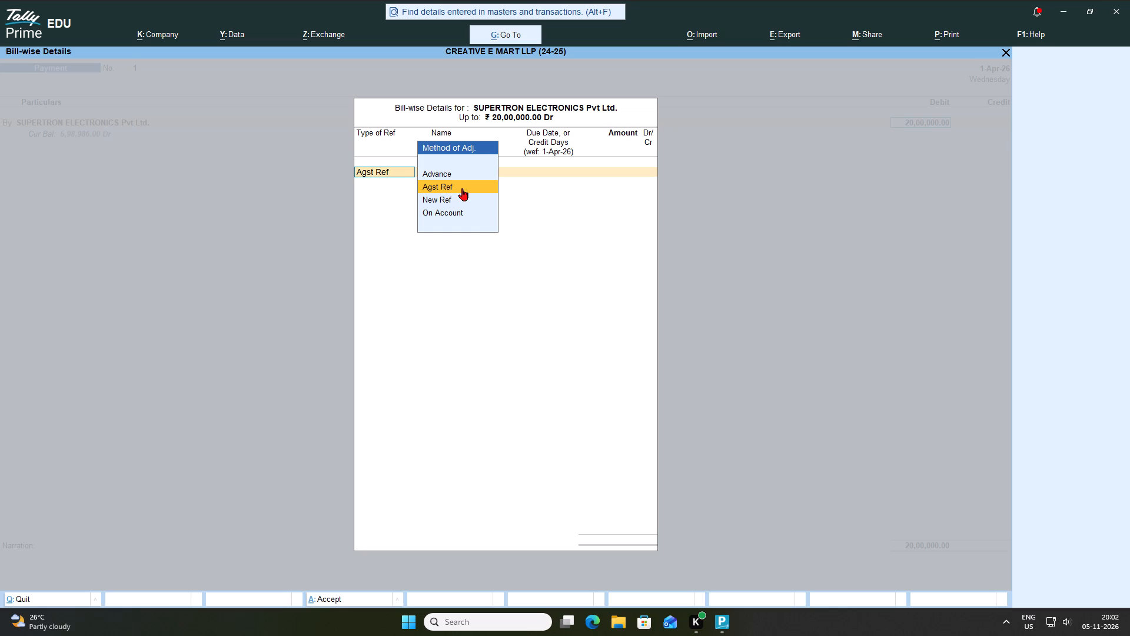
Allocate 14,01,014.00 Dr of the payment as Agst Ref to pending bill 0001.
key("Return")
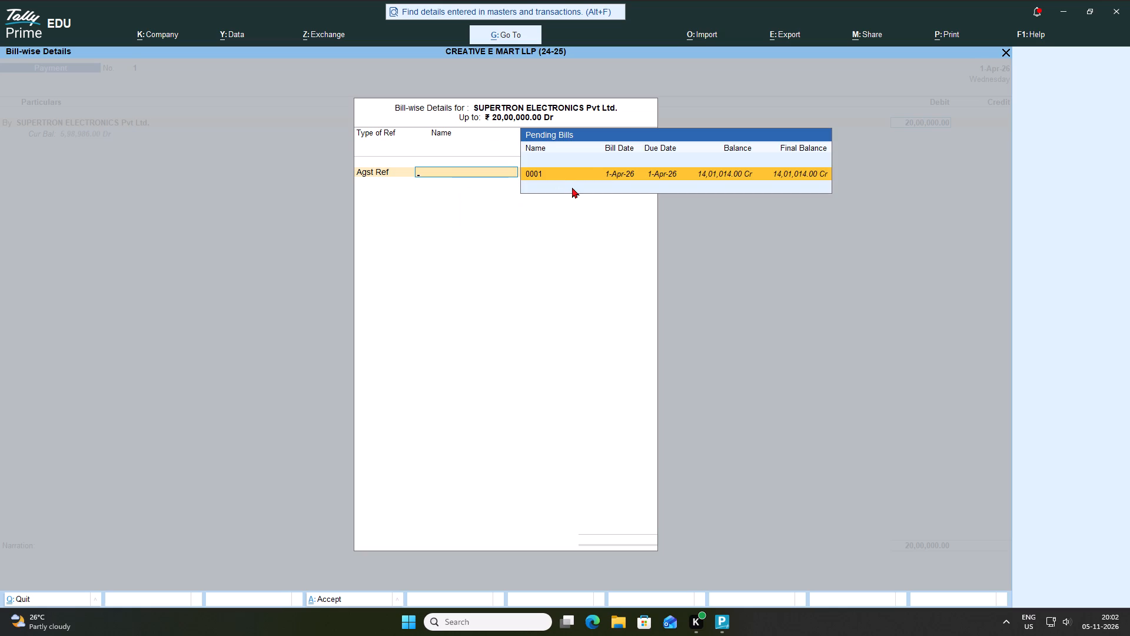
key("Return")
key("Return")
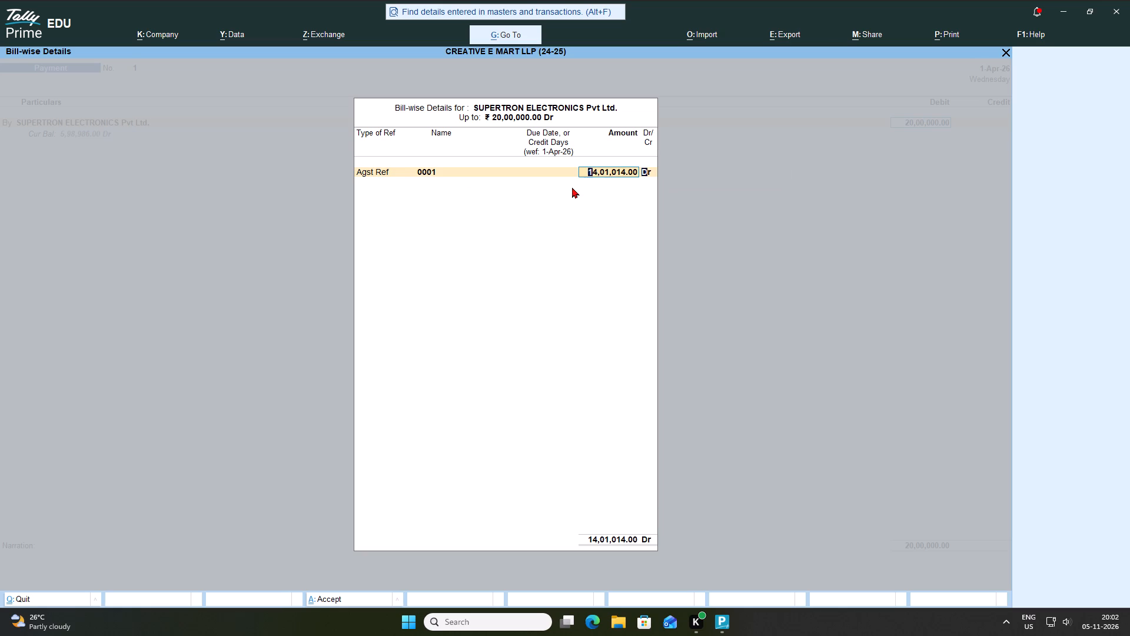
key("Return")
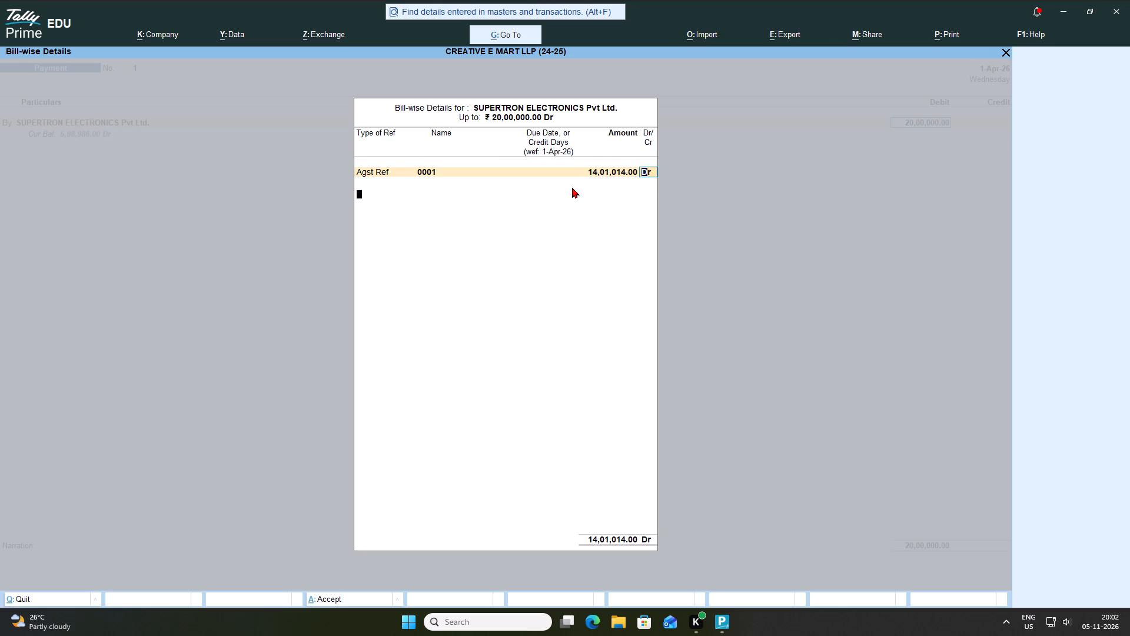
Allocate the remaining 5,98,986.00 Dr as an Advance under reference 1 and finish the bill-wise details.
left_click(432, 196)
key("Return")
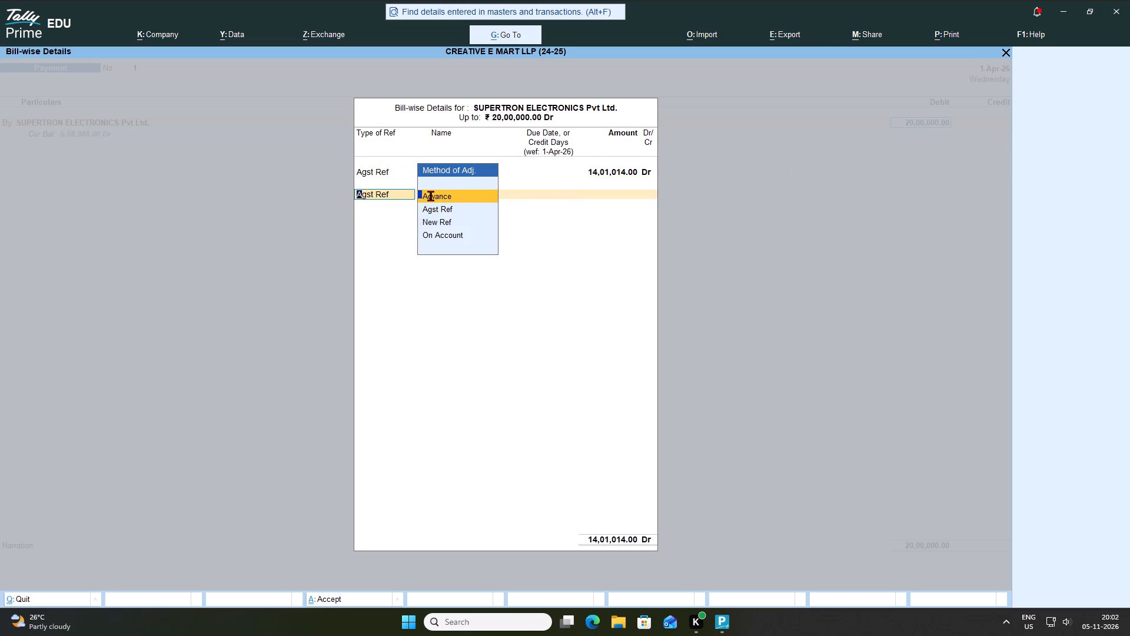
key("Return")
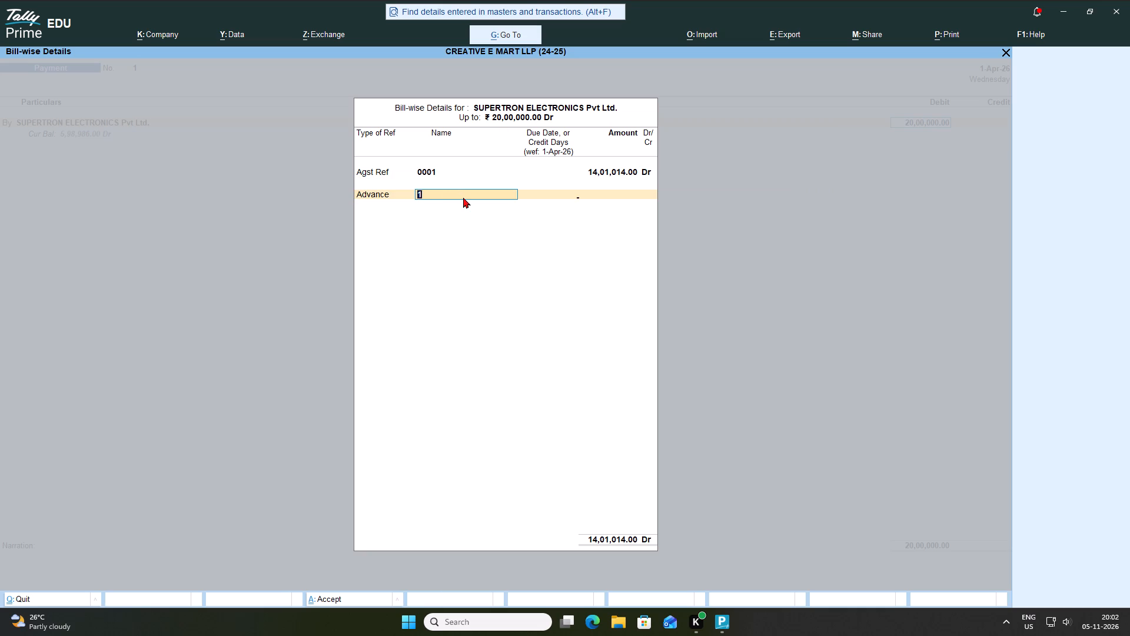
key("Return")
key("Return")
key("Return")
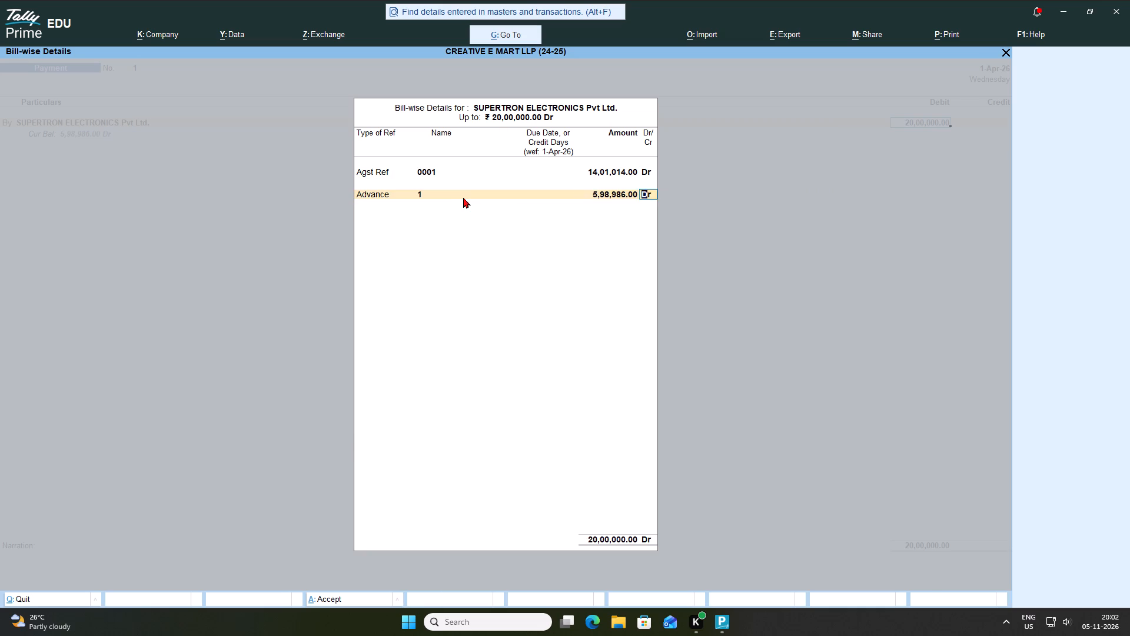
key("Return")
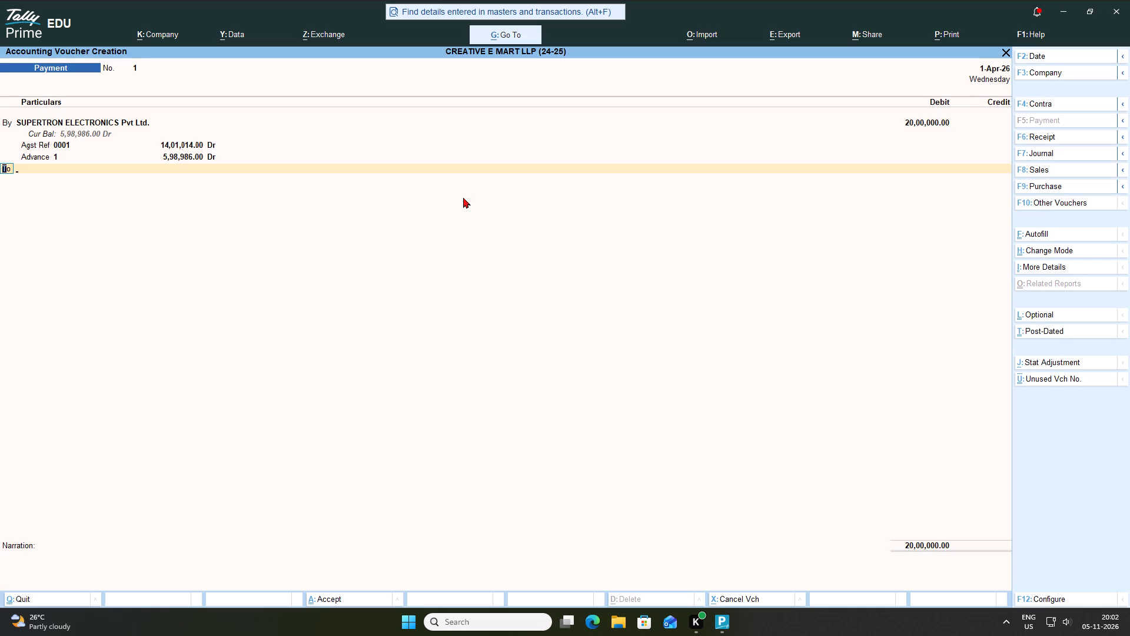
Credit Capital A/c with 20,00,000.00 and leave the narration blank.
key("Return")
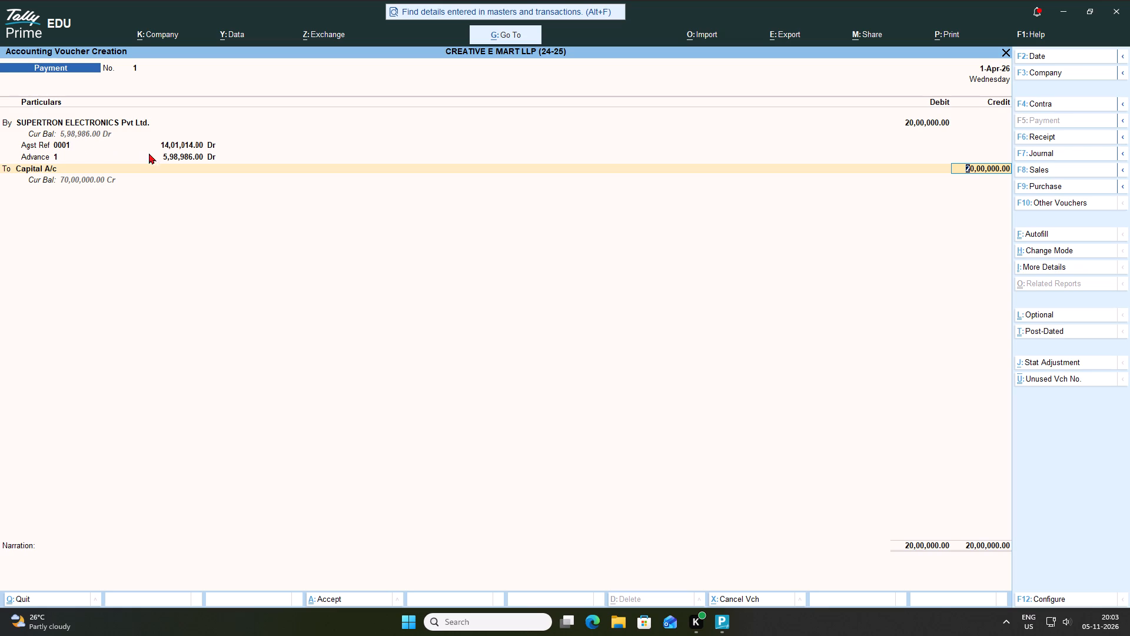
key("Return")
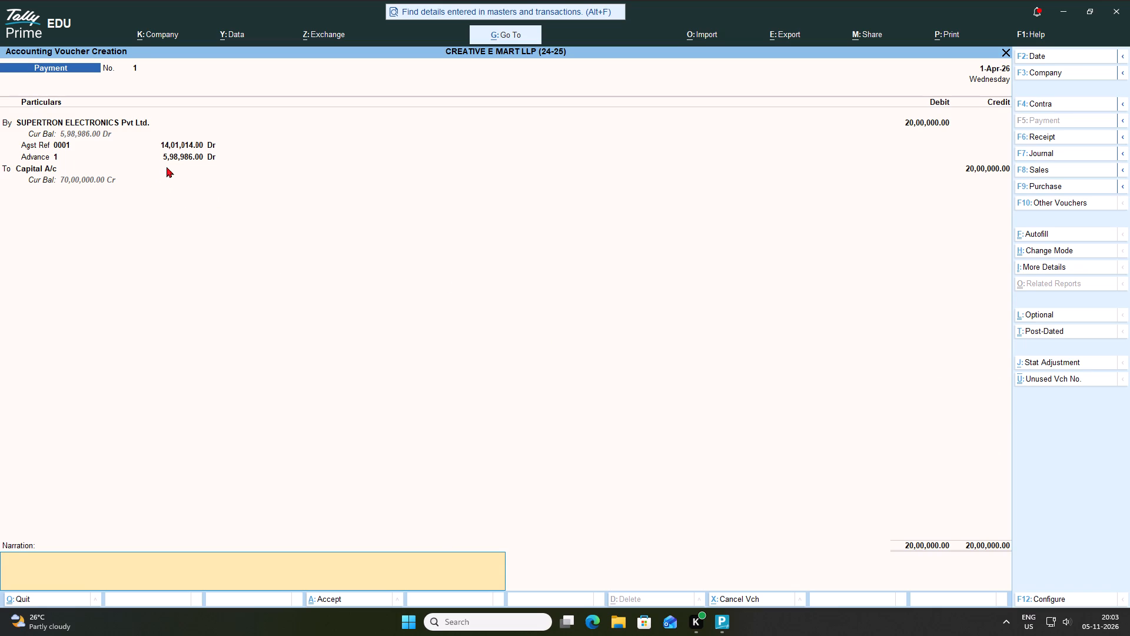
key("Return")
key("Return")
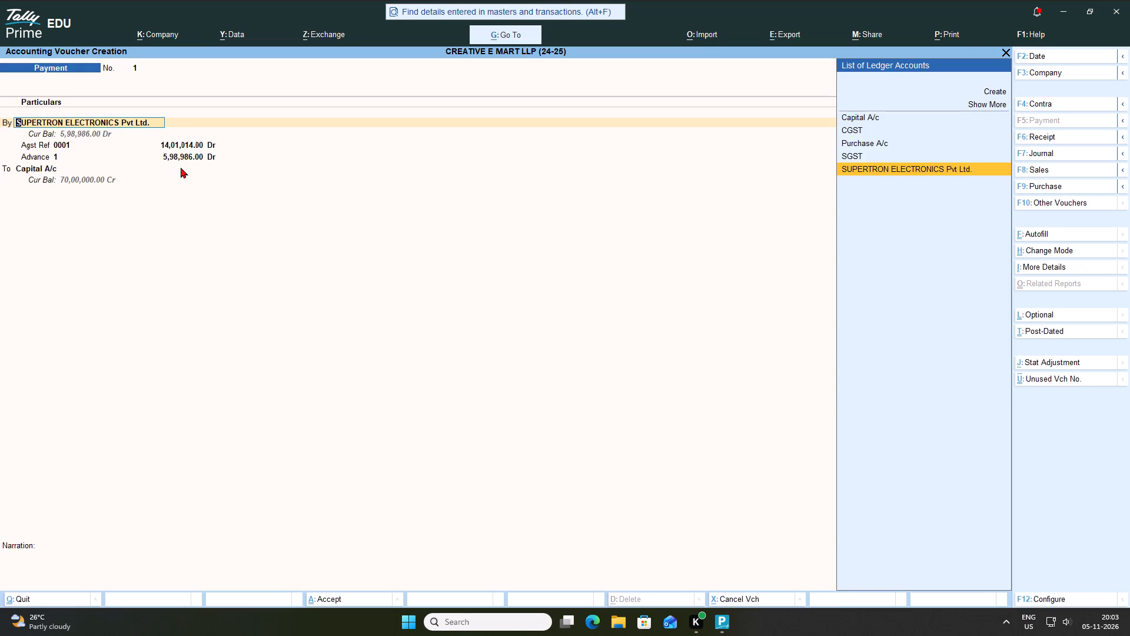
Keep the SUPERTRON ELECTRONICS debit and both bill allocations as entered, and return to the credit line's ledger.
key("Return")
key("Return")
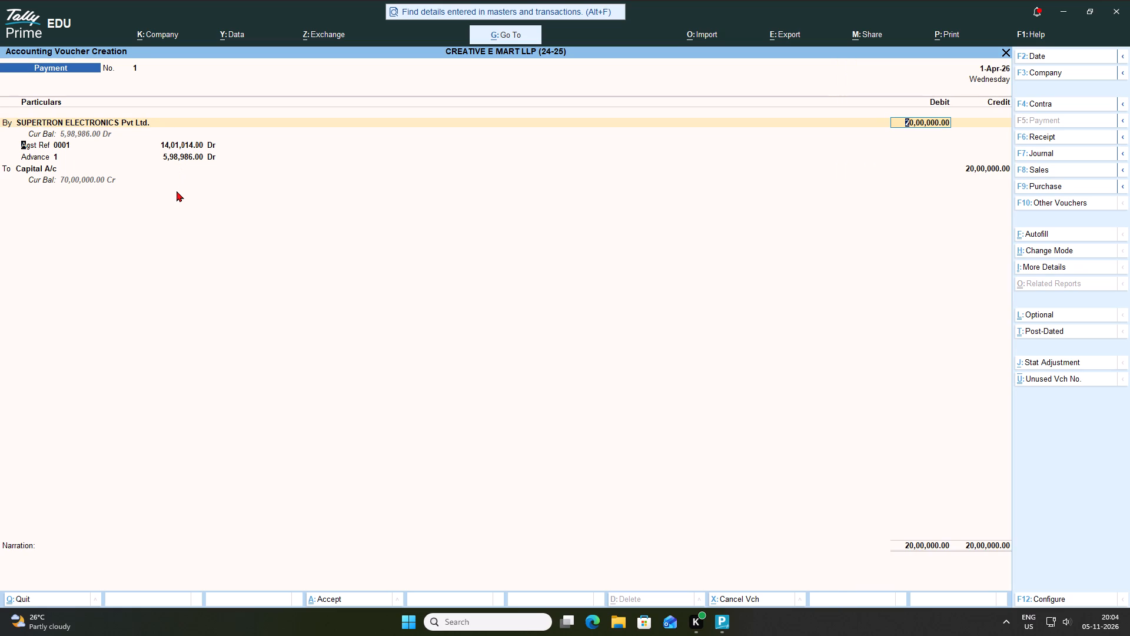
key("Return")
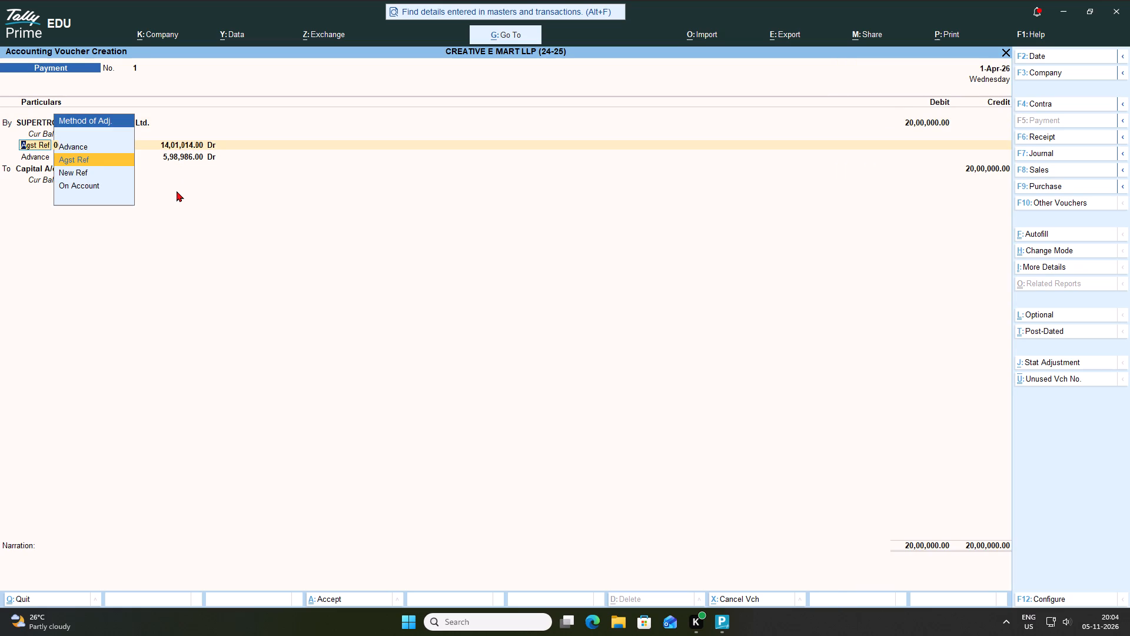
key("Return")
key("Return")
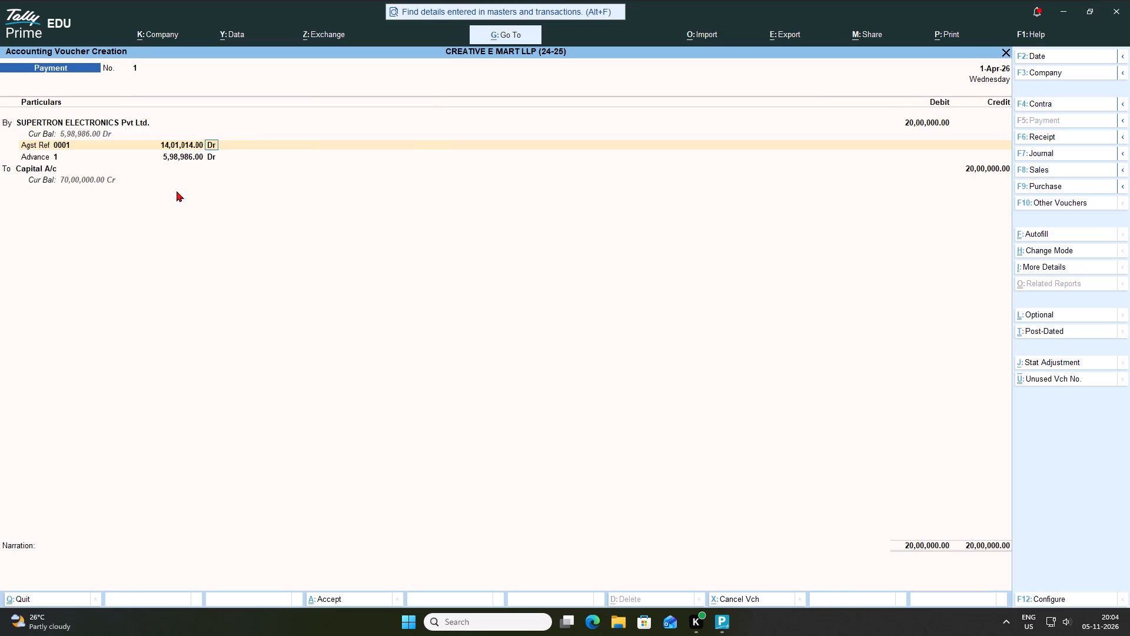
key("Return")
key("Return")
key("Return")
key("Return")
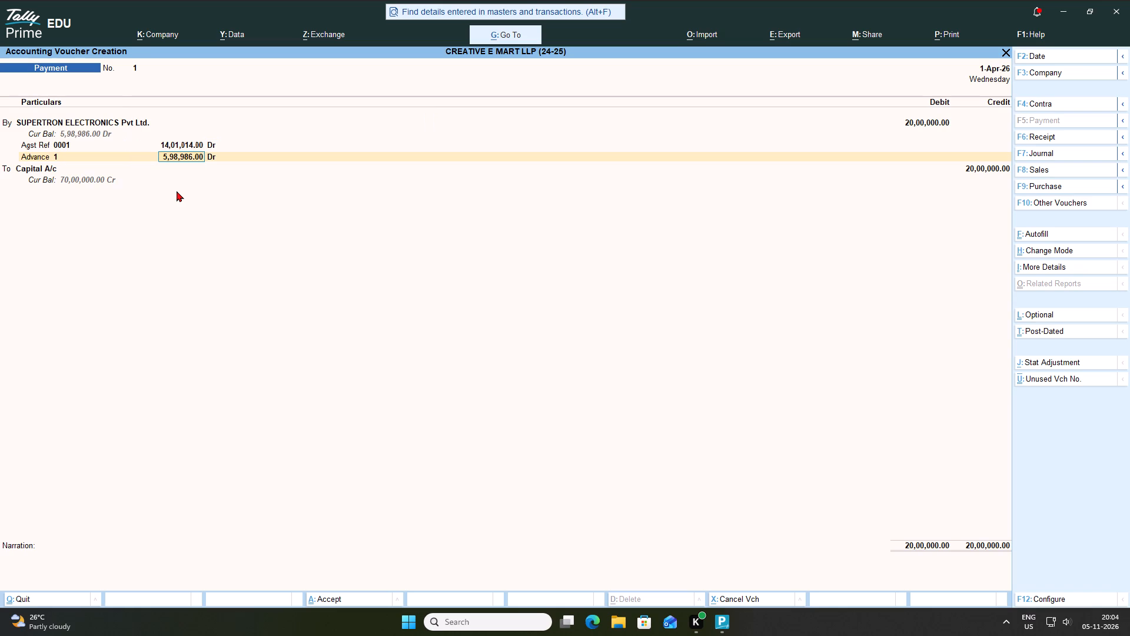
key("Return")
key("Return")
key("Return")
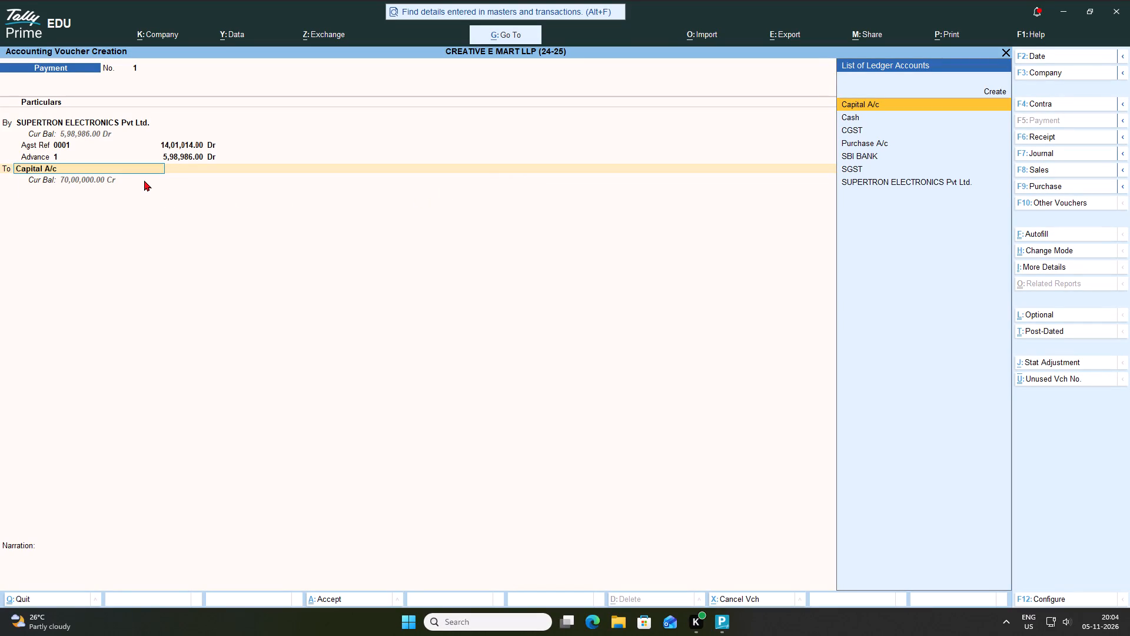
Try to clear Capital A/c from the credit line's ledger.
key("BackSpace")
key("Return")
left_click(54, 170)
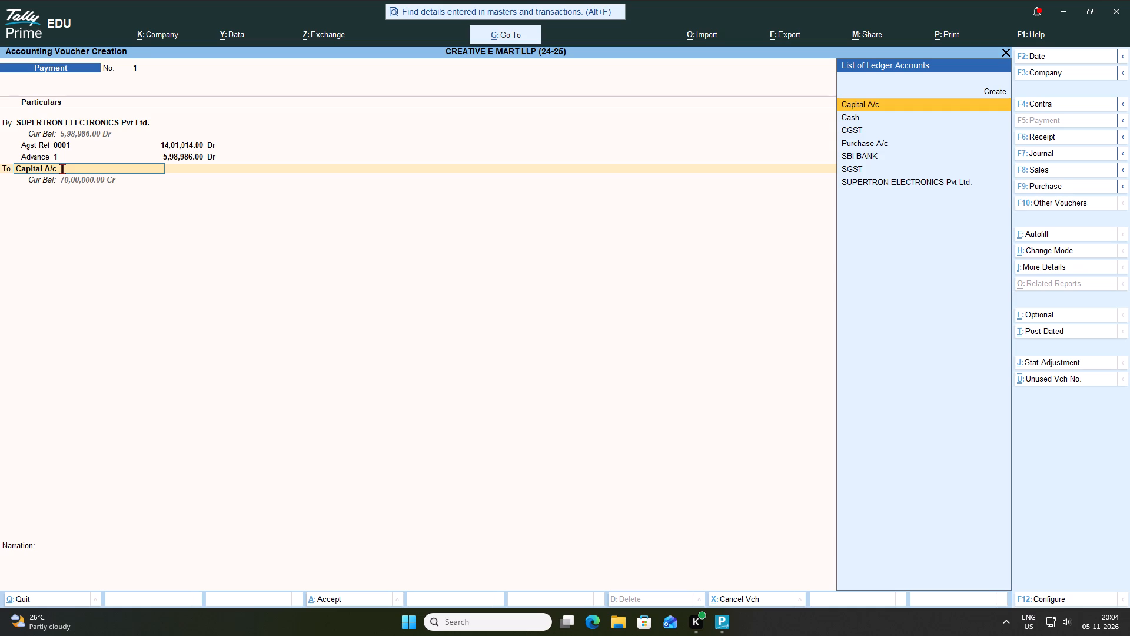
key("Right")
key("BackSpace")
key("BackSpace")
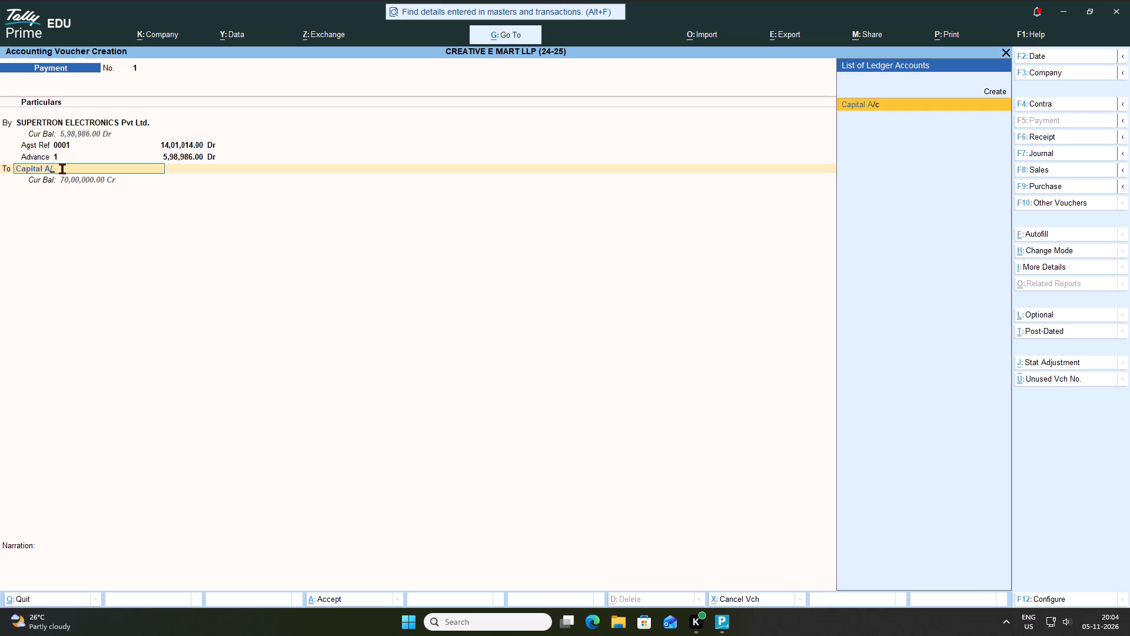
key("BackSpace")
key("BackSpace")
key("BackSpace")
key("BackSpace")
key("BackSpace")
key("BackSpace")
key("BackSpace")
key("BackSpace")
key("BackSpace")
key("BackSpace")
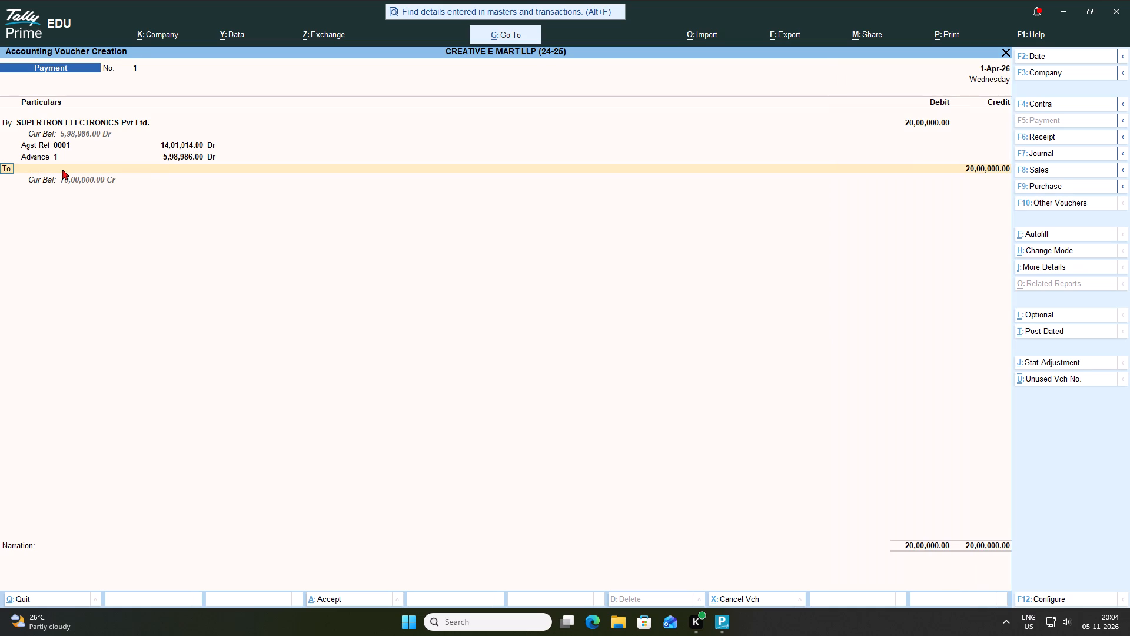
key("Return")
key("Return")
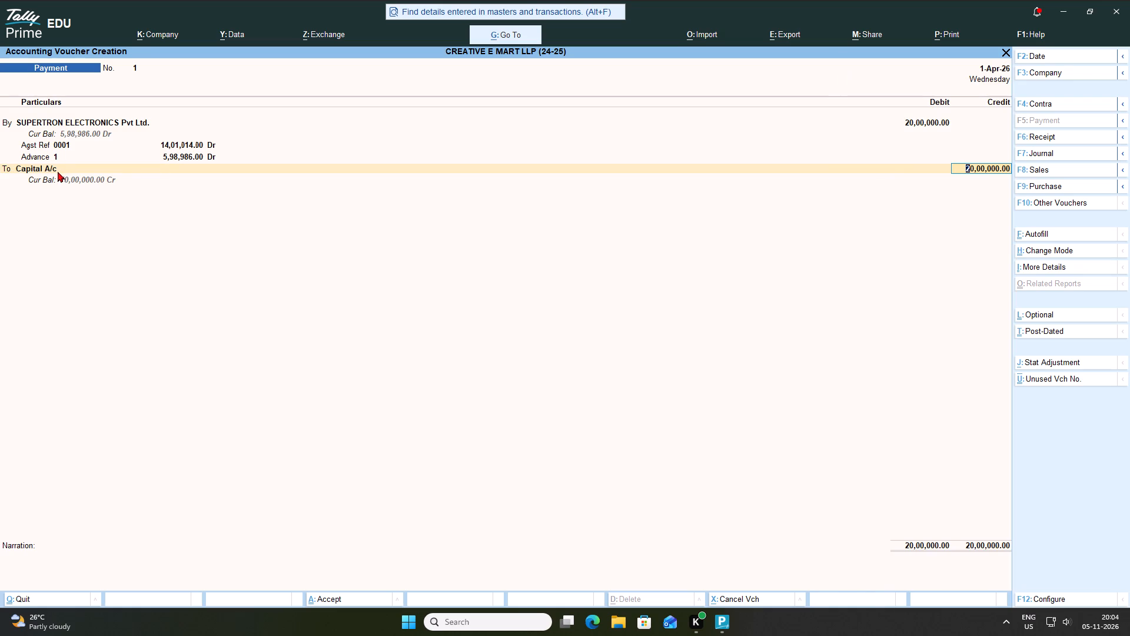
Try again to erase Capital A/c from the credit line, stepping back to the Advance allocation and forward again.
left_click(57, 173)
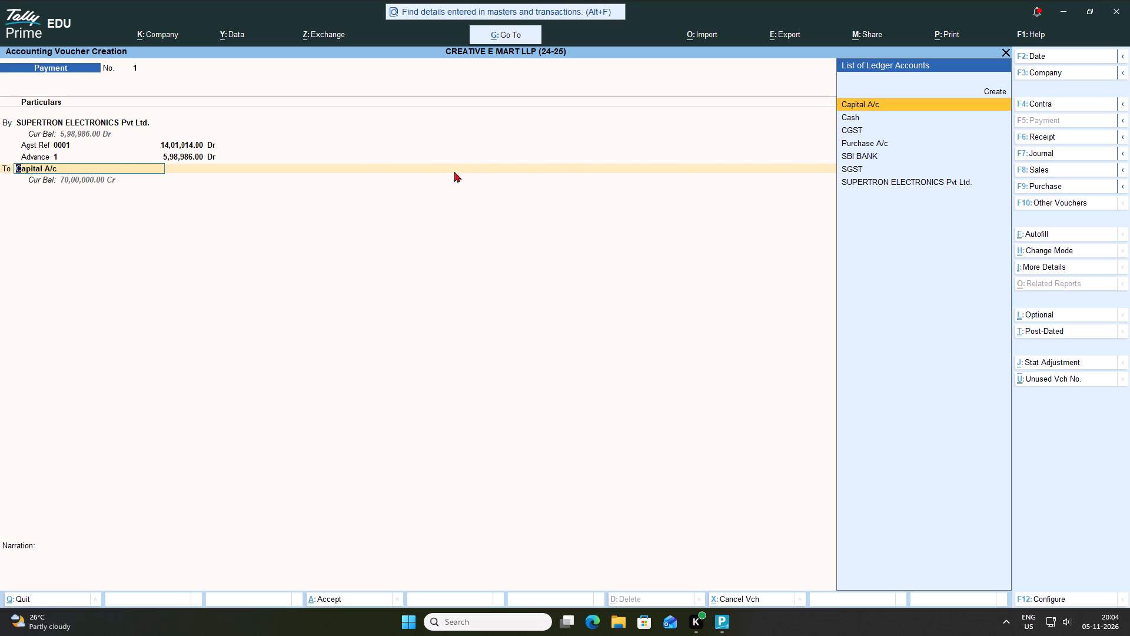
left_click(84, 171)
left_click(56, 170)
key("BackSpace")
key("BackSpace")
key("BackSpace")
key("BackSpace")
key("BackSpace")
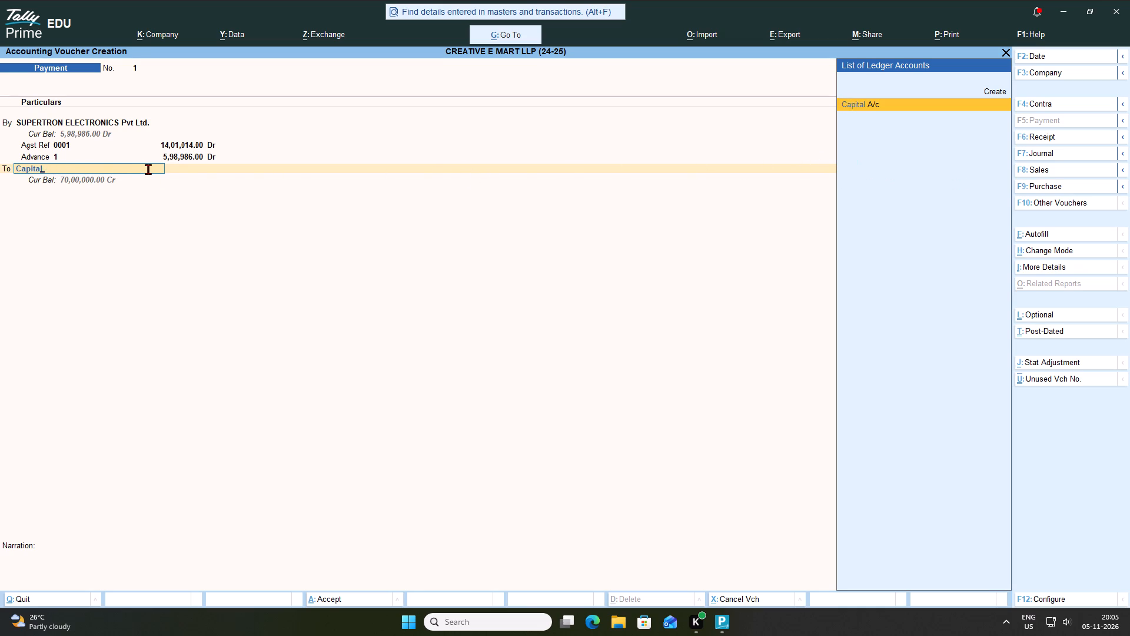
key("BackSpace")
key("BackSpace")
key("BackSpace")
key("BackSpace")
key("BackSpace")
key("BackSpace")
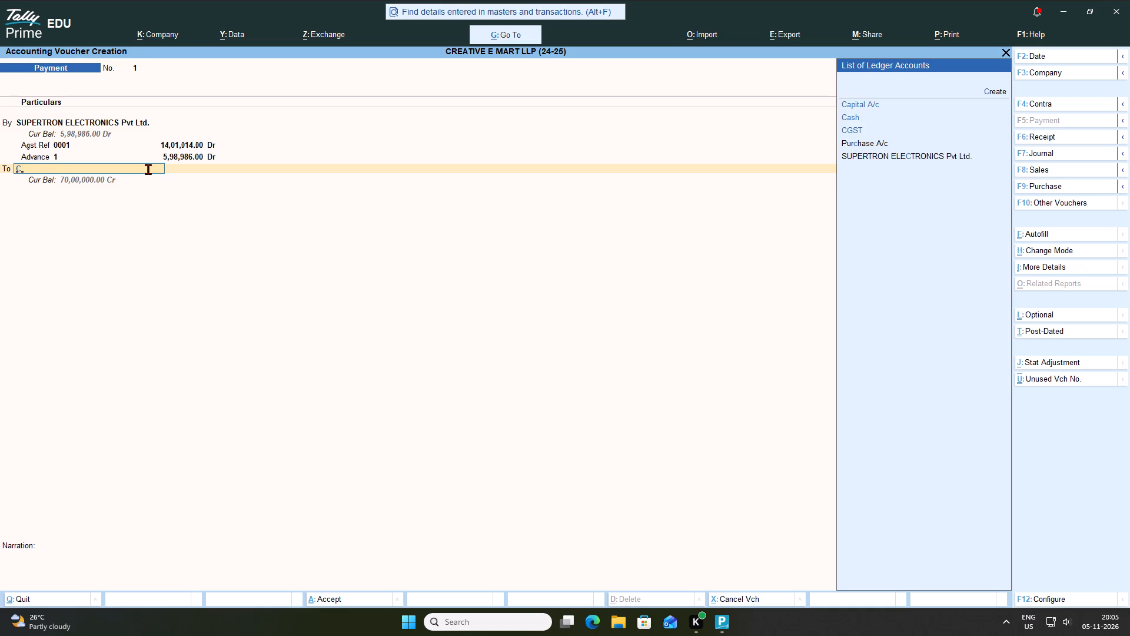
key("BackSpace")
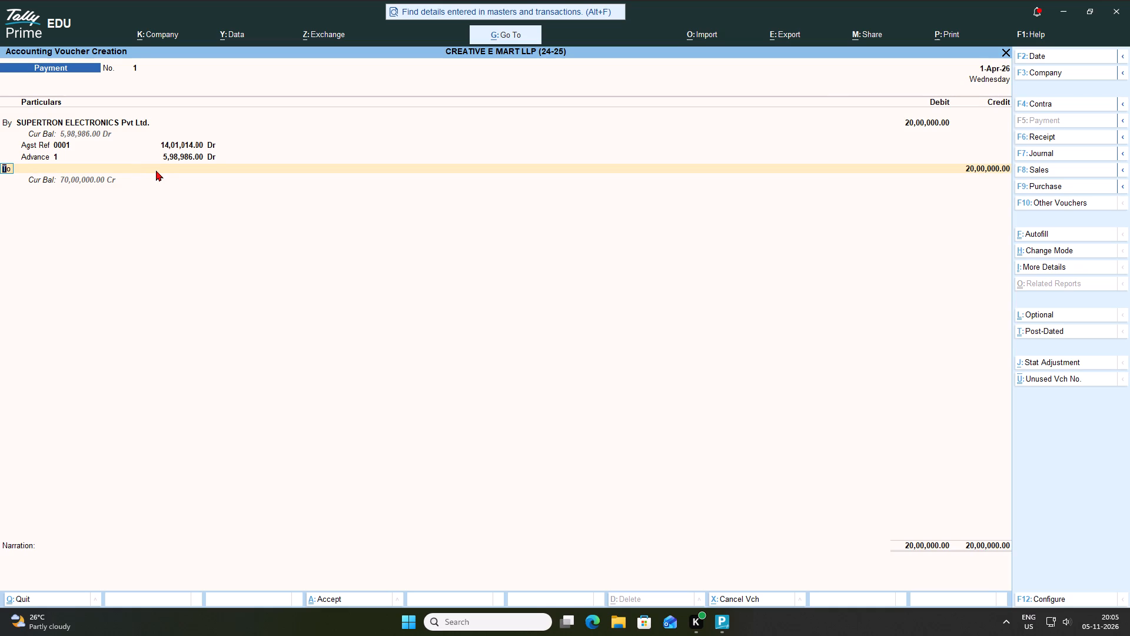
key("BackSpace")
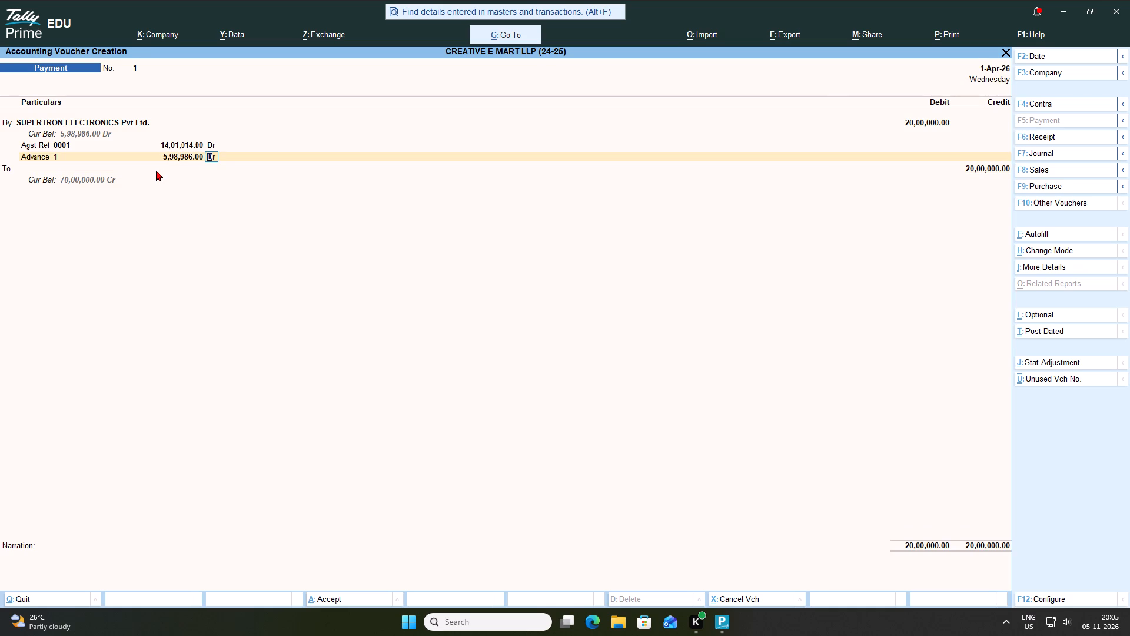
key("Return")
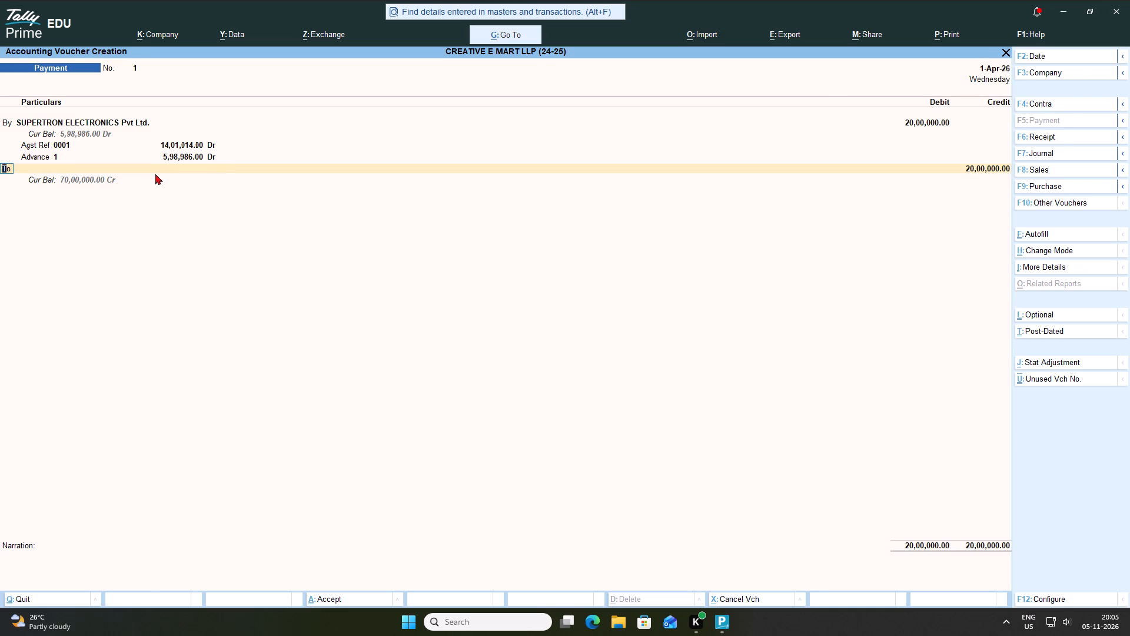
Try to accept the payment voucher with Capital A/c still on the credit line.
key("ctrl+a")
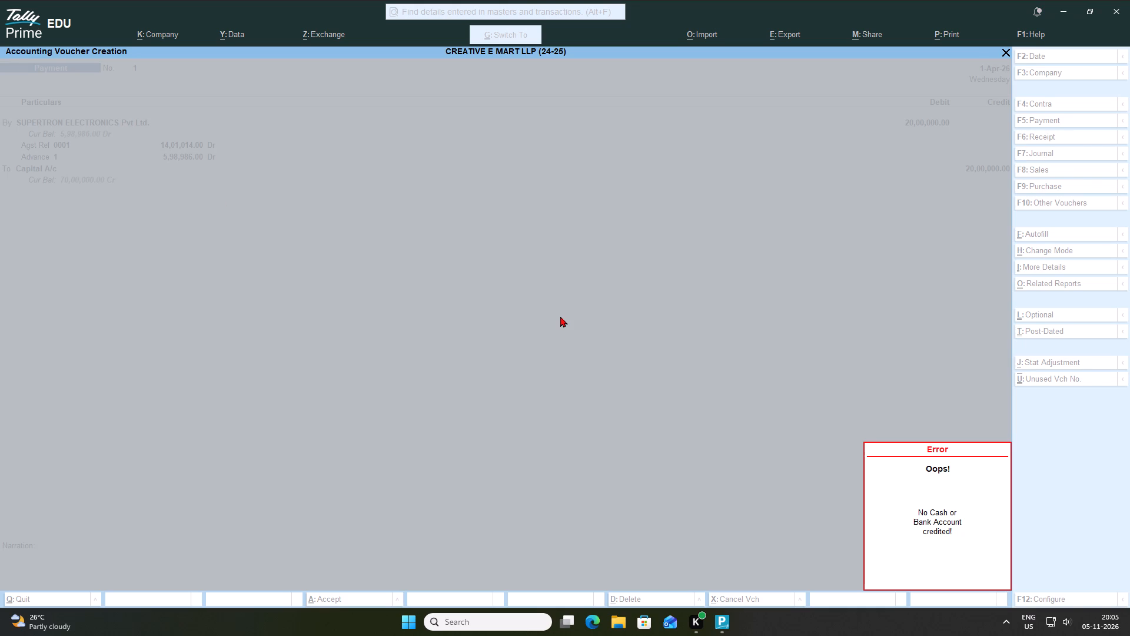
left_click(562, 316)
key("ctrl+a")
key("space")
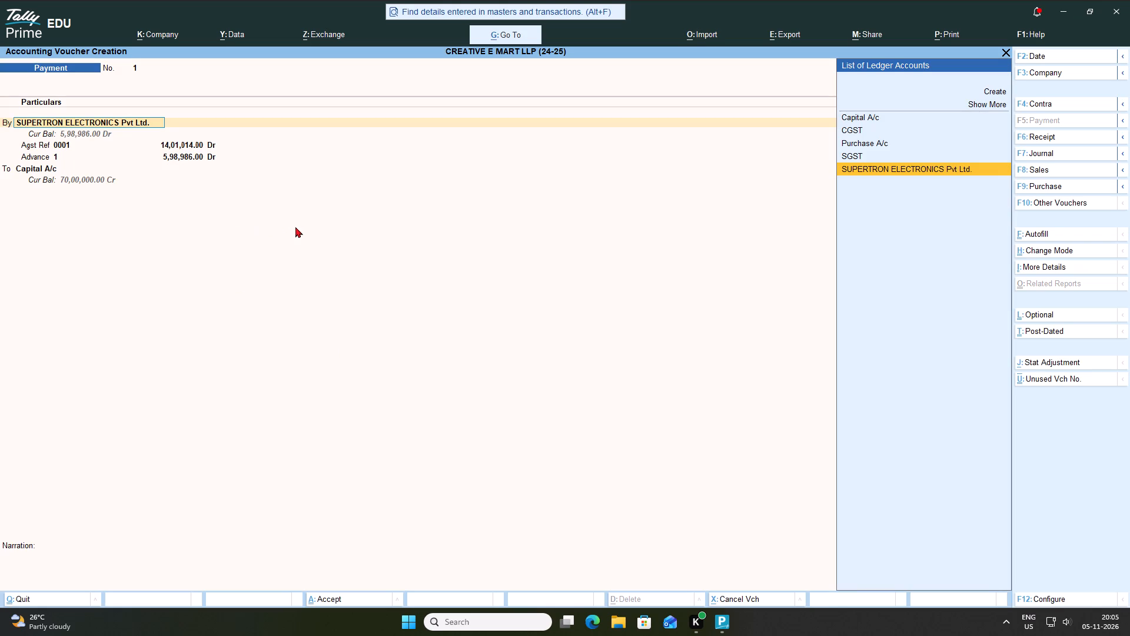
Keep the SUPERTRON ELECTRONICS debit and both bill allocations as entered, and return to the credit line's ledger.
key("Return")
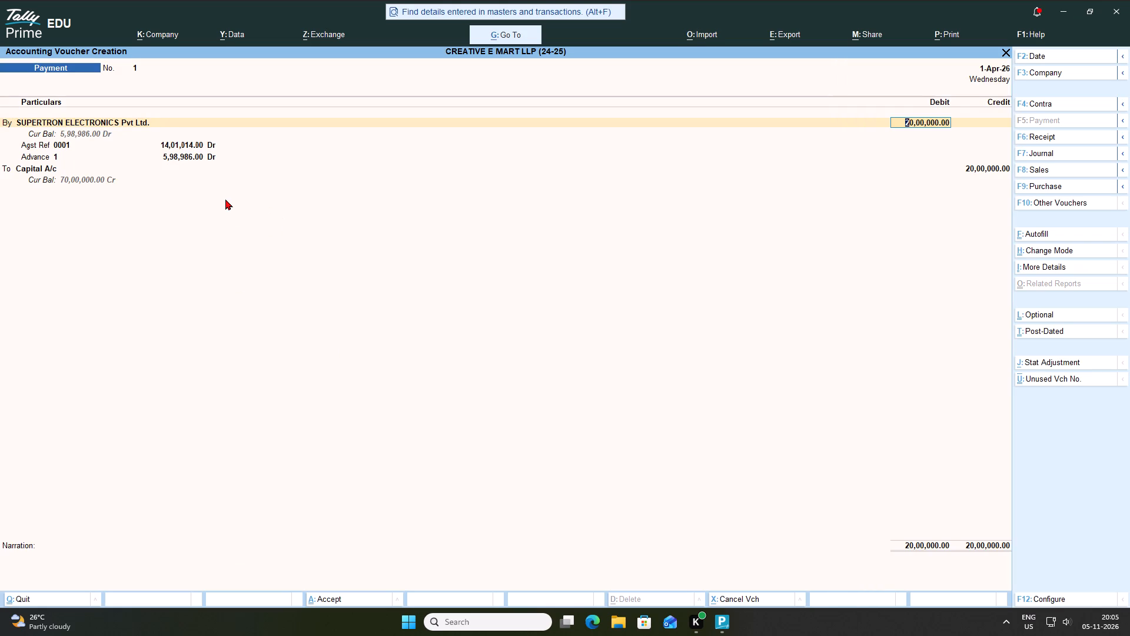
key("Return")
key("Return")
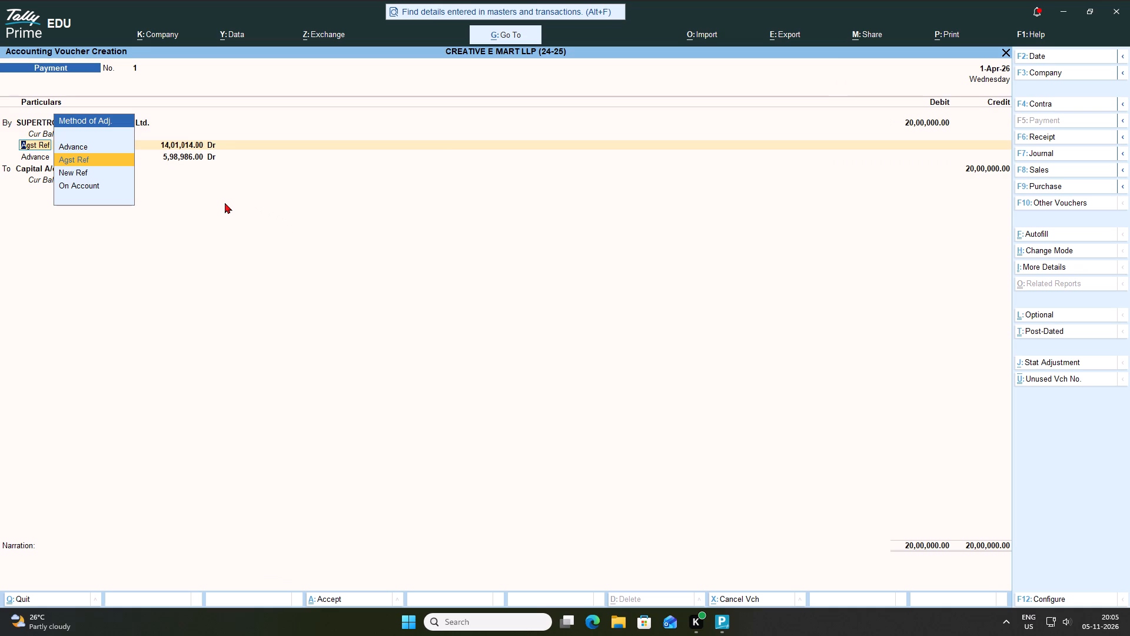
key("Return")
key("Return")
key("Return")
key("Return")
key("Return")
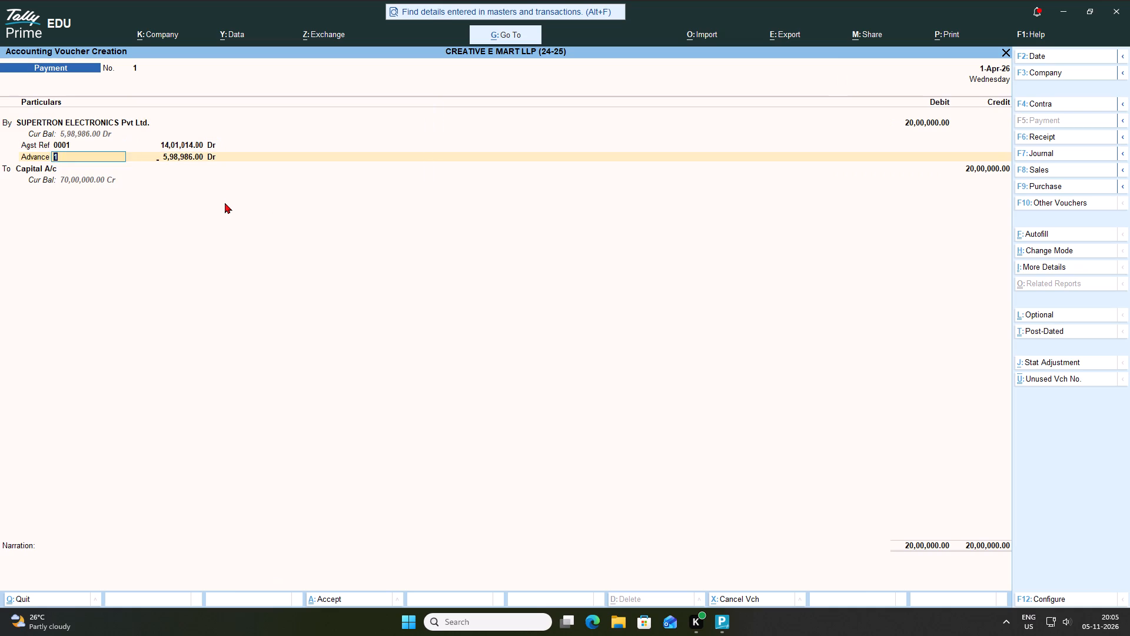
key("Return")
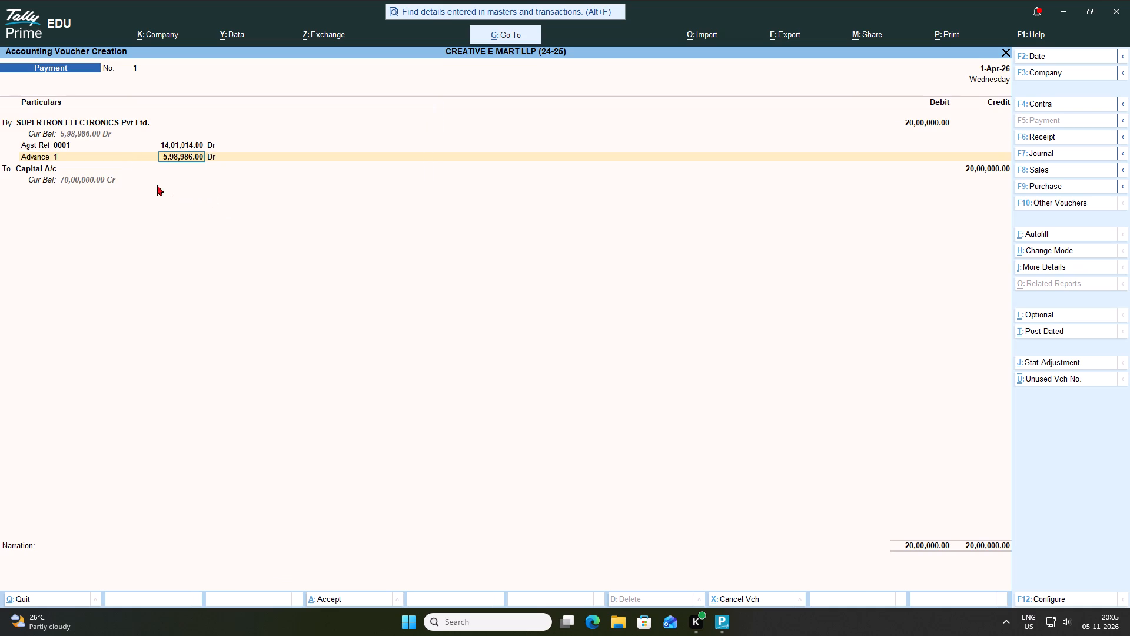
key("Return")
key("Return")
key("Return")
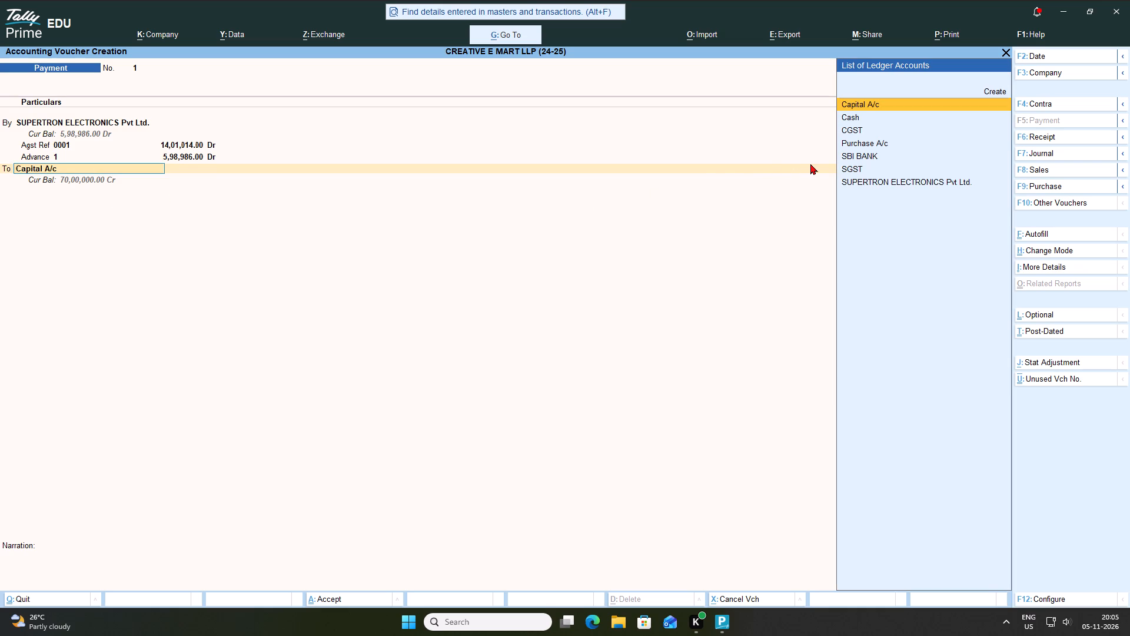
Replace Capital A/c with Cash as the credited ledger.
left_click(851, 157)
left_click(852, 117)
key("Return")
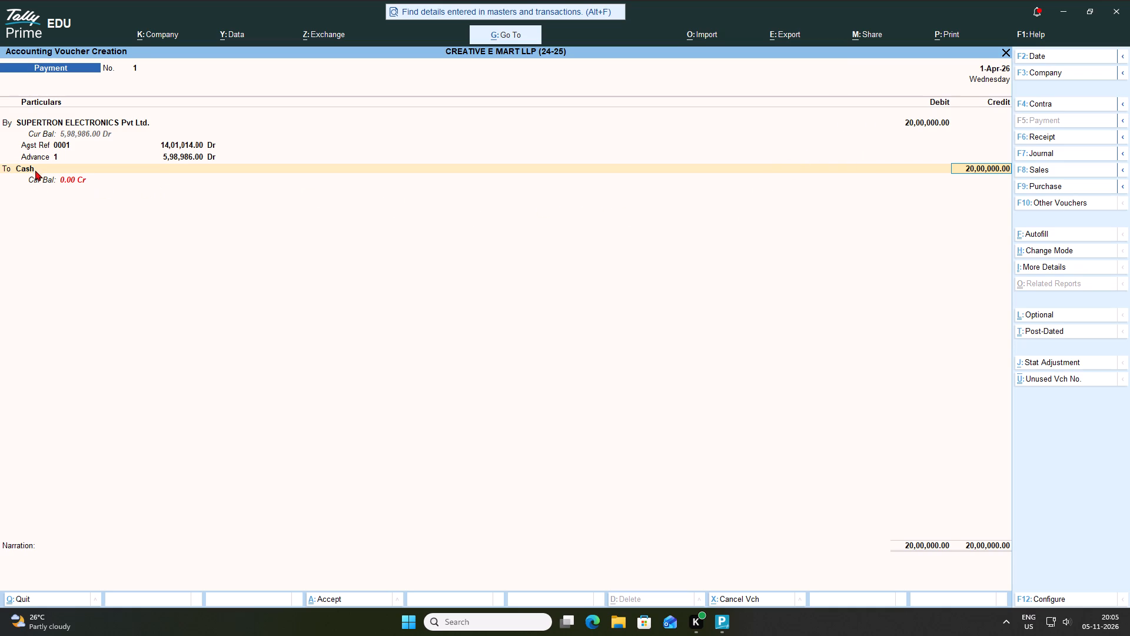
Change the credited ledger to SBI BANK, keeping the credit amount at 20,00,000.00.
key("Left")
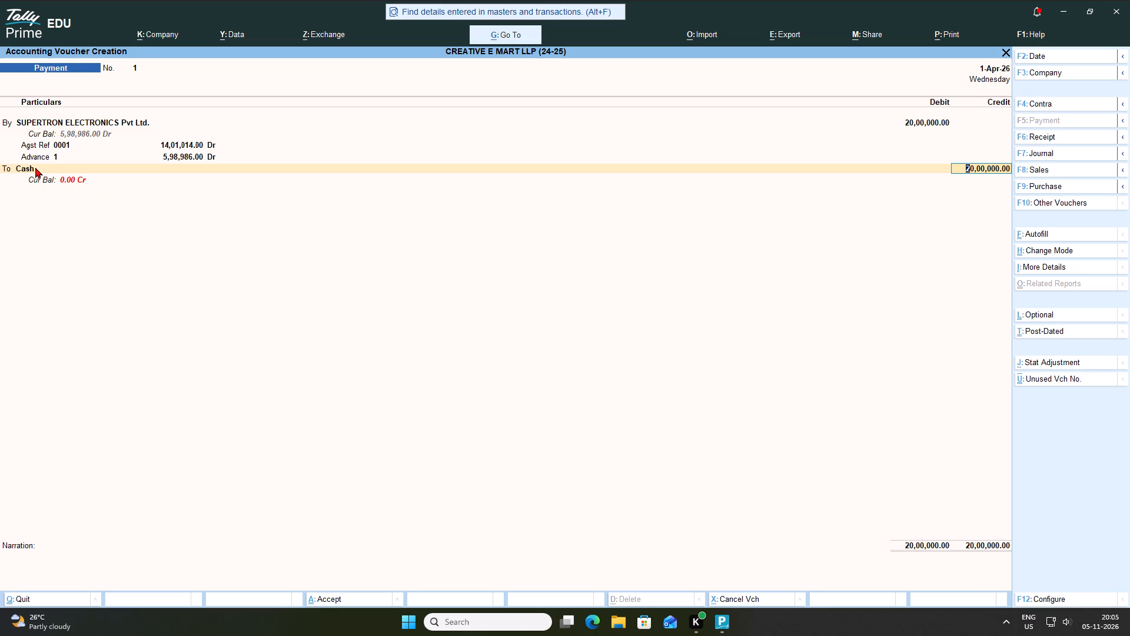
left_click(28, 164)
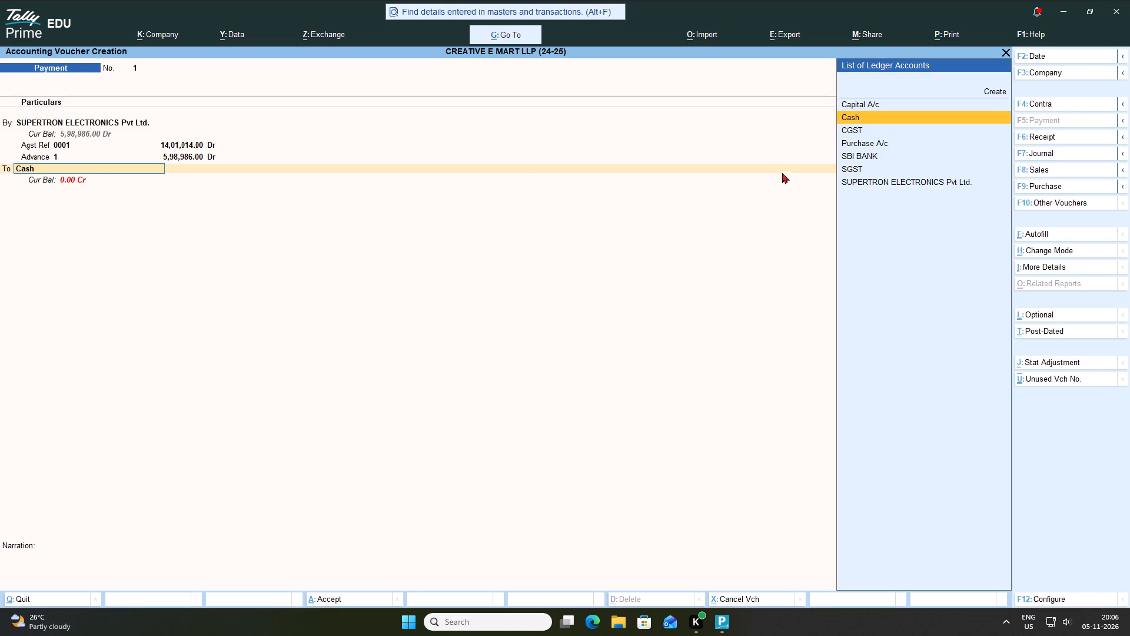
left_click(857, 155)
key("Return")
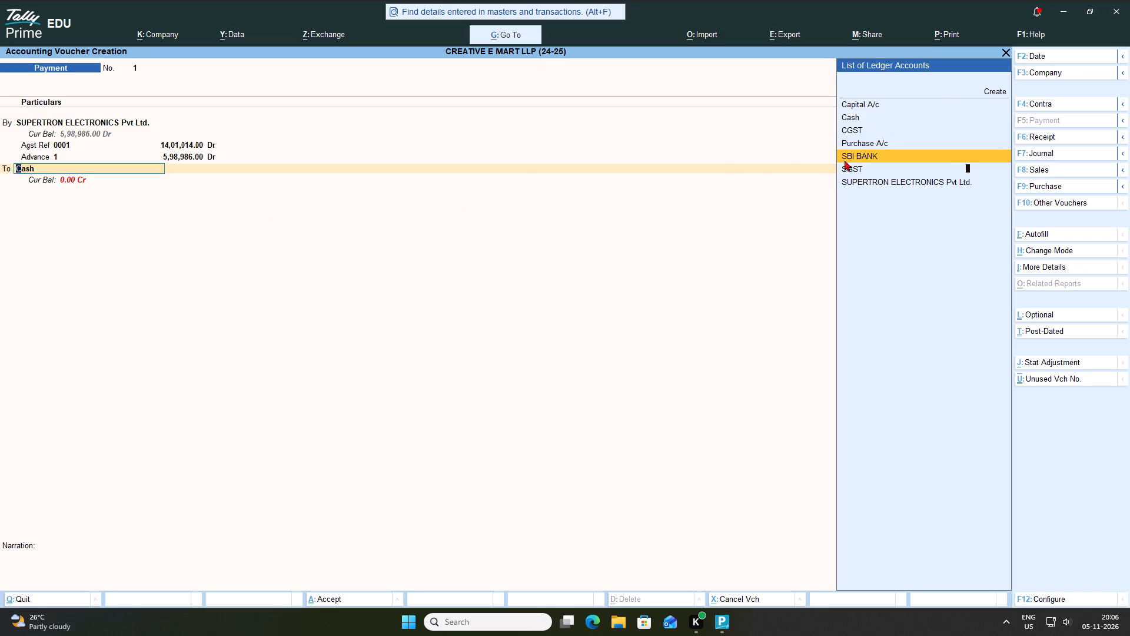
key("Return")
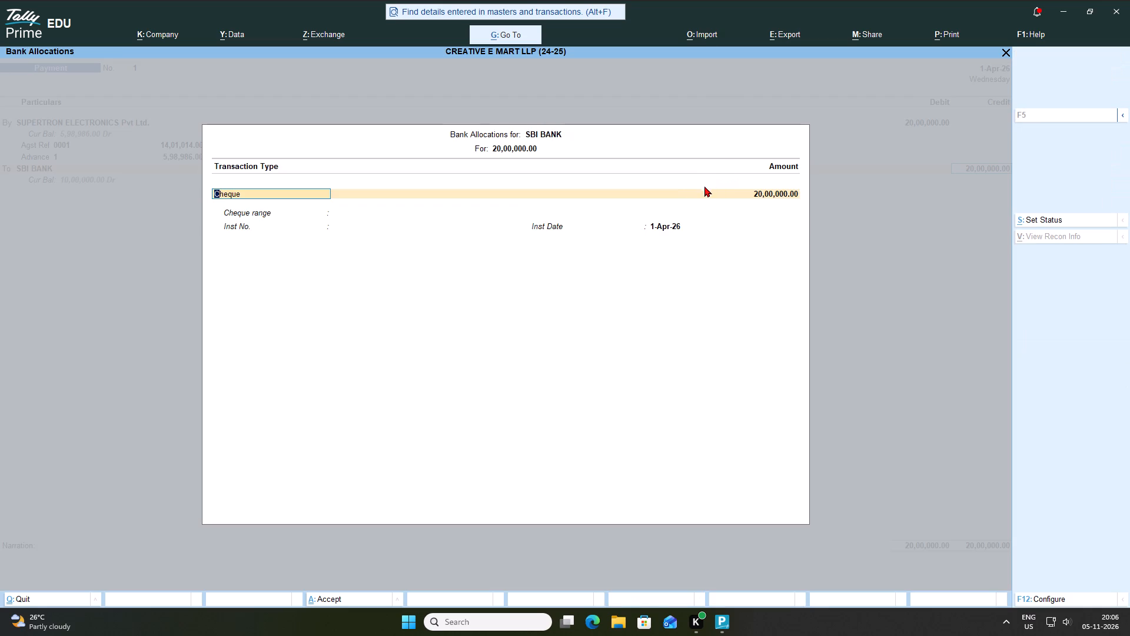
Allocate the SBI BANK credit as a 20,00,000.00 Cheque dated 1-Apr-26, with cheque range Not Applicable and no instrument number, and accept the voucher.
key("Return")
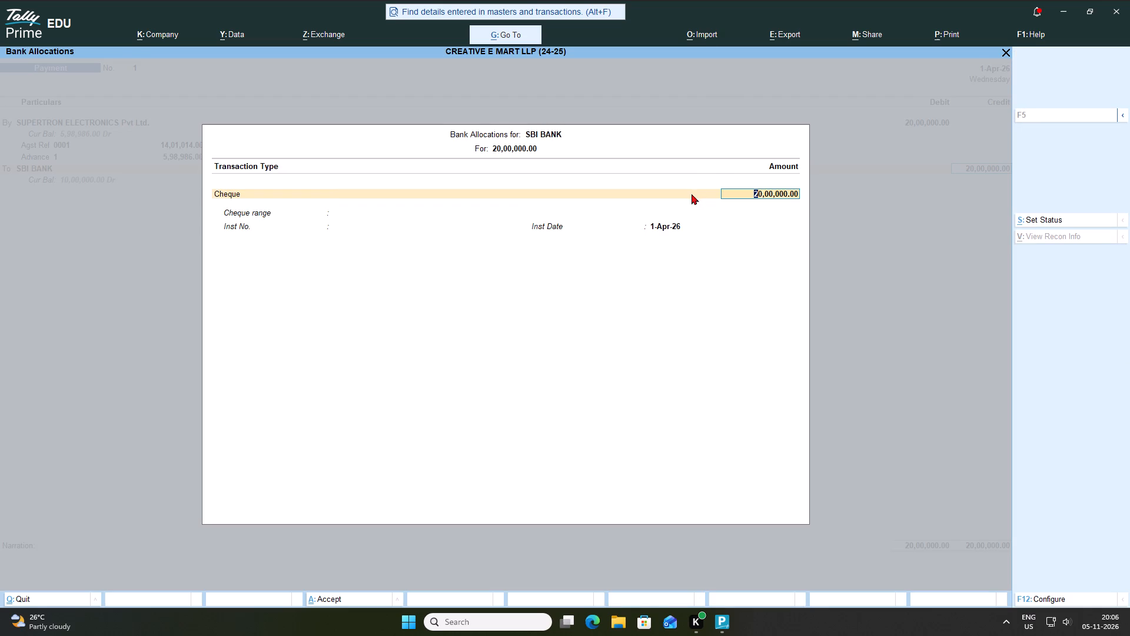
key("Return")
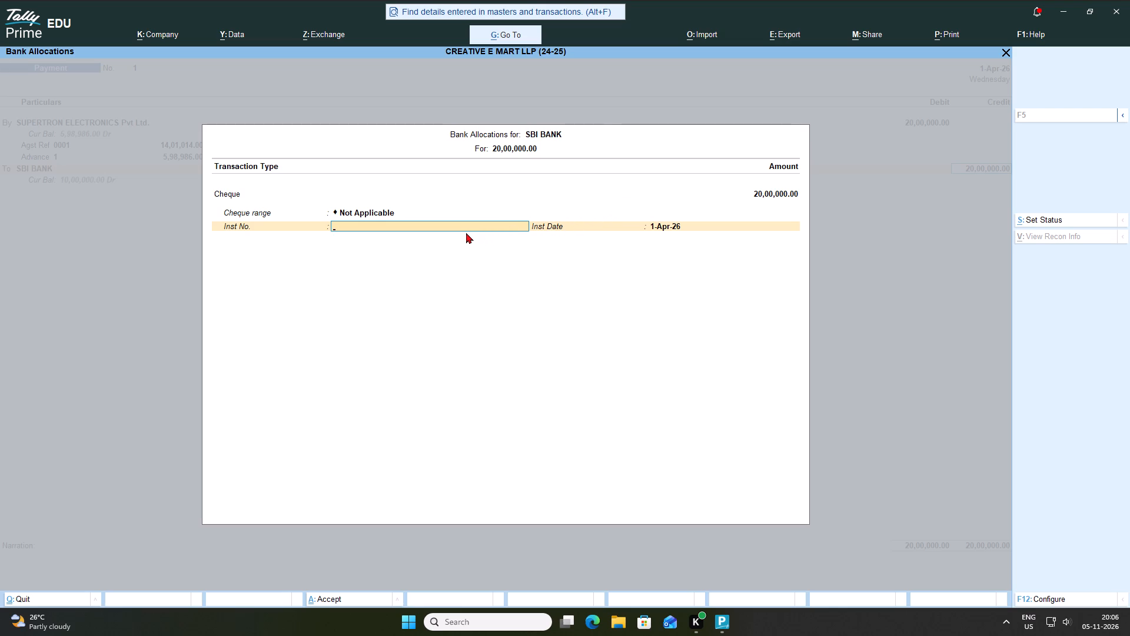
key("Return")
key("Return")
key("Return")
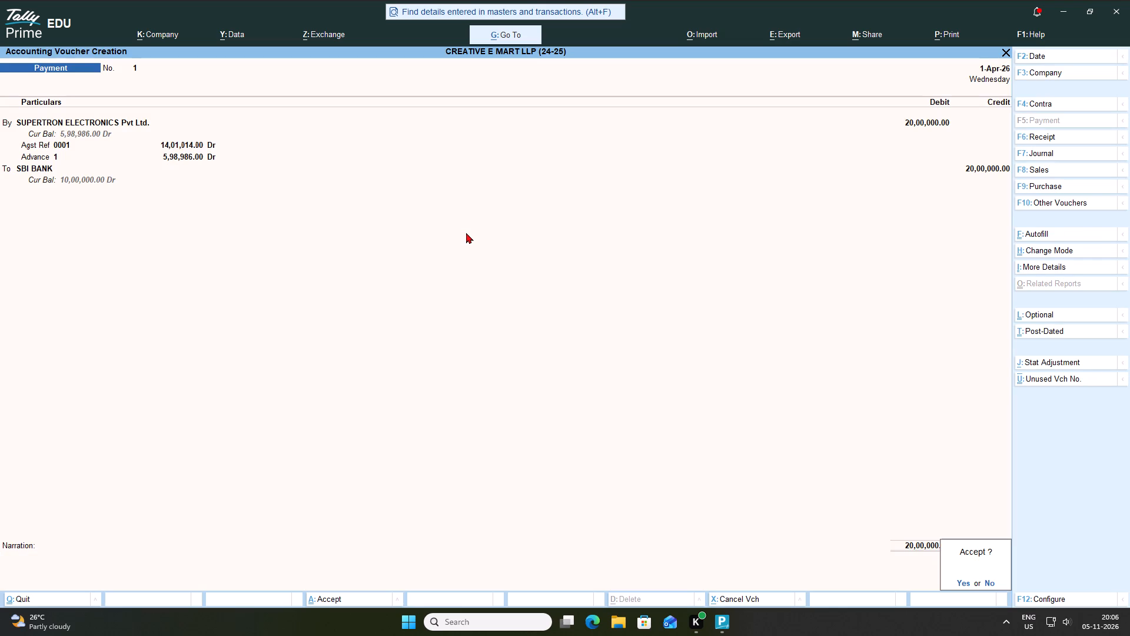
key("Return")
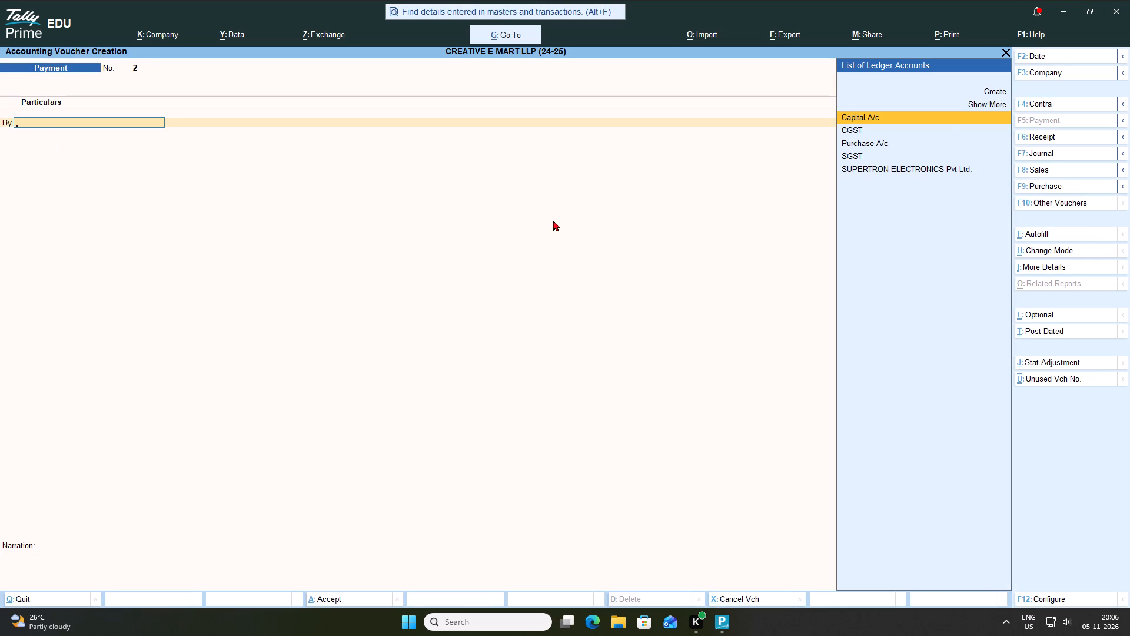
Abandon the new payment voucher without saving and return to the Gateway of Tally.
key("Return")
key("Return")
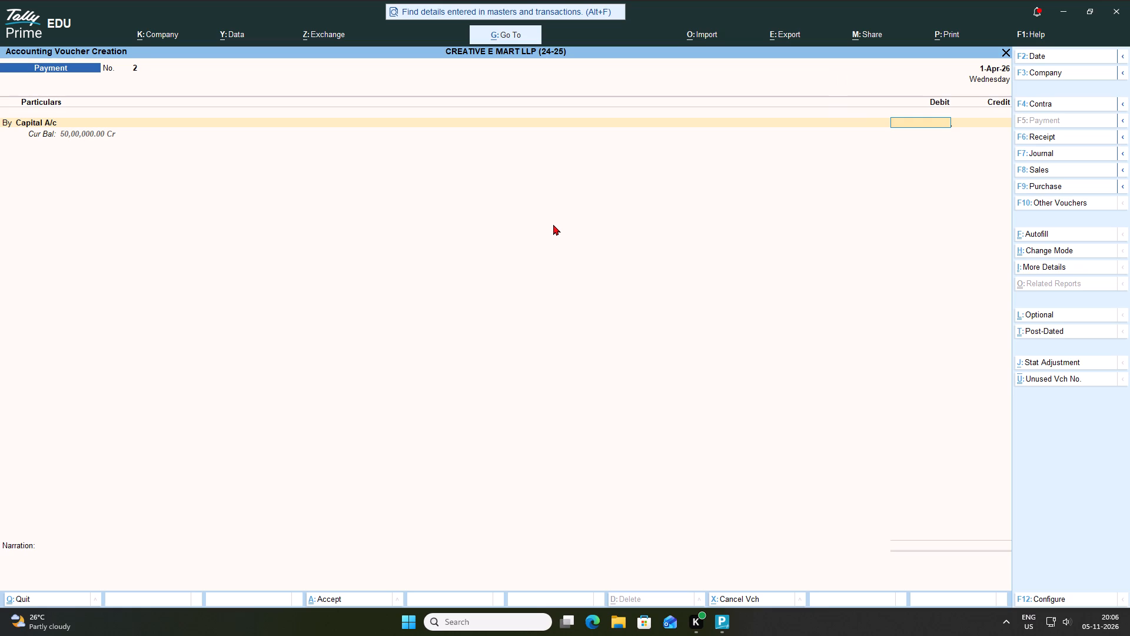
key("Escape")
key("Escape")
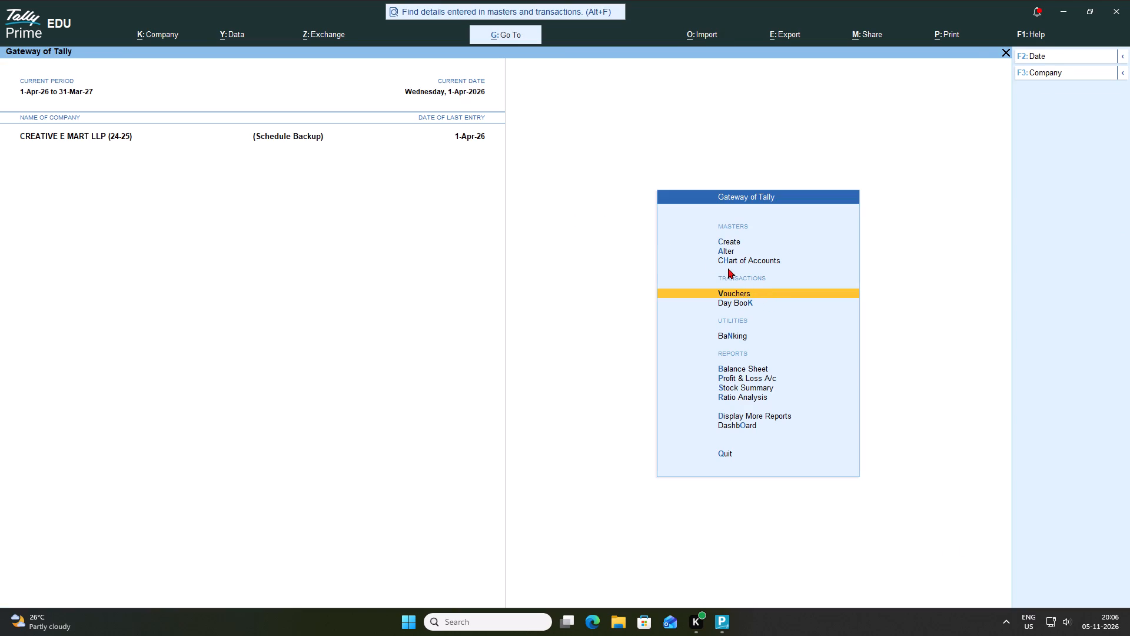
Examine the SUPERTRON ELECTRONICS payment voucher and the Day Book entries for 1-Apr-26, and return to the Gateway of Tally.
left_click(729, 302)
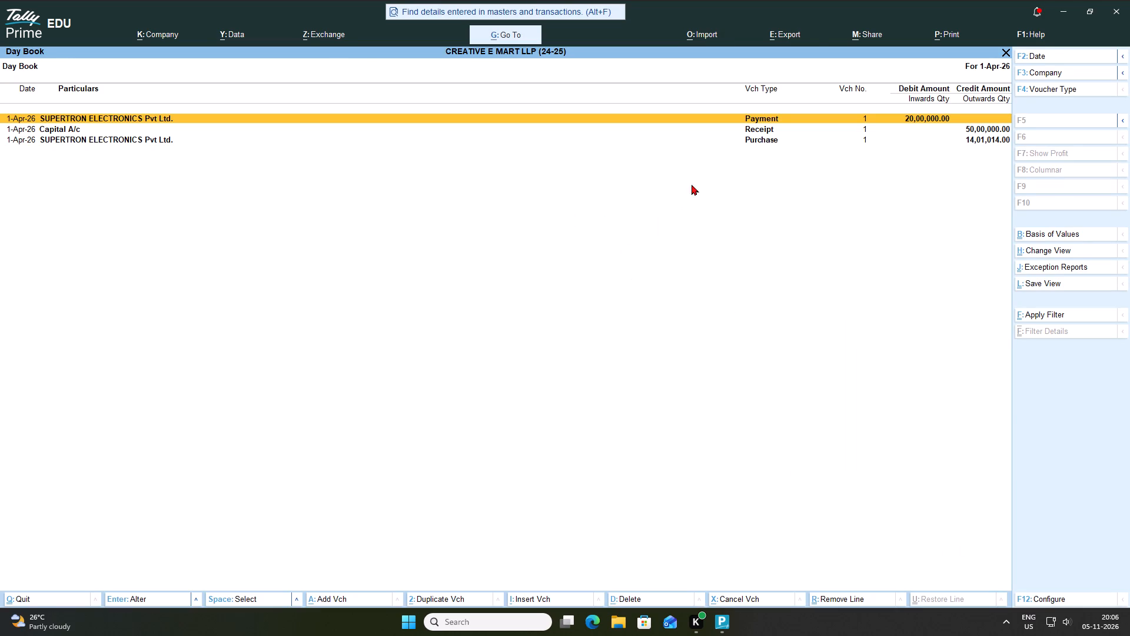
double_click(95, 114)
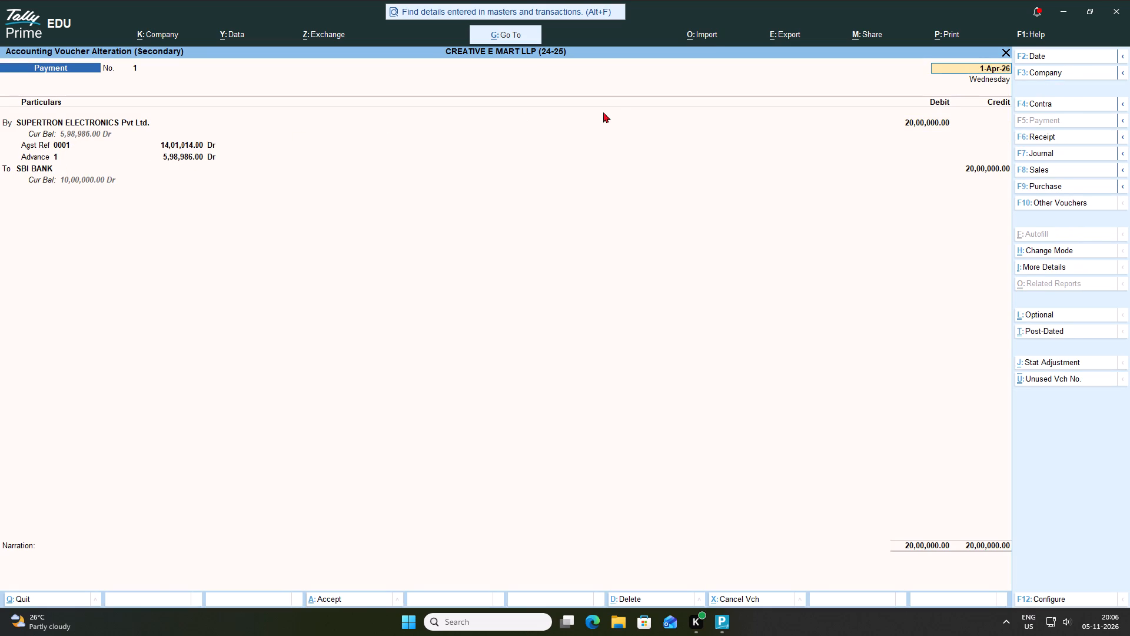
key("Escape")
key("Escape")
key("Escape")
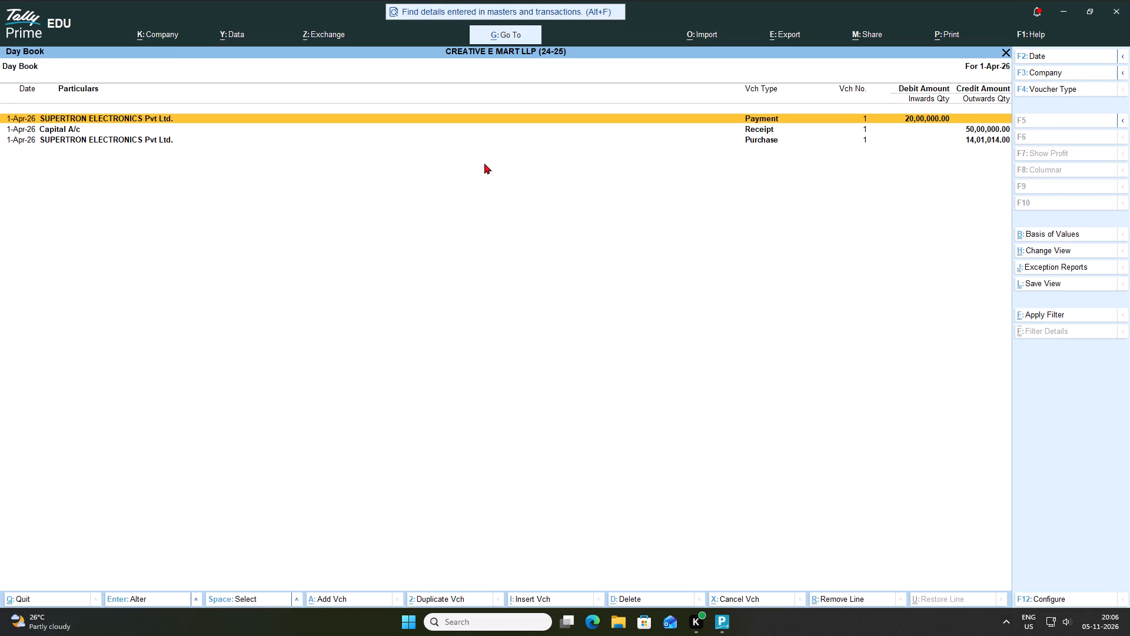
left_click(115, 143)
left_click(69, 131)
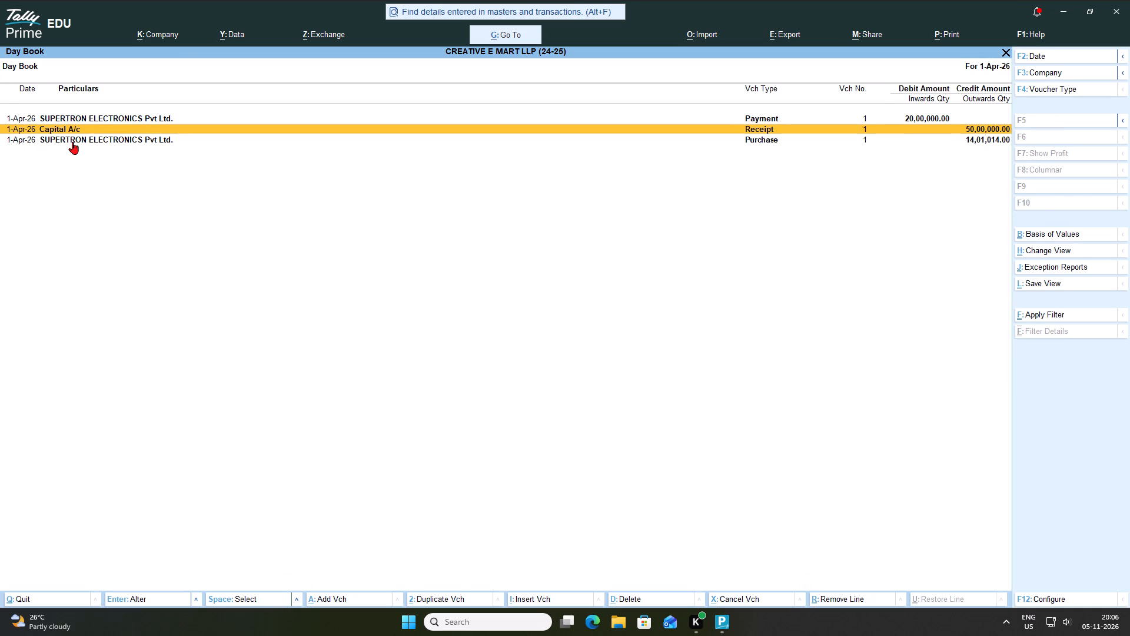
left_click(74, 119)
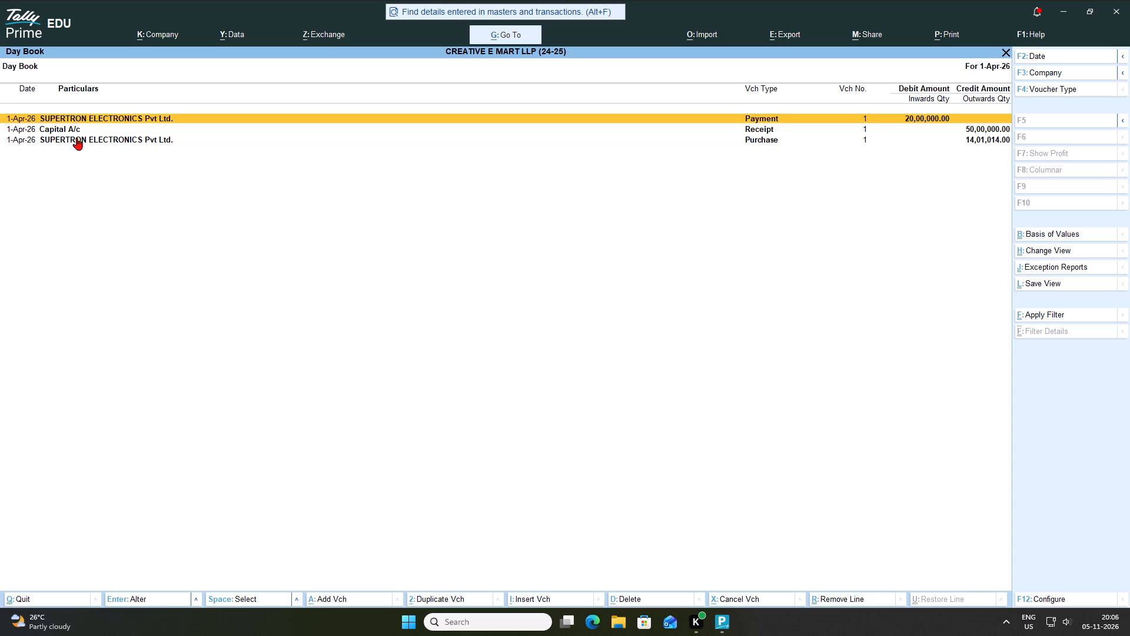
left_click(77, 138)
key("Escape")
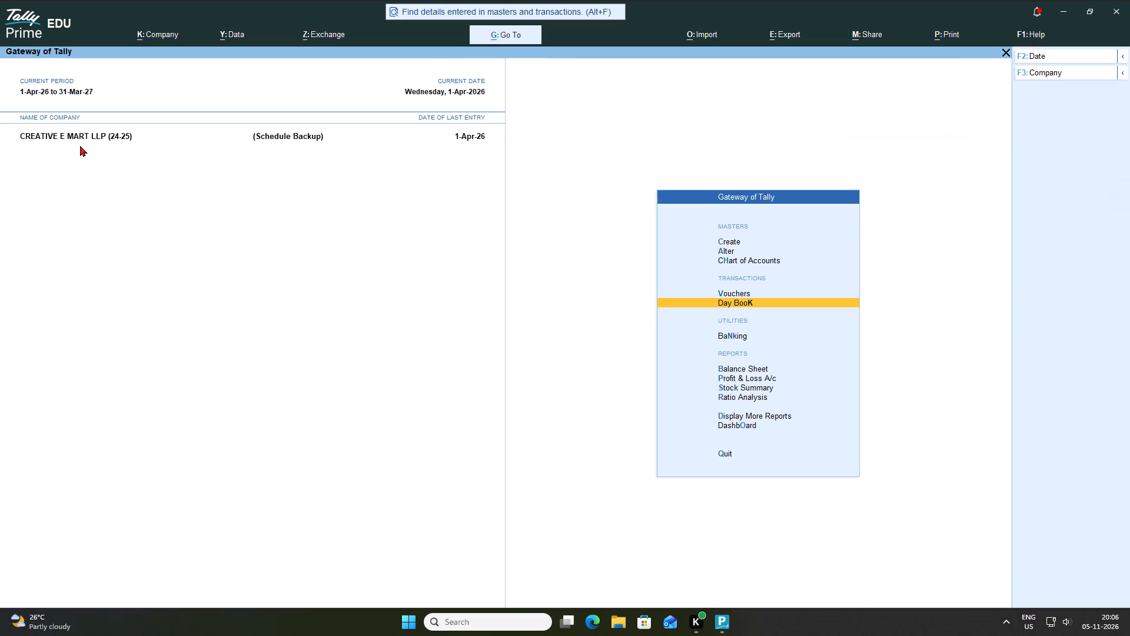
Start a new Purchase voucher with supplier invoice number 2 dated 1-Apr-26.
left_click(727, 295)
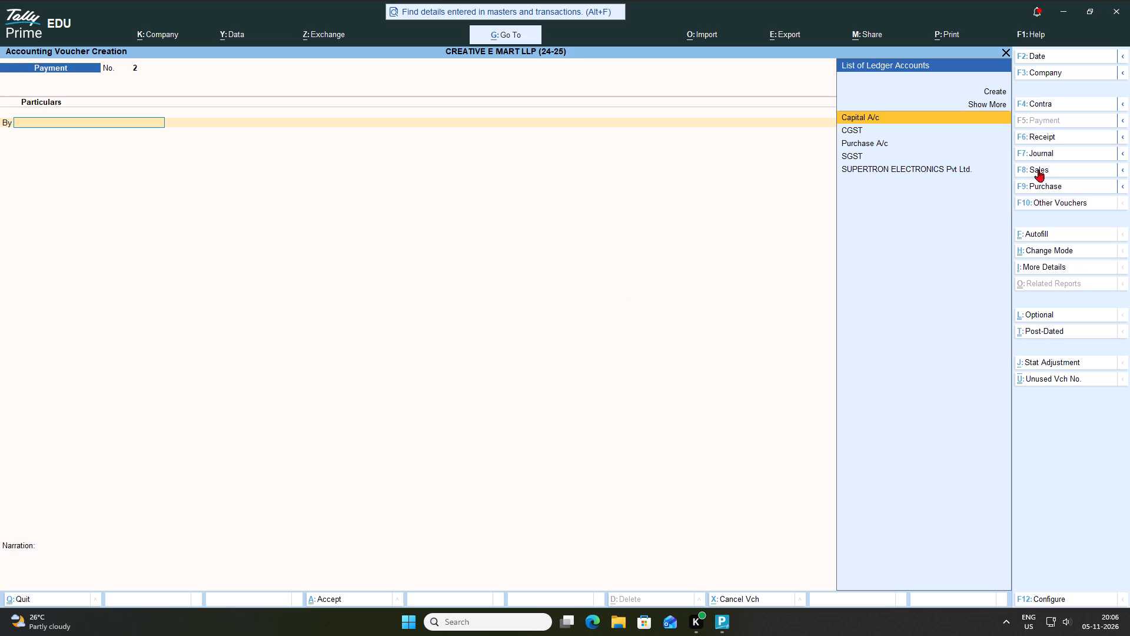
left_click(1045, 184)
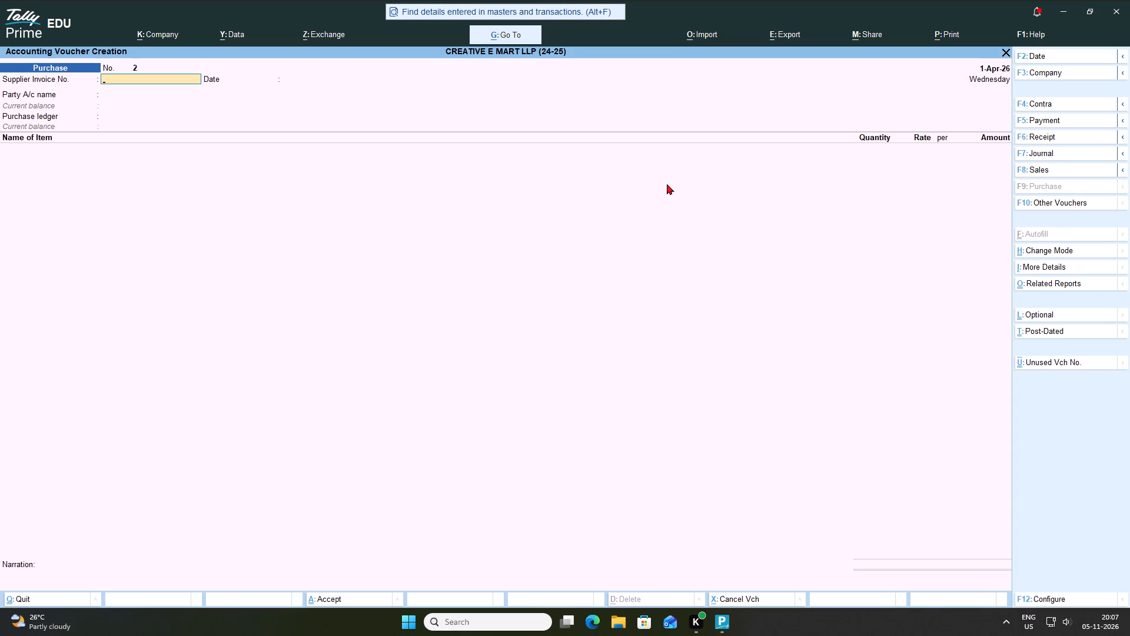
key("2")
key("Return")
key("Return")
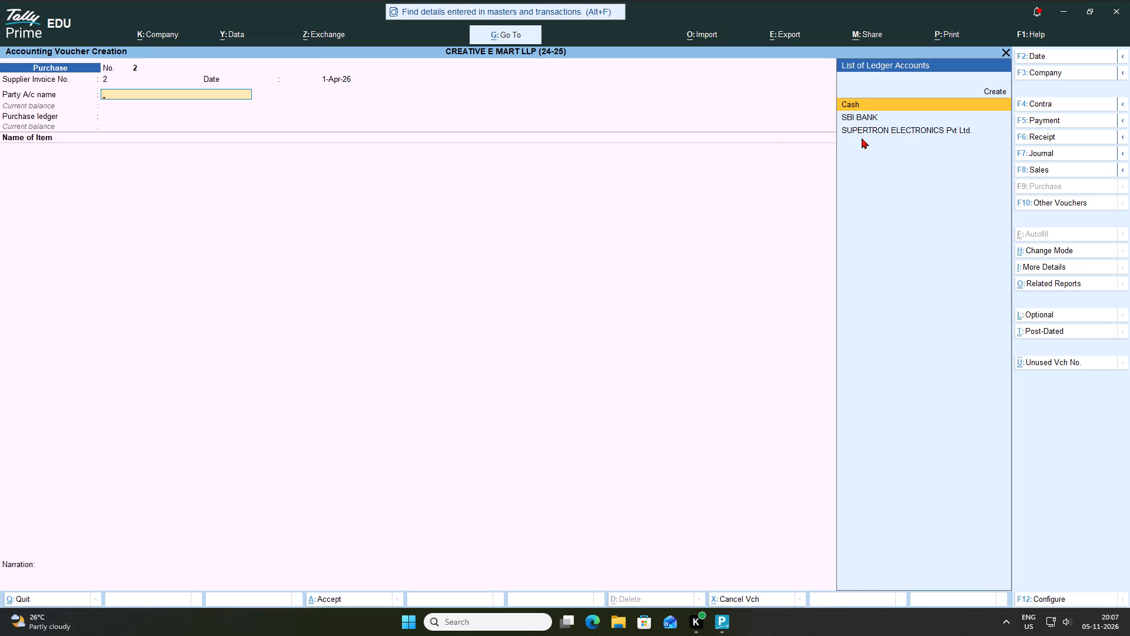
Choose SUPERTRON ELECTRONICS Pvt Ltd. as the party account and leave all its receipt details blank.
left_click(862, 132)
key("Return")
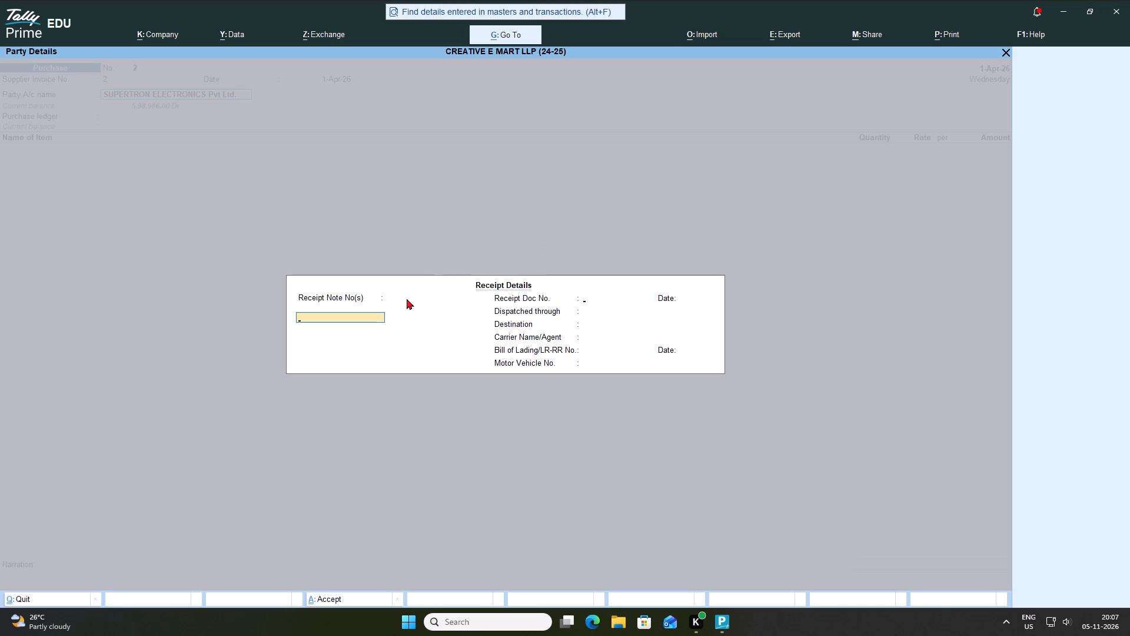
key("Return")
key("Return")
key("Return")
key("Return")
key("Return")
key("Return")
key("Return")
key("Return")
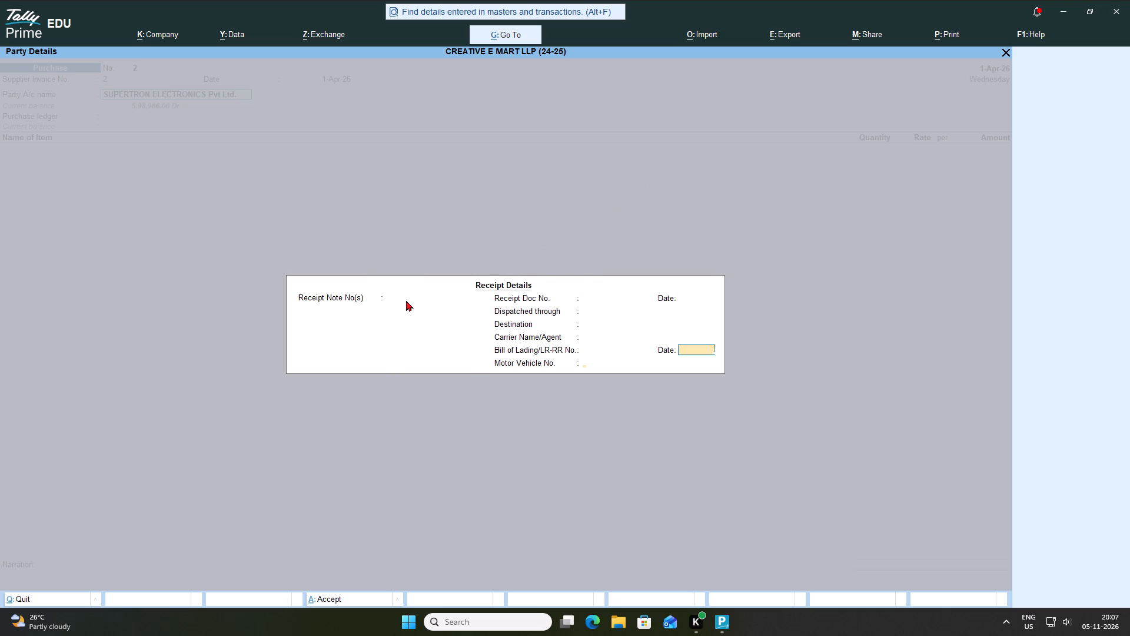
key("Return")
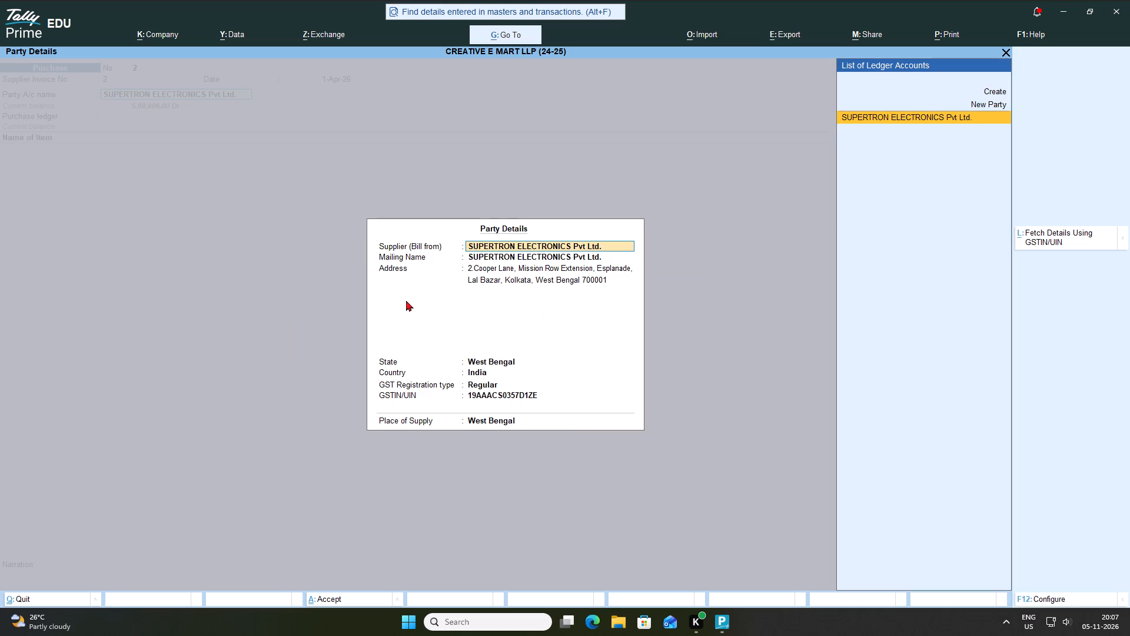
Accept the supplier's party details with West Bengal, India and the Regular GST registration type.
key("Return")
key("Return")
key("Return")
key("Return")
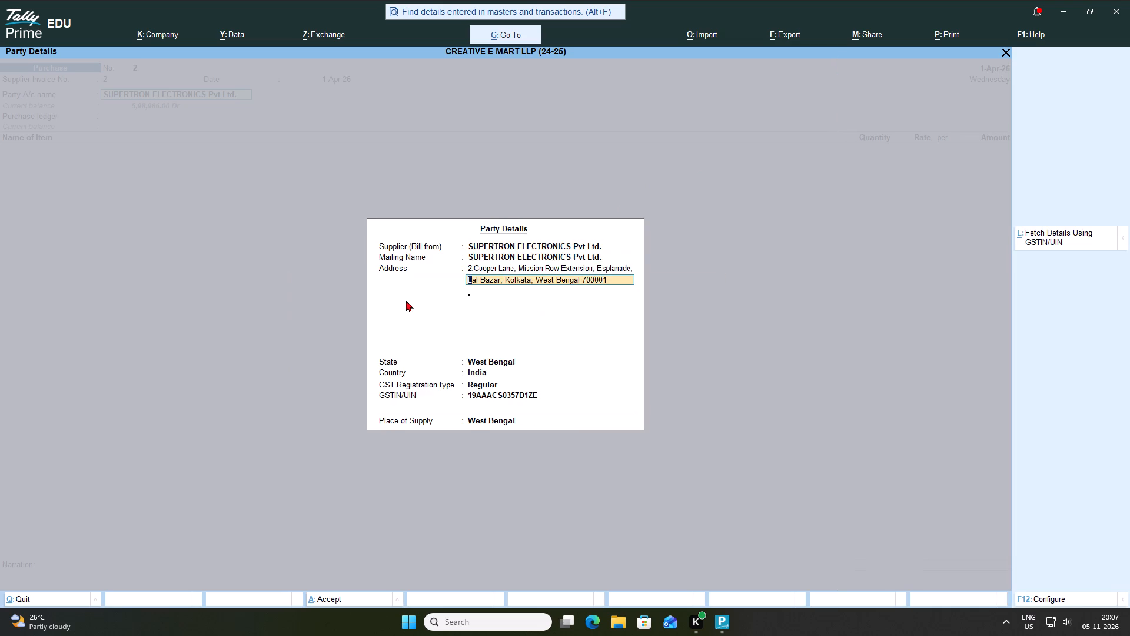
key("Return")
key("Return")
key("Return")
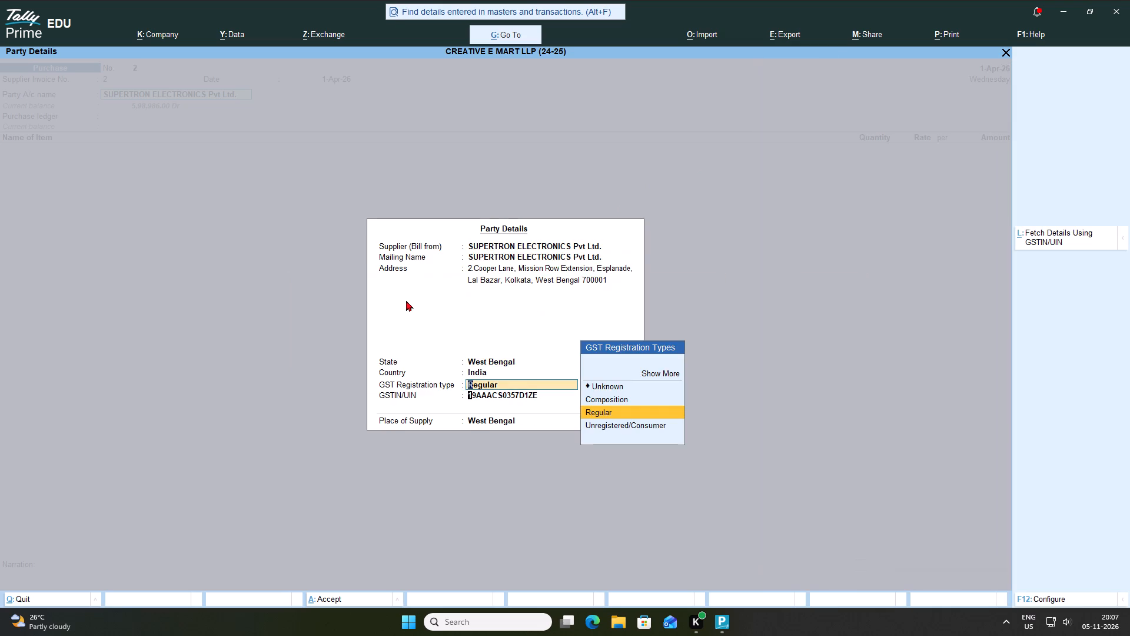
key("Return")
key("Return")
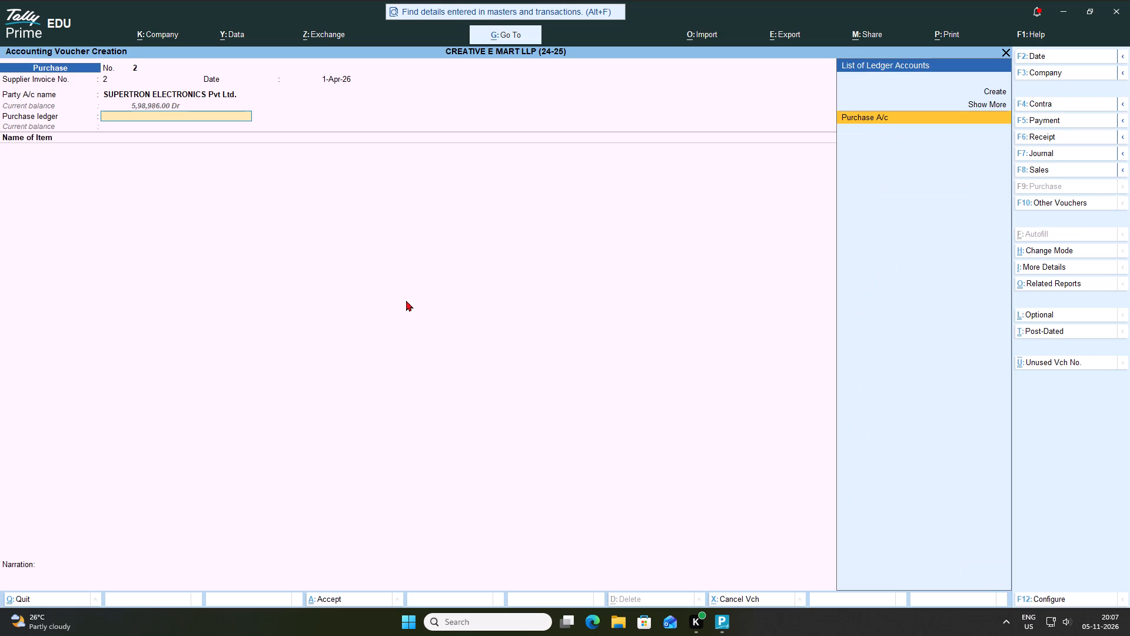
Set the purchase ledger to Purchase A/c.
key("Return")
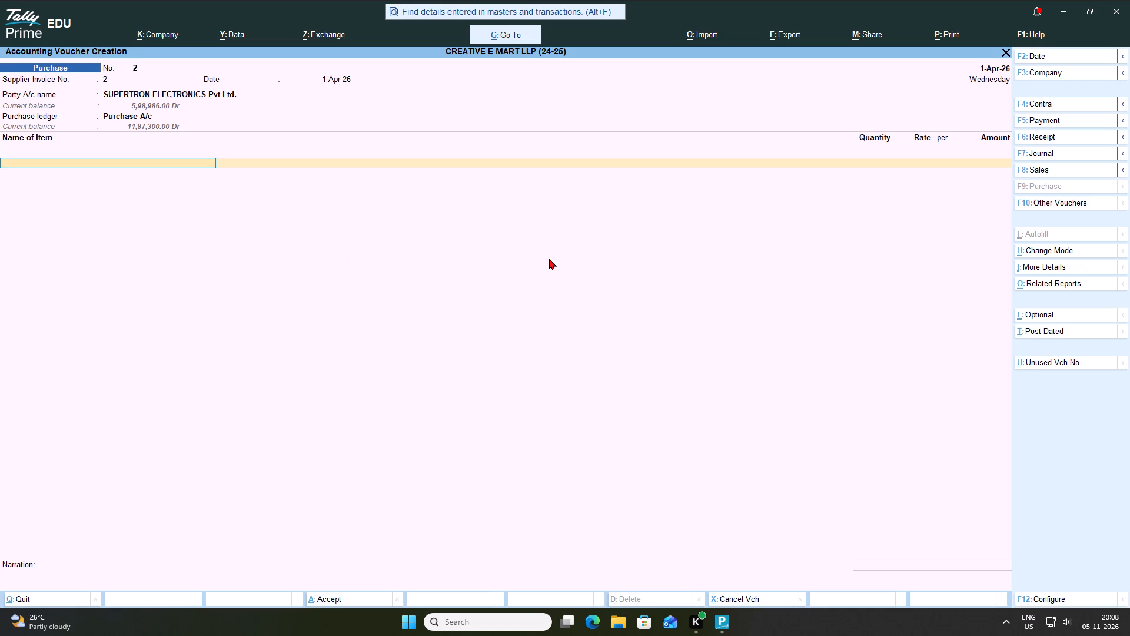
Look up the first stock item for the purchase by entering P as its name.
key("p")
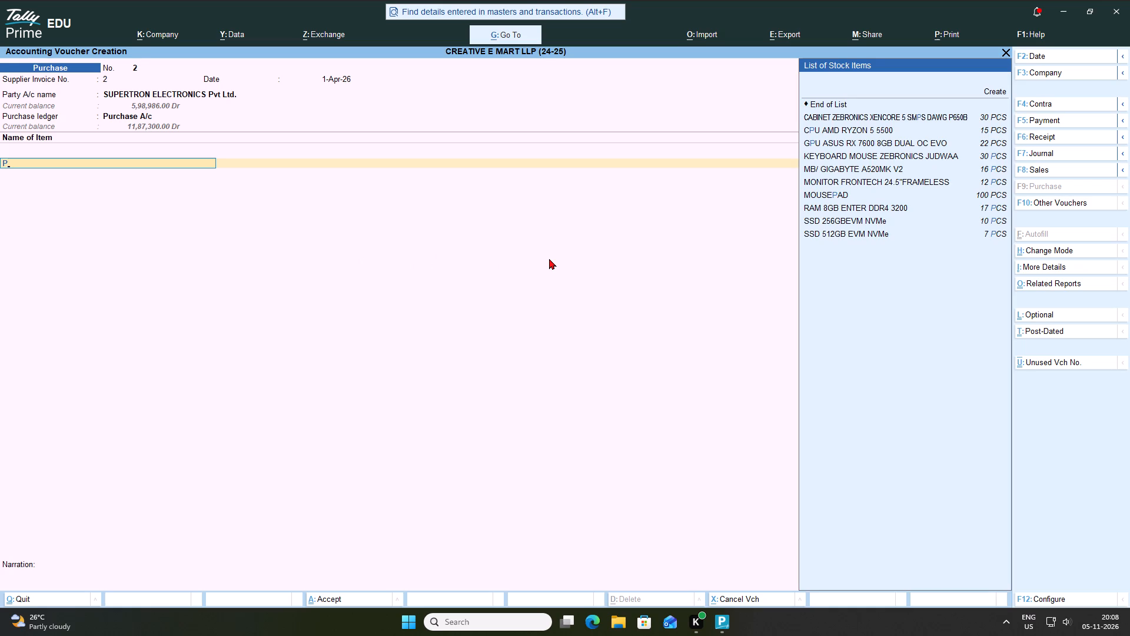
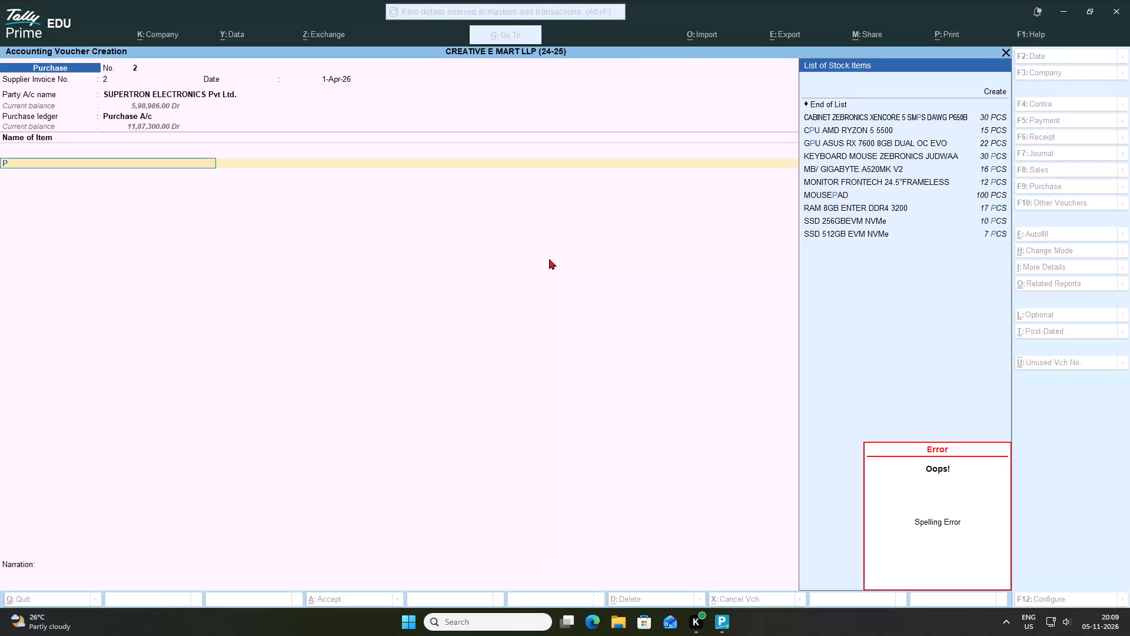
Start creating a new stock item from the purchase voucher, named PRIMEBOOL 2 MAX (2026), with no alias.
key("i")
key("alt+c")
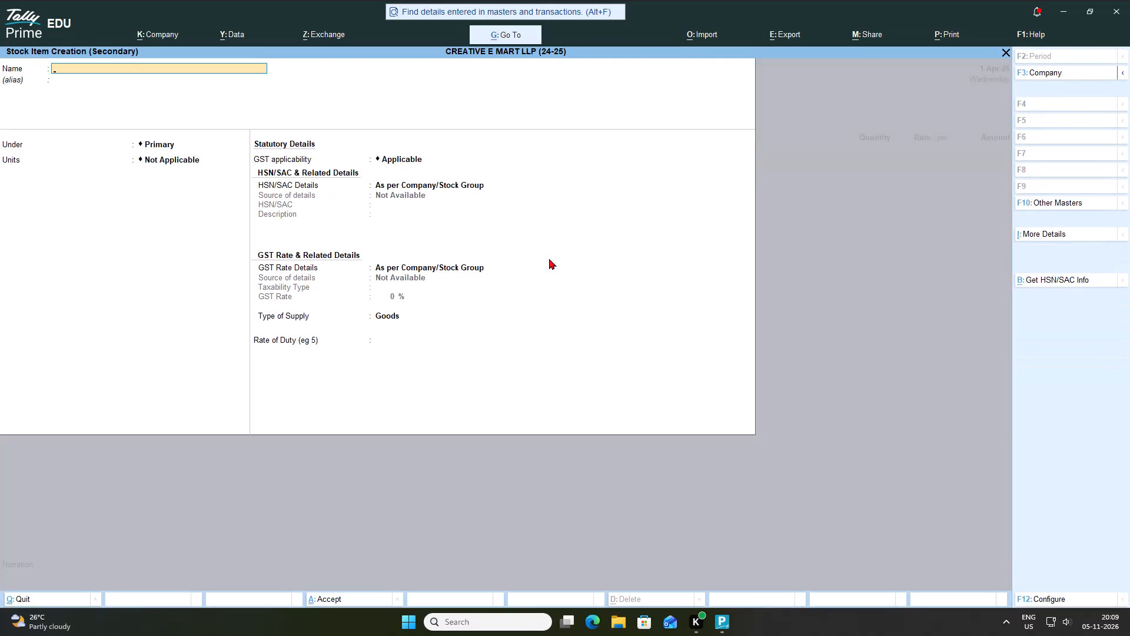
key("p")
type("RI")
type("ME")
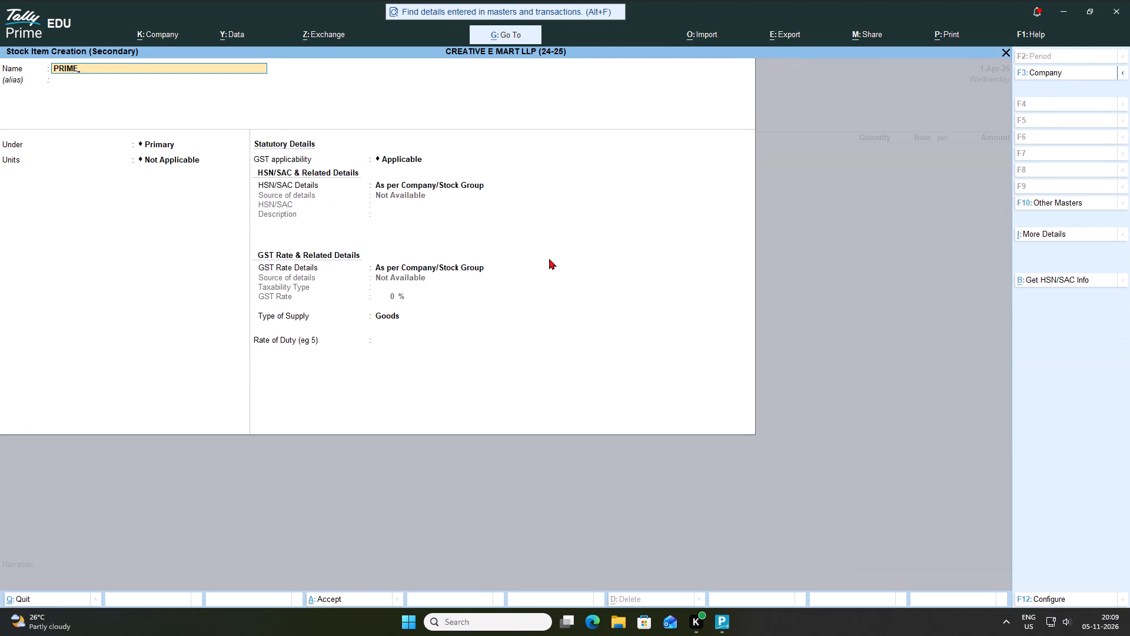
key("b")
type("OOL")
key("space")
key("2")
key("space")
type("MA")
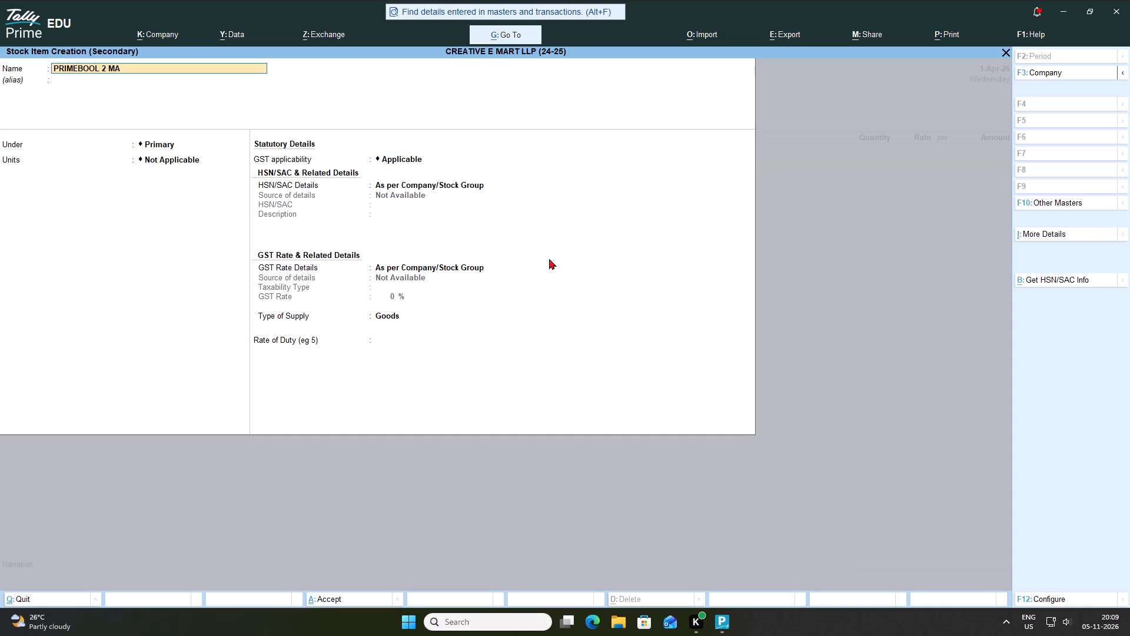
key("x")
key("space")
key("shift+parenleft")
key("2")
type("02")
key("6")
key("shift+parenright")
key("space")
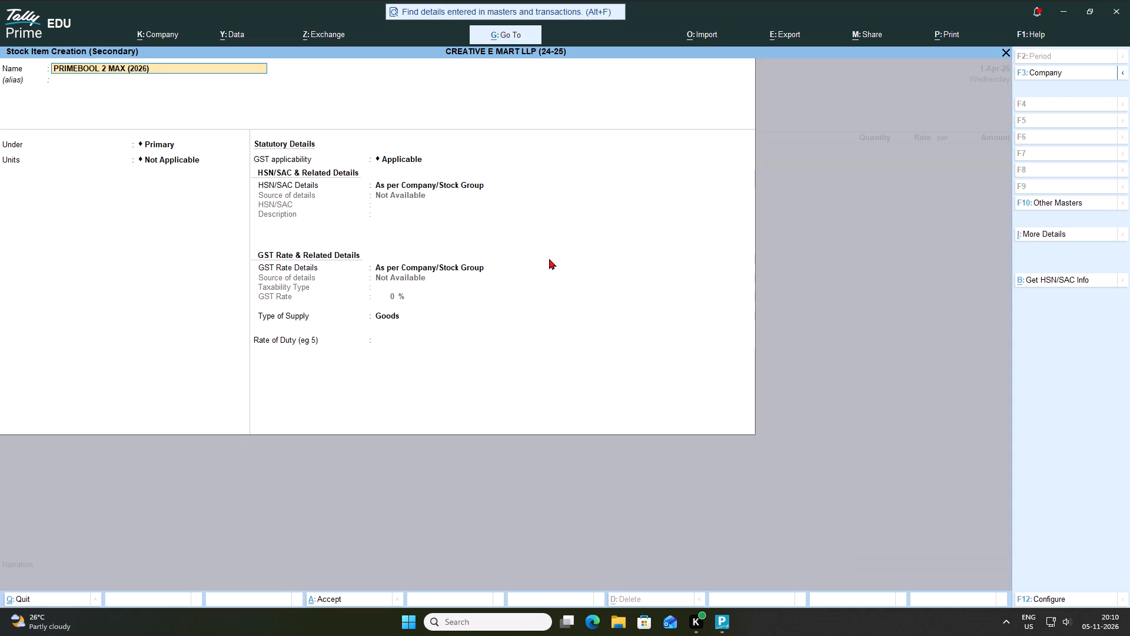
key("Return")
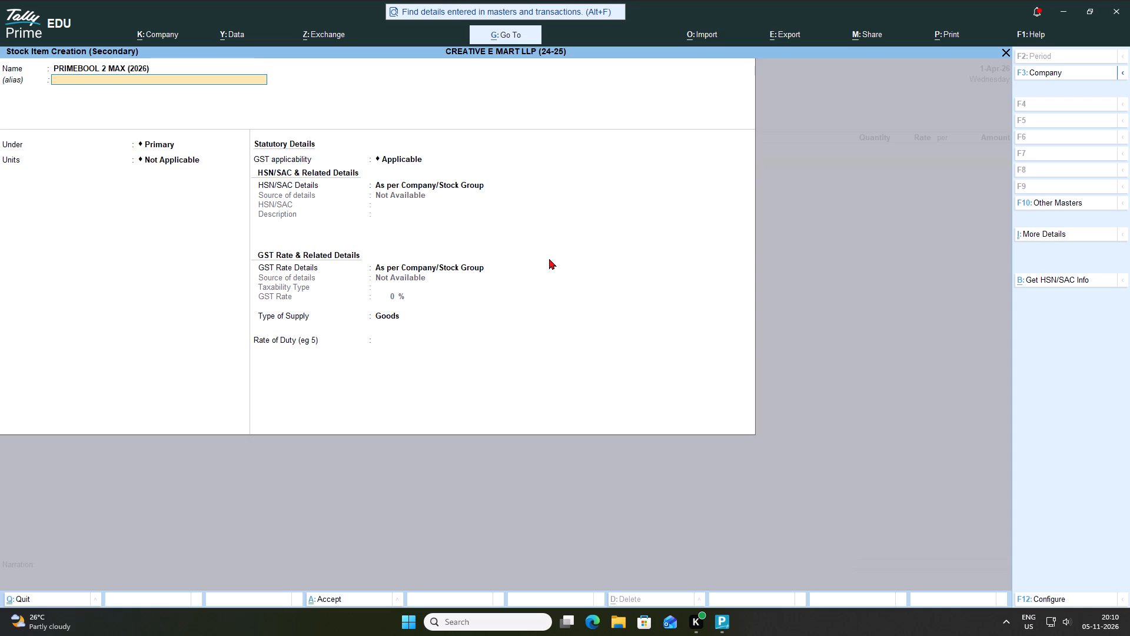
key("Return")
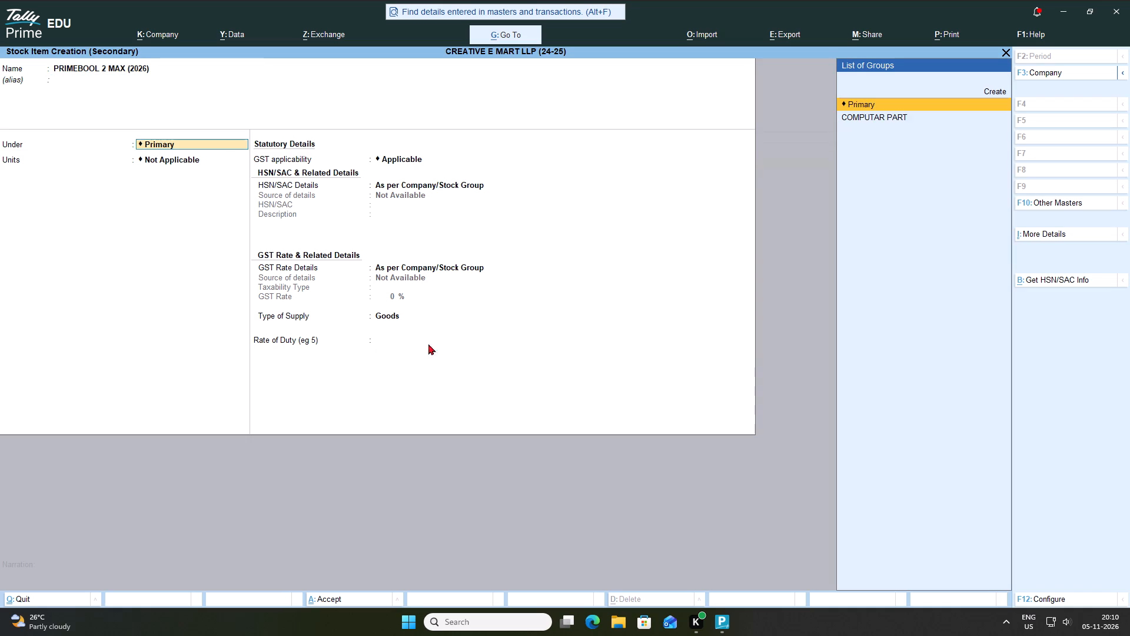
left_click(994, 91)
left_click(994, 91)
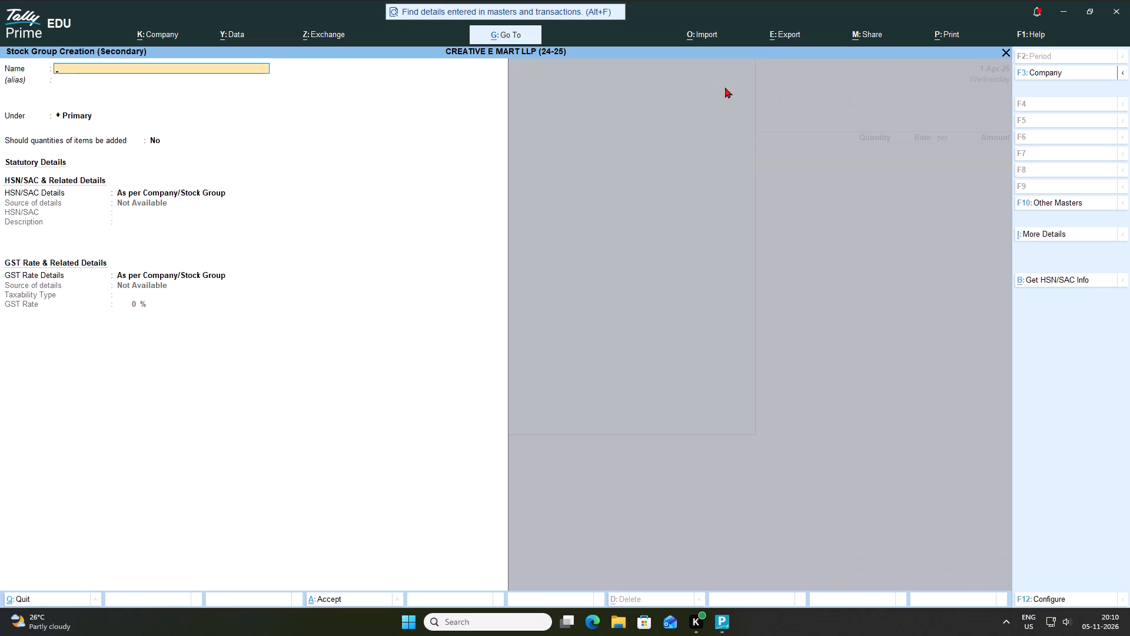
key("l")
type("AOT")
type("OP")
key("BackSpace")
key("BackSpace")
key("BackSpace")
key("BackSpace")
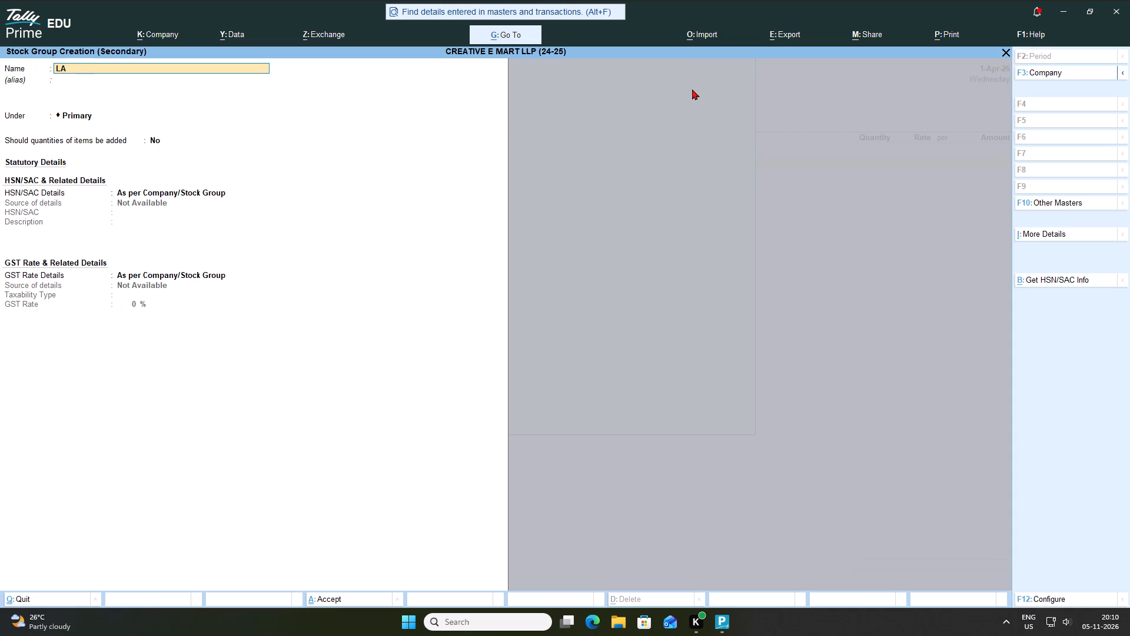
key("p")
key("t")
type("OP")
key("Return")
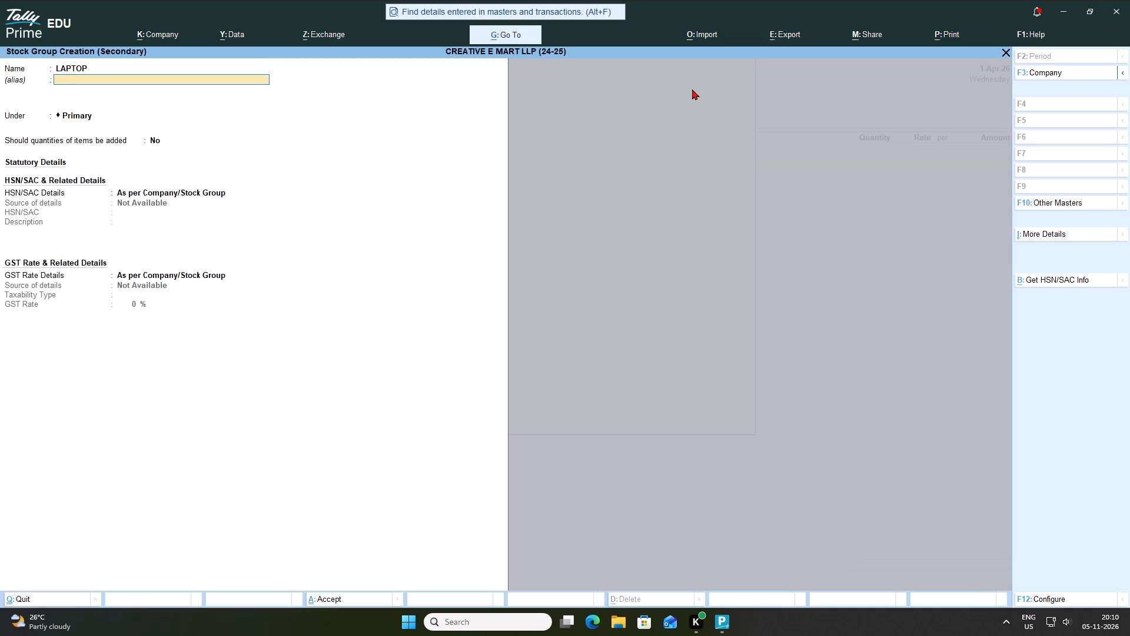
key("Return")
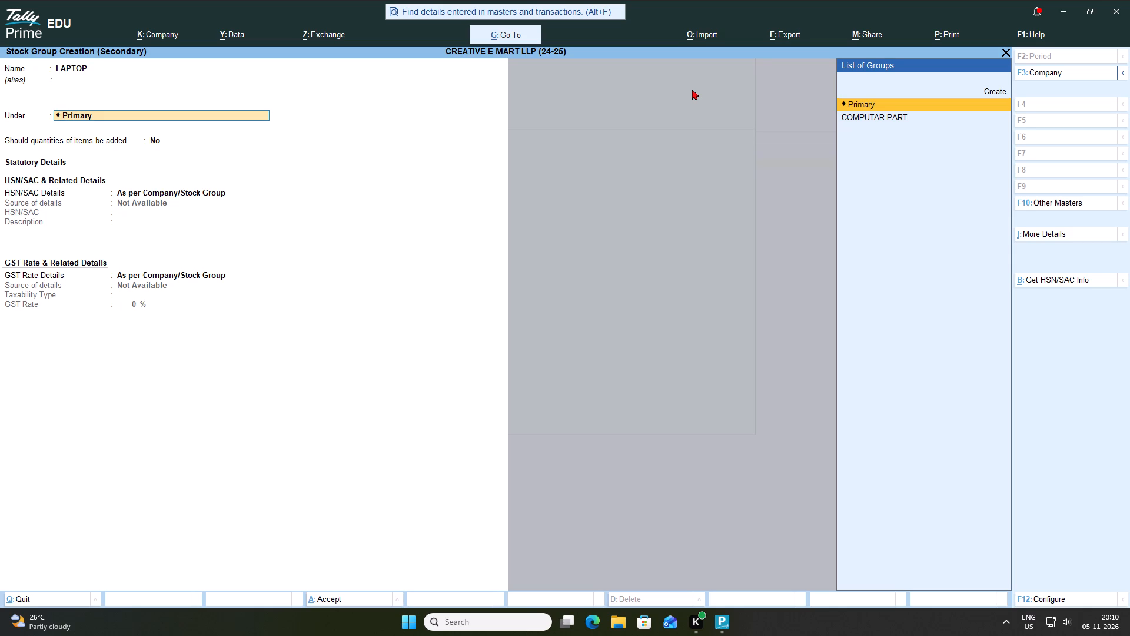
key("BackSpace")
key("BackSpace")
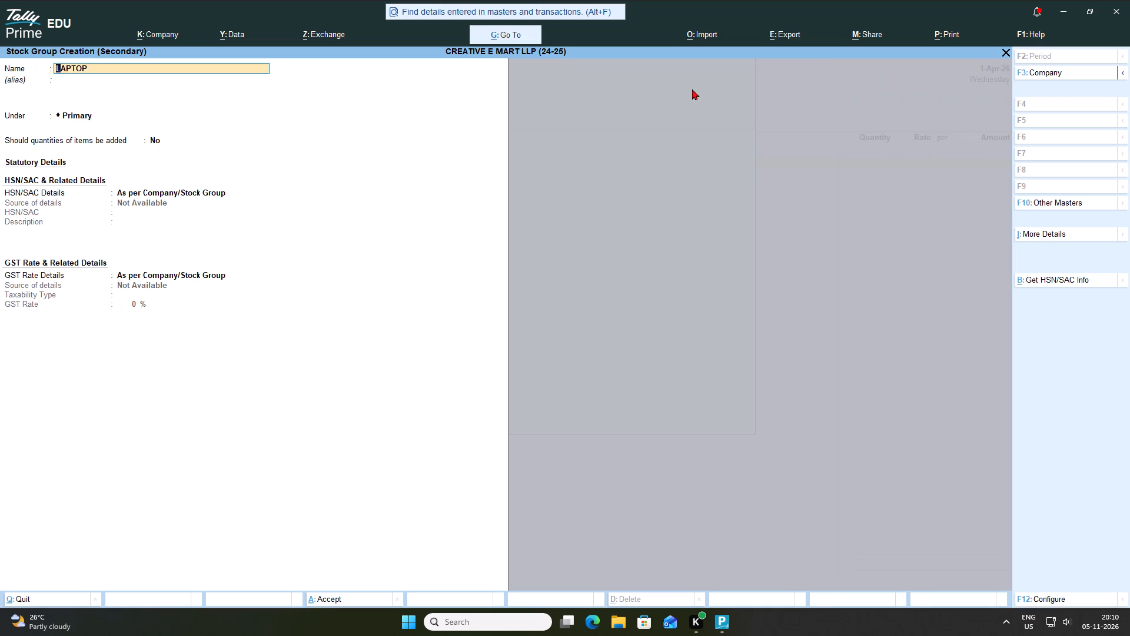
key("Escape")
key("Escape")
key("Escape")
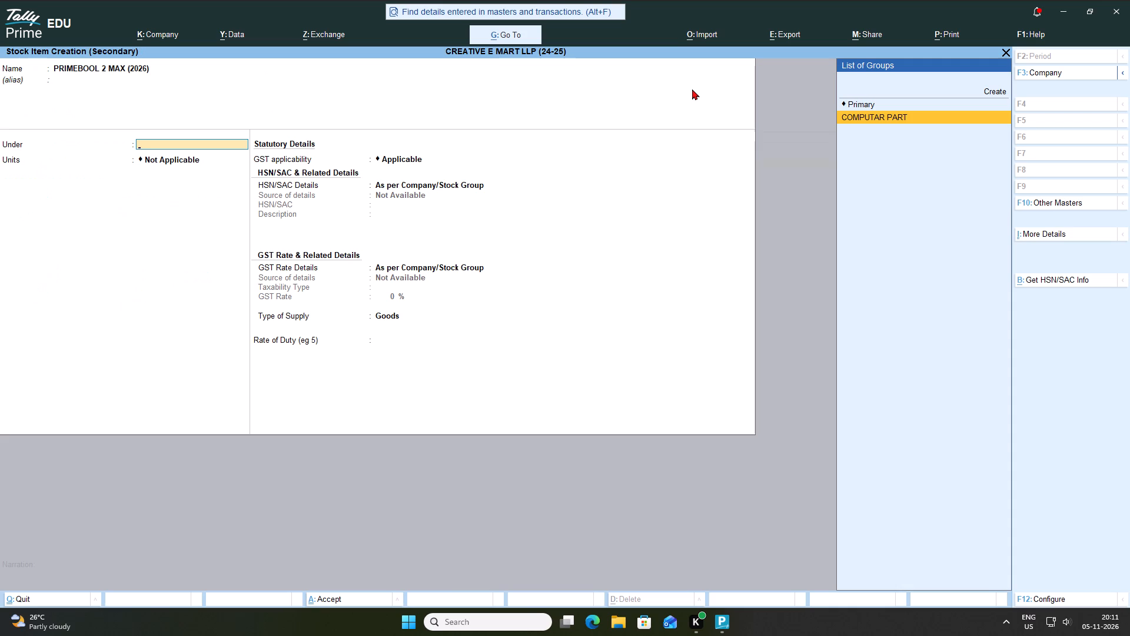
Create a stock group named LAPTOP for the item, under Primary, with no alias and adding of item quantities set to No.
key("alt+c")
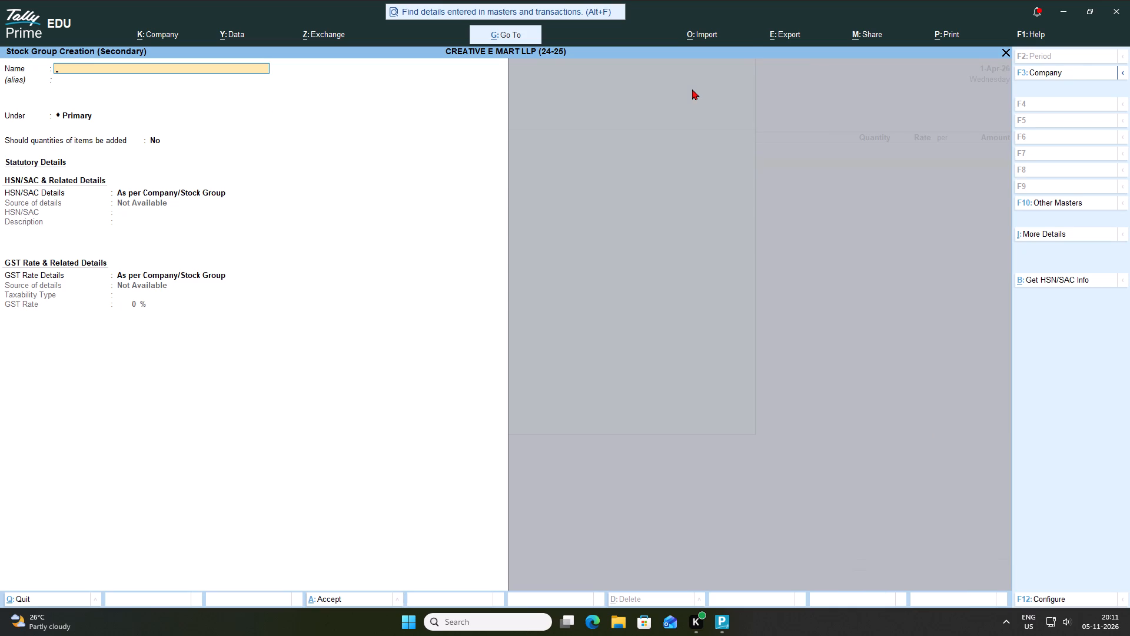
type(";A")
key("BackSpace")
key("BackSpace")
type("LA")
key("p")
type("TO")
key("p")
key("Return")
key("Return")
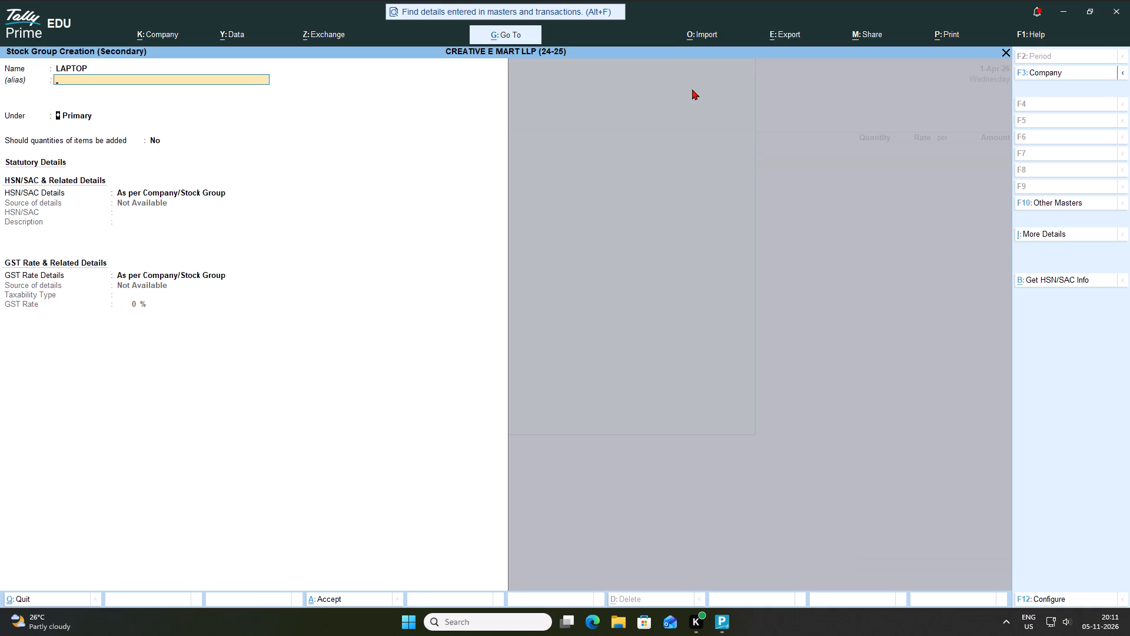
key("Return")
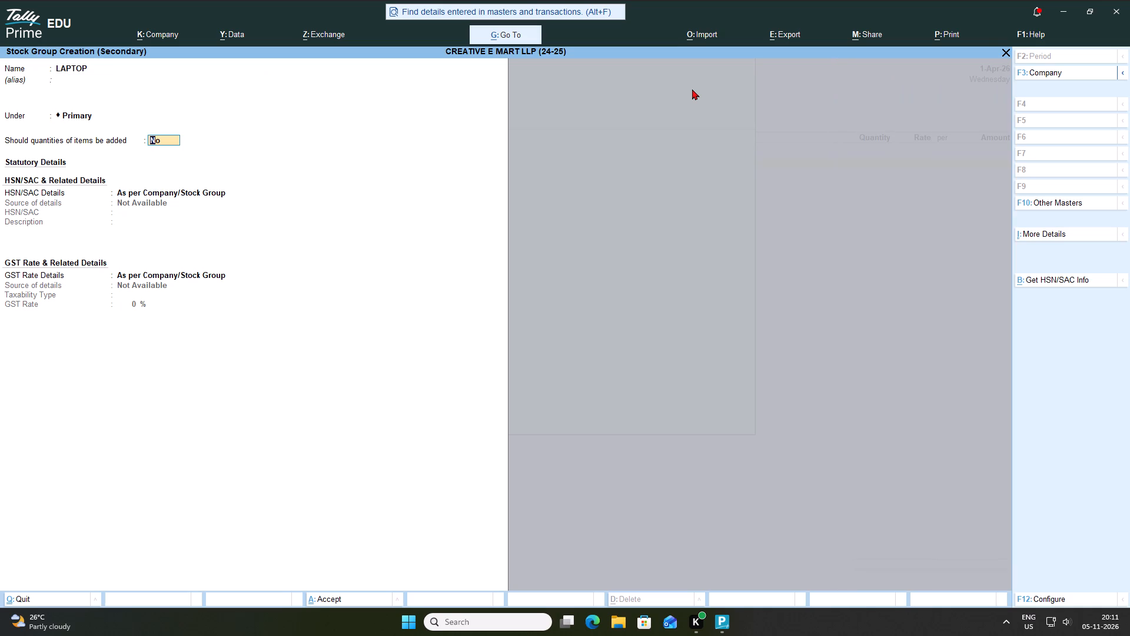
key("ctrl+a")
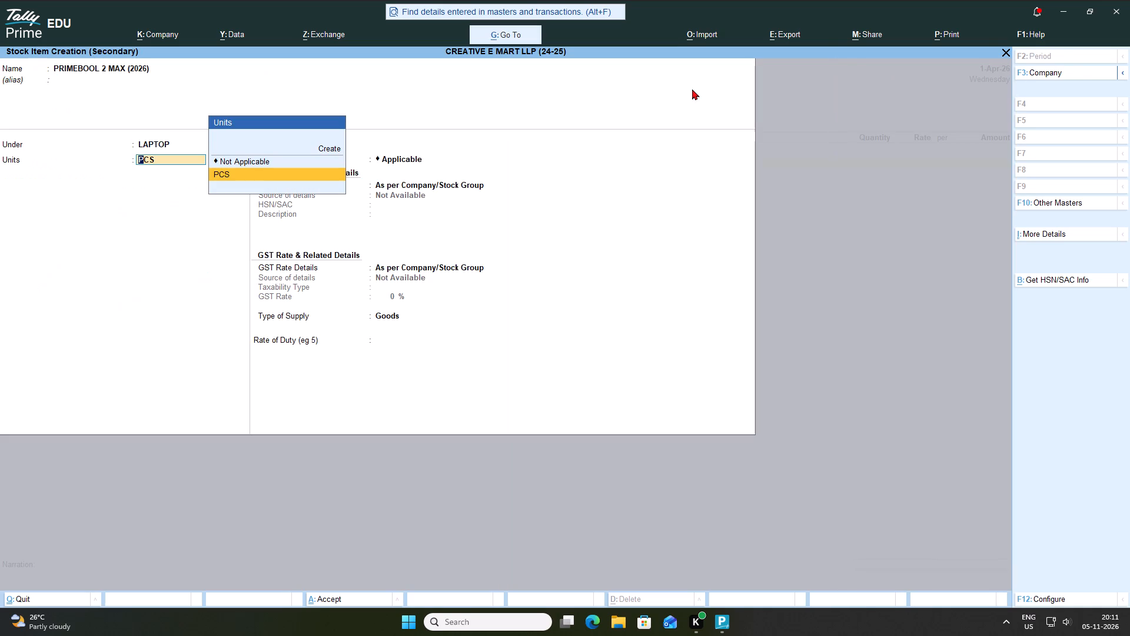
Set the new stock item's unit to PCS.
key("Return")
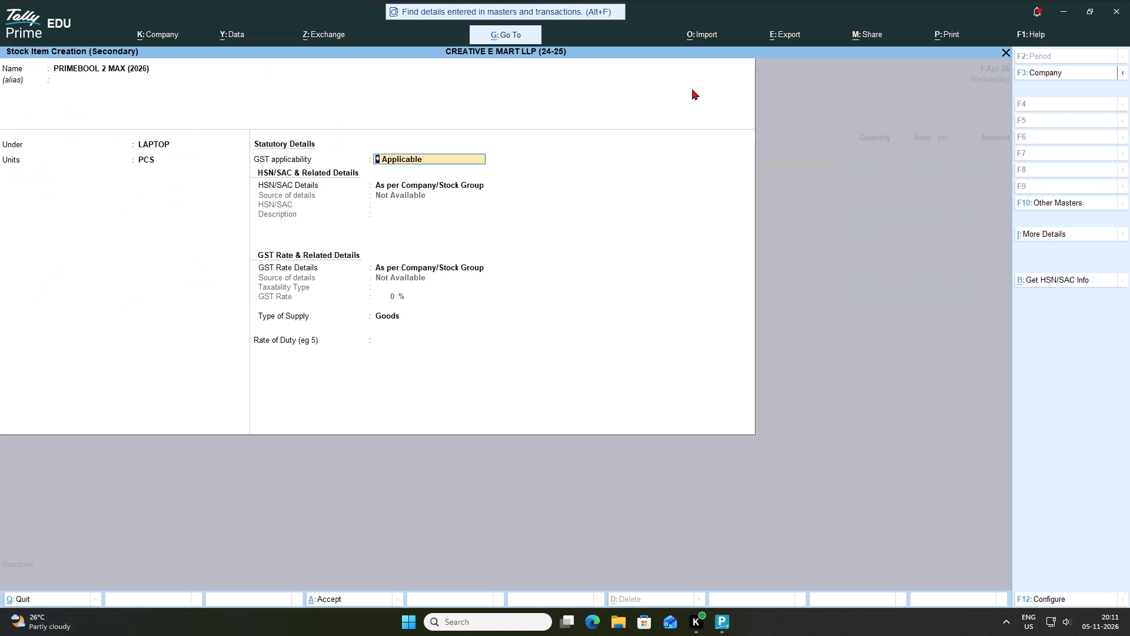
Keep GST applicable for PRIMEBOOL 2 MAX (2026) and specify its HSN/SAC as 112233 directly on the item, with no description.
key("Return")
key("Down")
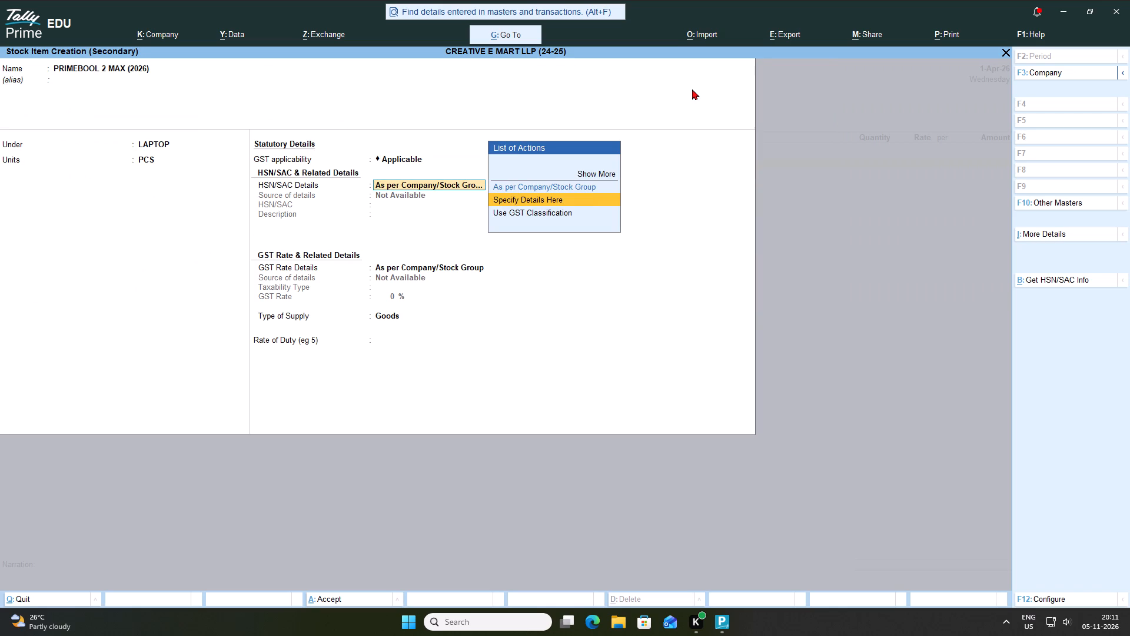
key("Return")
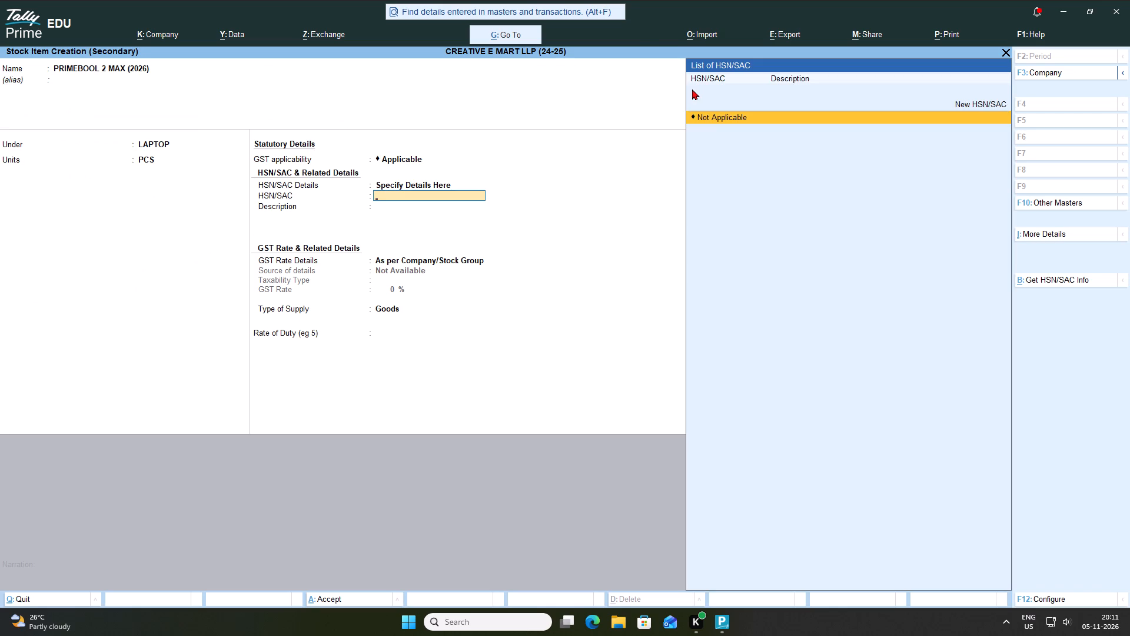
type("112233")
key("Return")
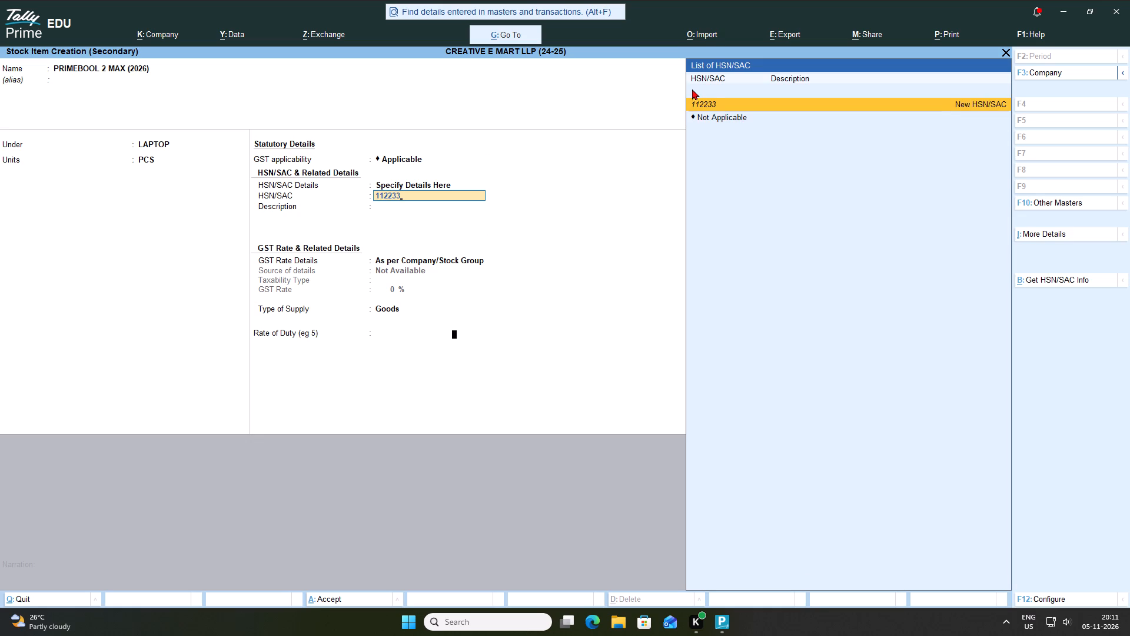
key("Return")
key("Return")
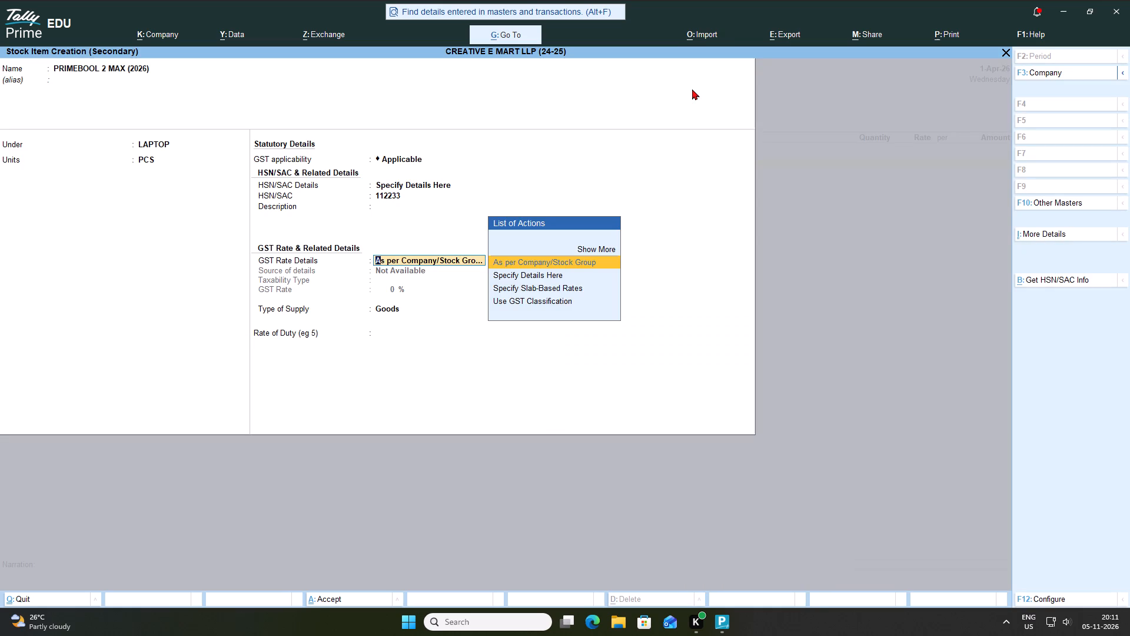
Specify the item's GST rate details here as Taxable at 18% for Goods, leave the rate of duty blank, and save the item.
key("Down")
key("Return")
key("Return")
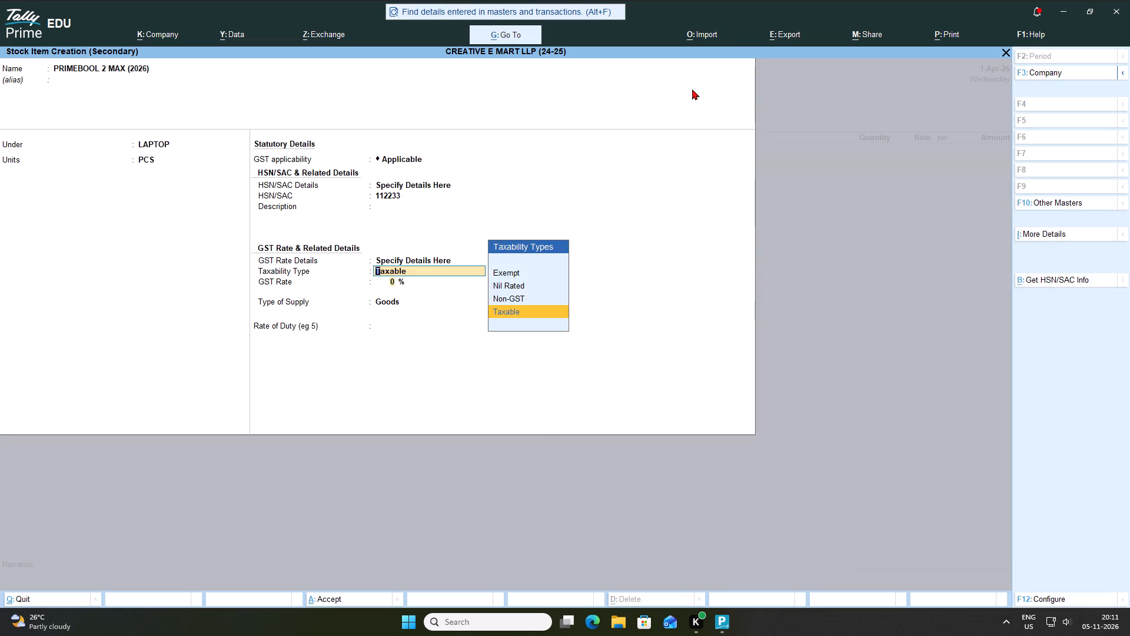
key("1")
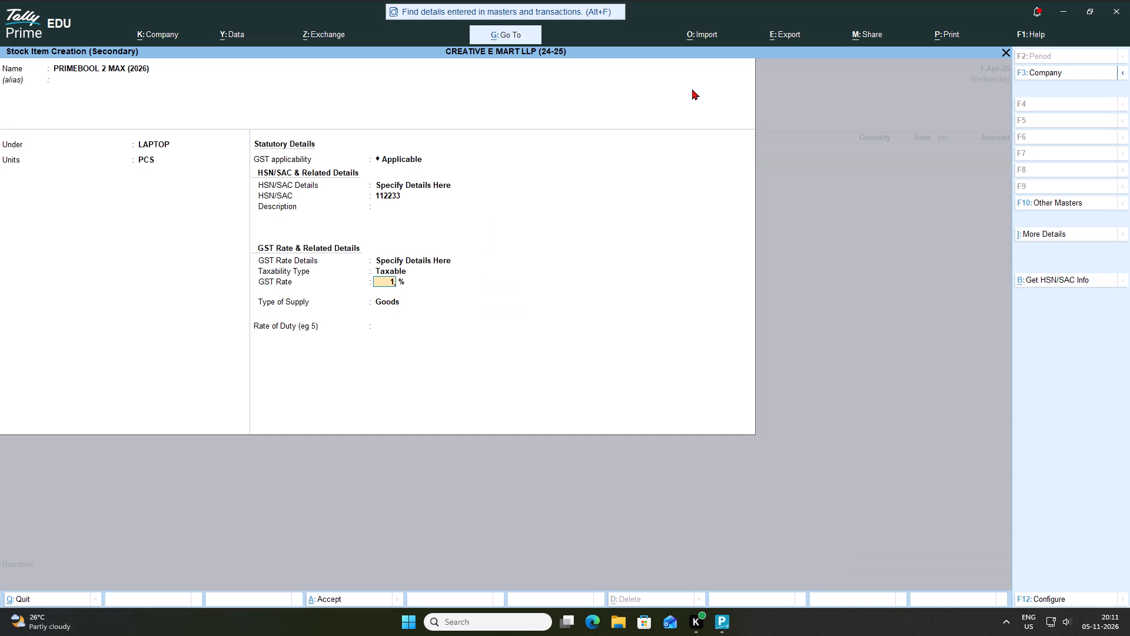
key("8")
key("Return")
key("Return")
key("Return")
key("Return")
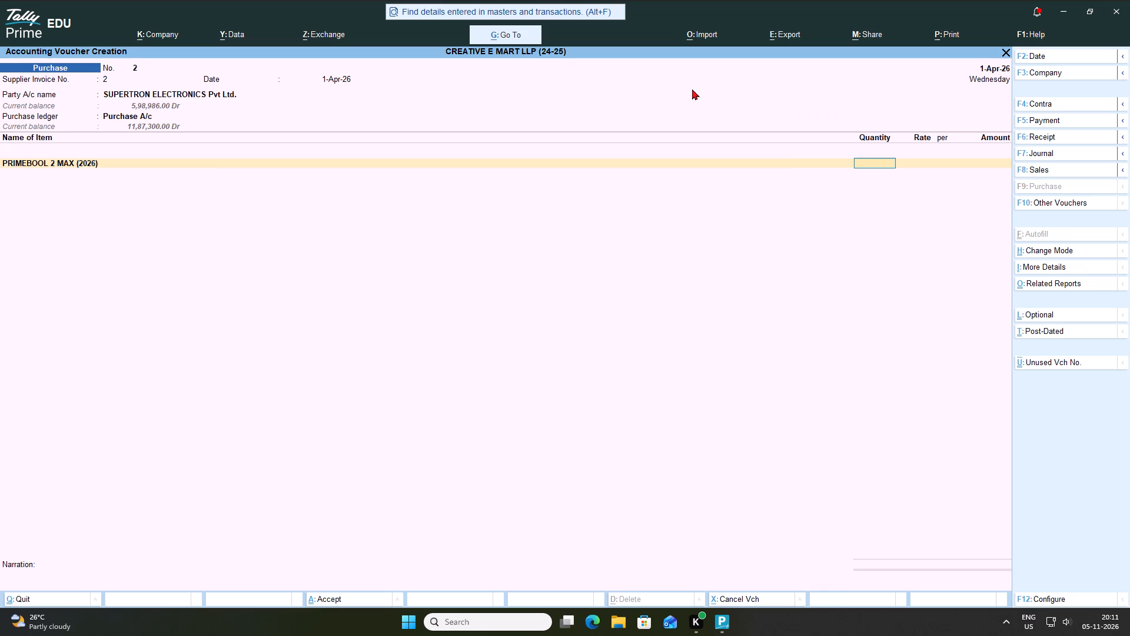
Enter the PRIMEBOOL 2 MAX (2026) purchase line with quantity 7 PCS at a rate of 22,000 per PCS.
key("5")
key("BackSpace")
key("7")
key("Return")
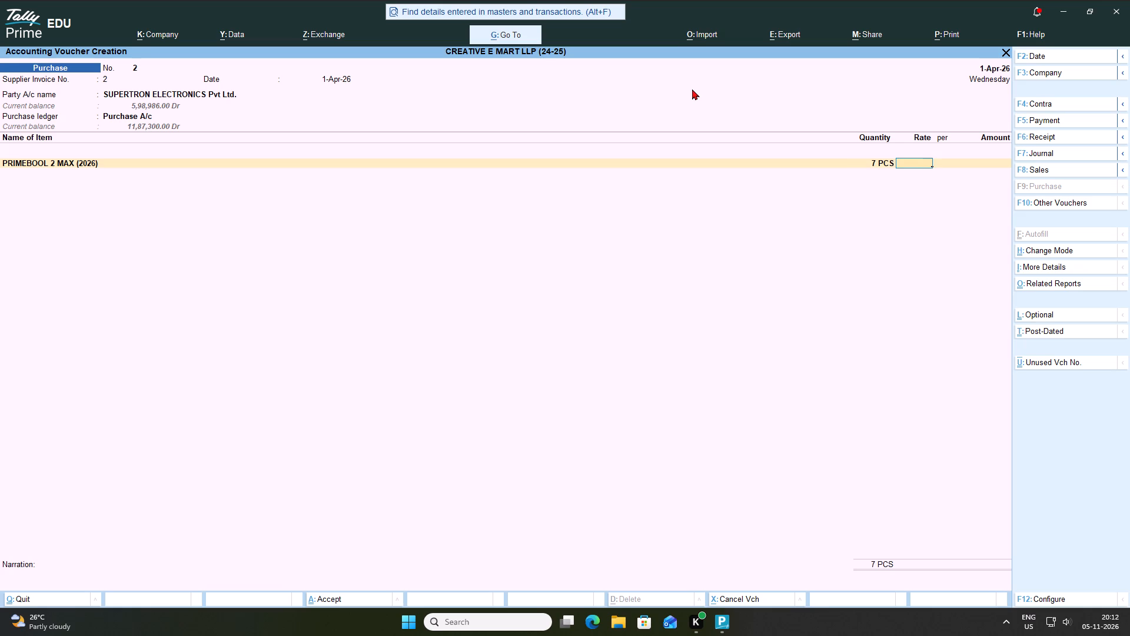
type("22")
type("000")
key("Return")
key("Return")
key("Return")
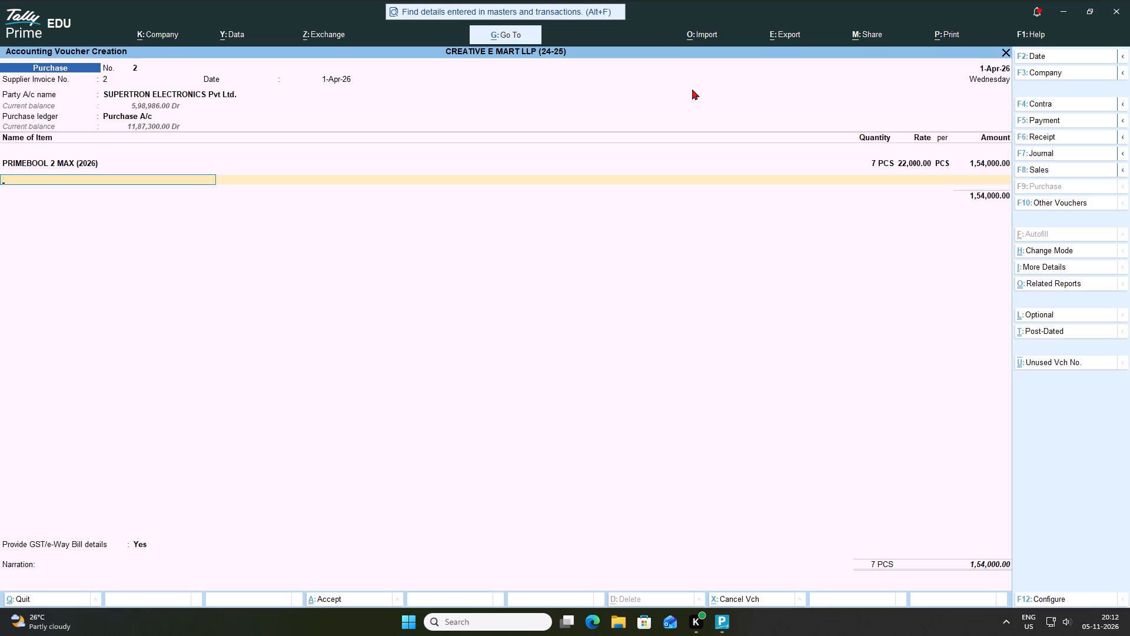
Start creating a second stock item from the purchase voucher, named PRIMEBOOK 2 PRO, with no alias.
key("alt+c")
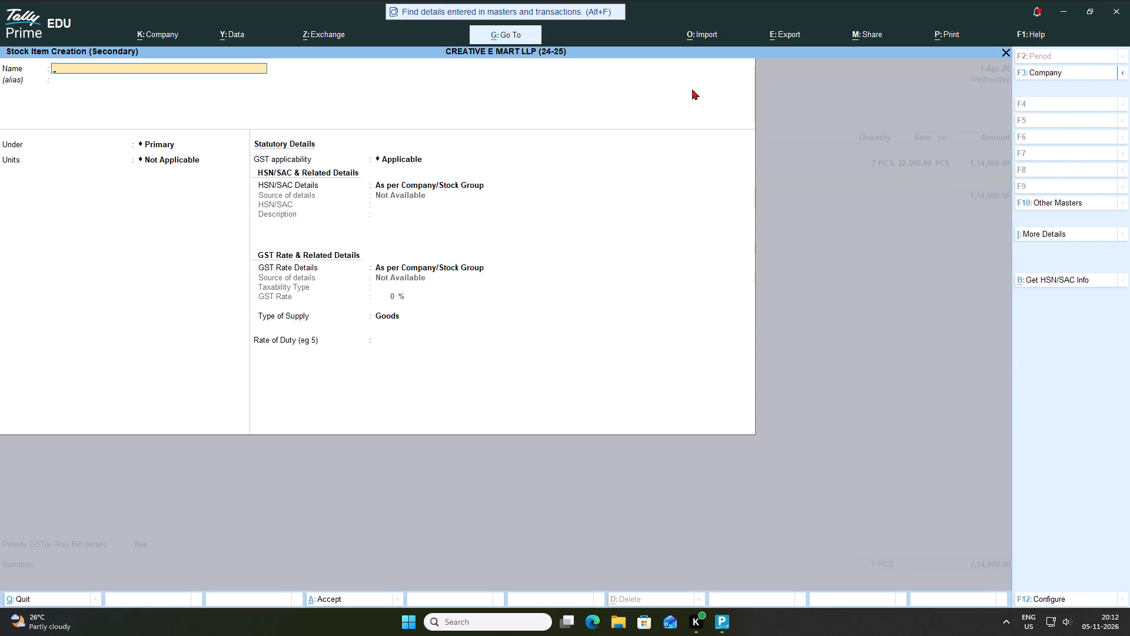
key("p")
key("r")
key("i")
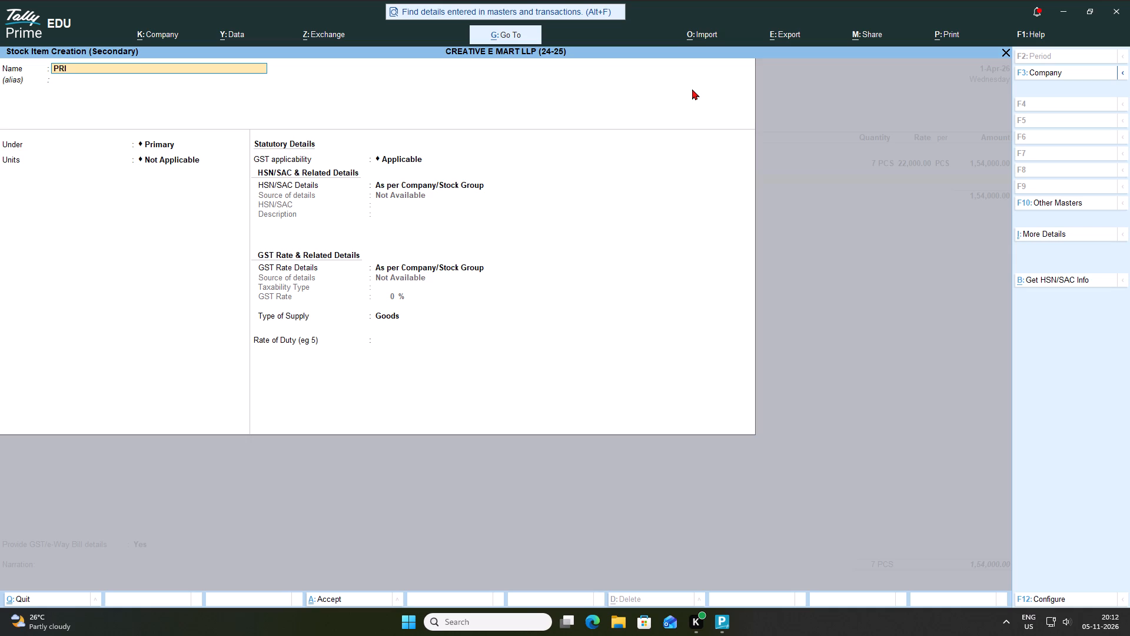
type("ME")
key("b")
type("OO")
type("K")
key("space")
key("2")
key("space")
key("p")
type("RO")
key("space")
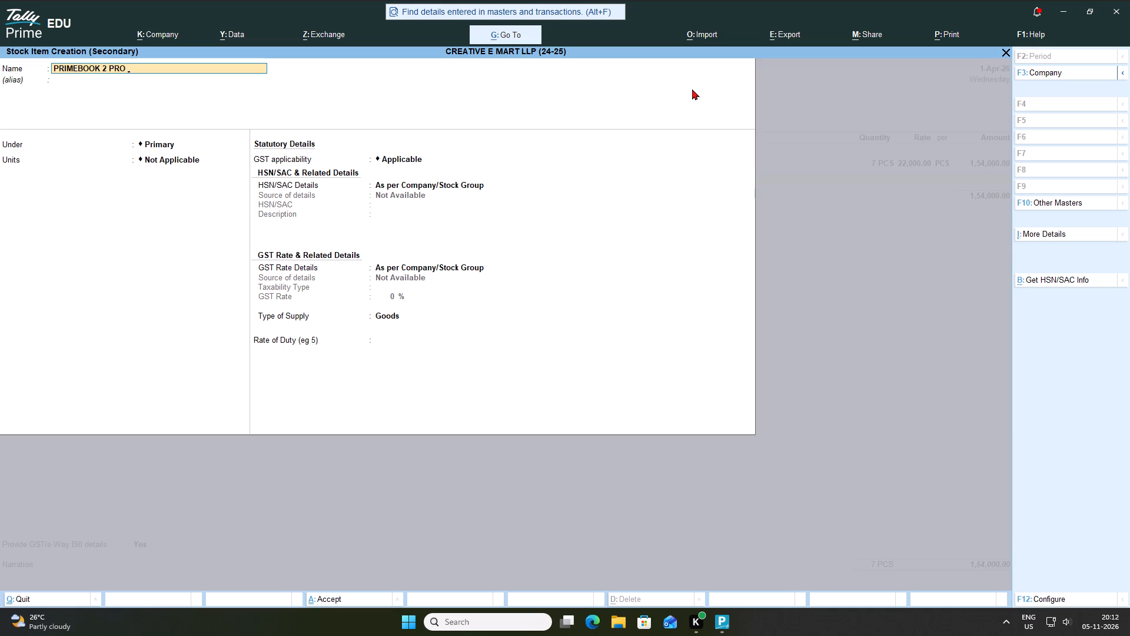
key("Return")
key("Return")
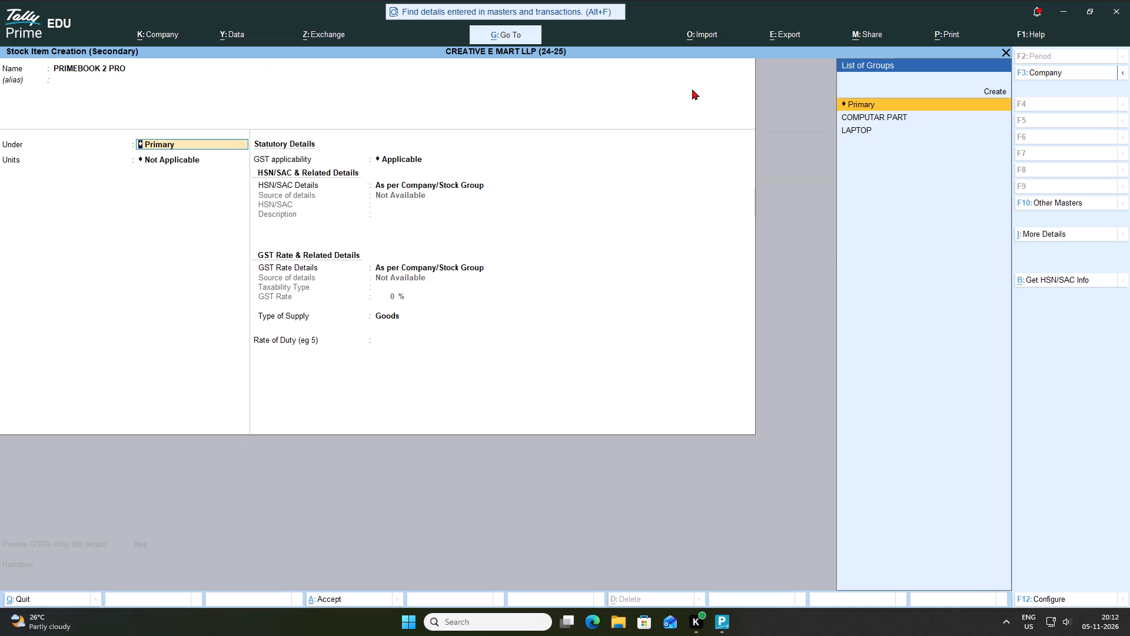
Place the PRIMEBOOK 2 PRO item under the LAPTOP group with PCS as its unit.
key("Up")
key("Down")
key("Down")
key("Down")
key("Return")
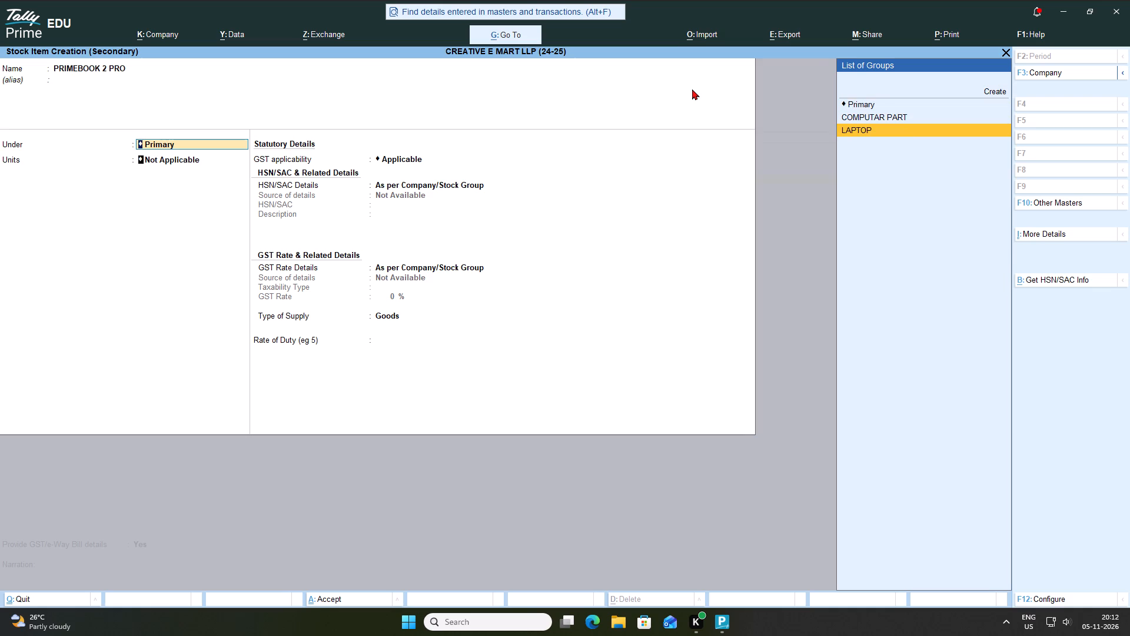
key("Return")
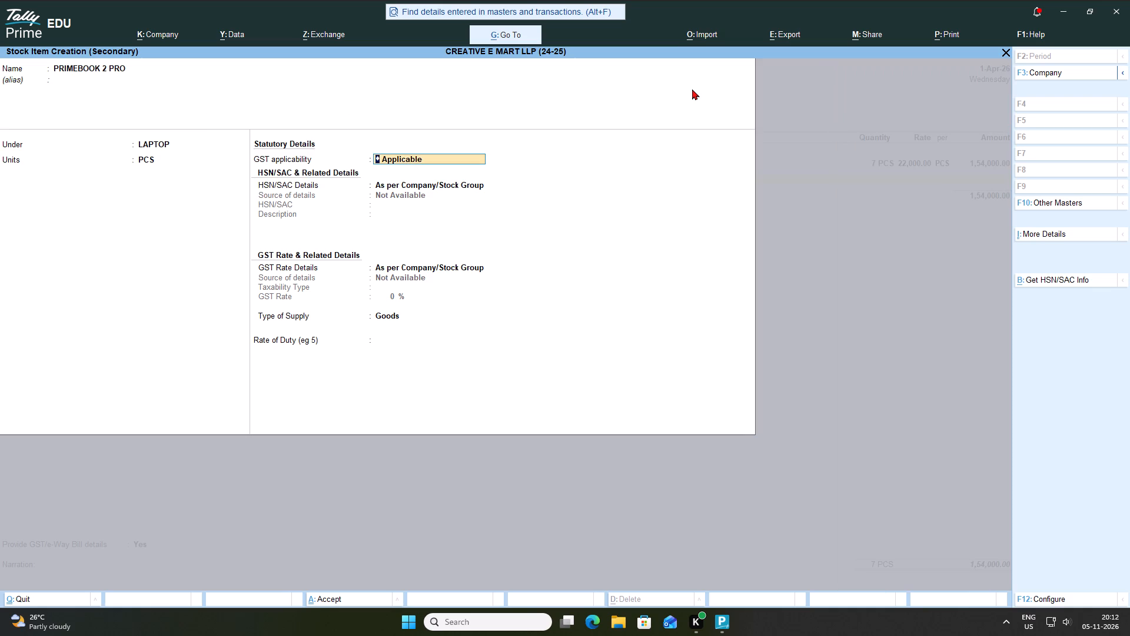
Keep GST applicable for PRIMEBOOK 2 PRO and specify its HSN/SAC as 112233 directly on the item, with no description.
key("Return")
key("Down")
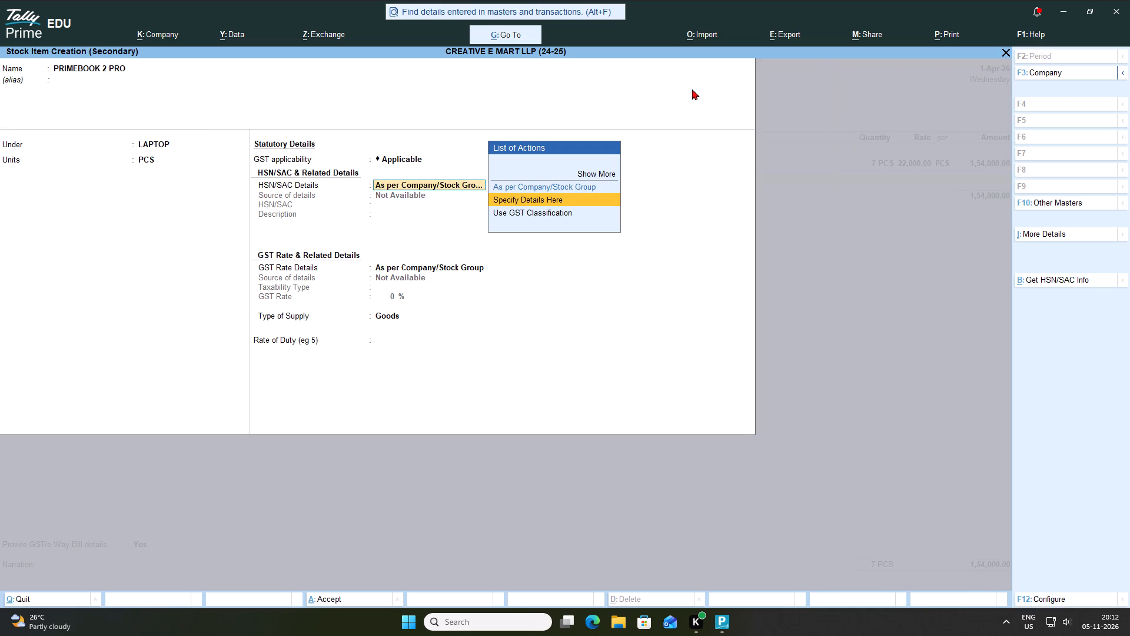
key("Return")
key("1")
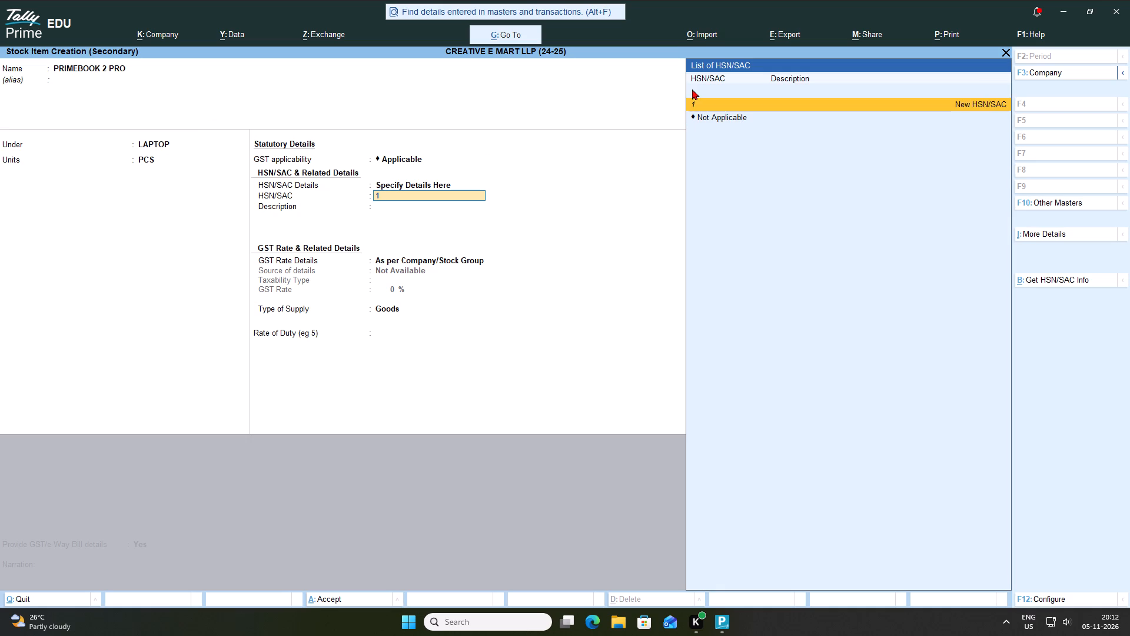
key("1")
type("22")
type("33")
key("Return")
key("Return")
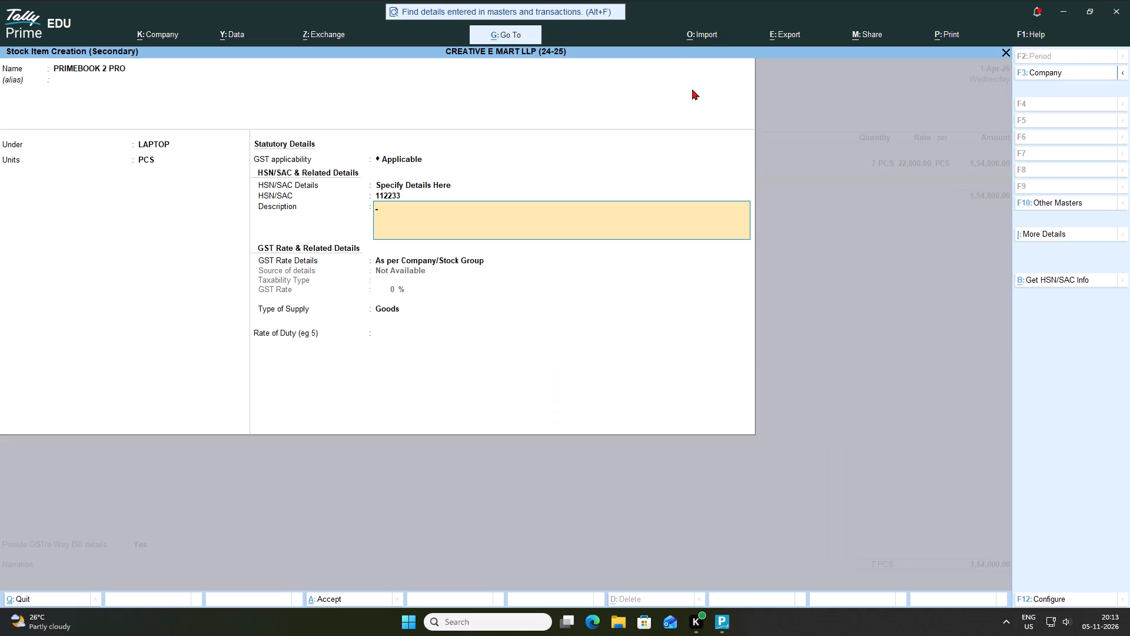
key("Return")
Specify an 18% taxable GST rate directly on PRIMEBOOK 2 PRO, keep supply type Goods with no duty rate, and save the item.
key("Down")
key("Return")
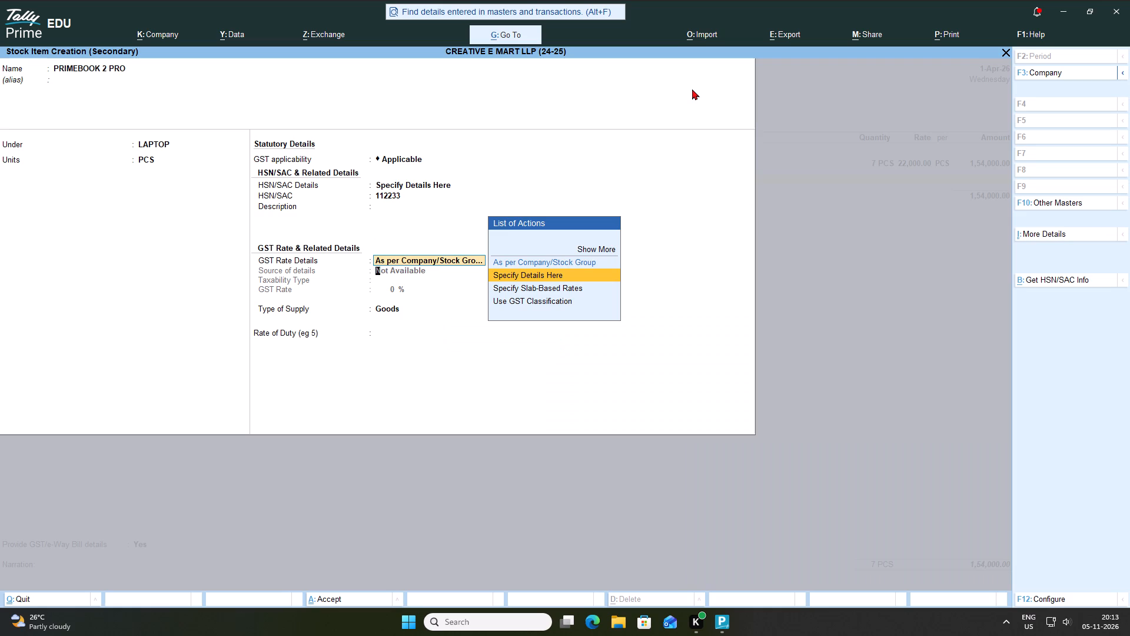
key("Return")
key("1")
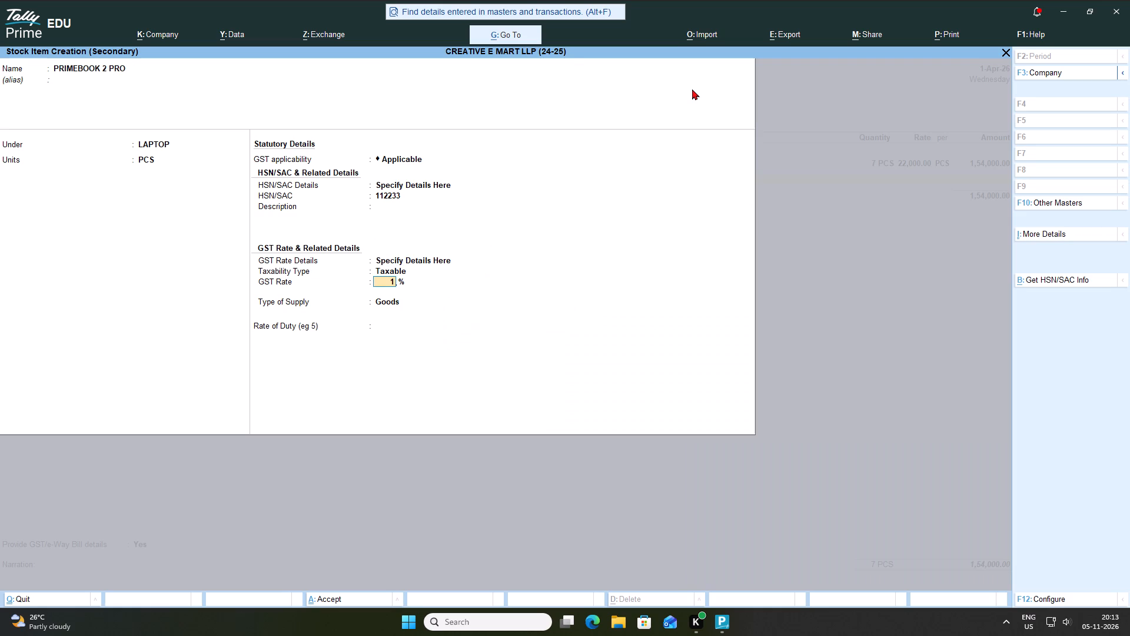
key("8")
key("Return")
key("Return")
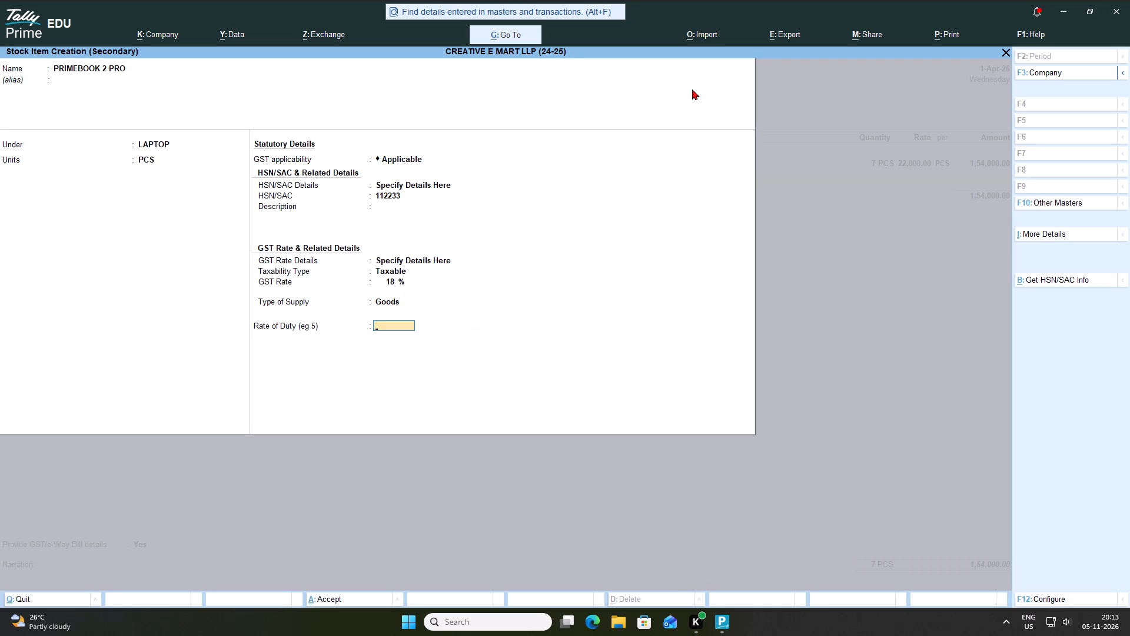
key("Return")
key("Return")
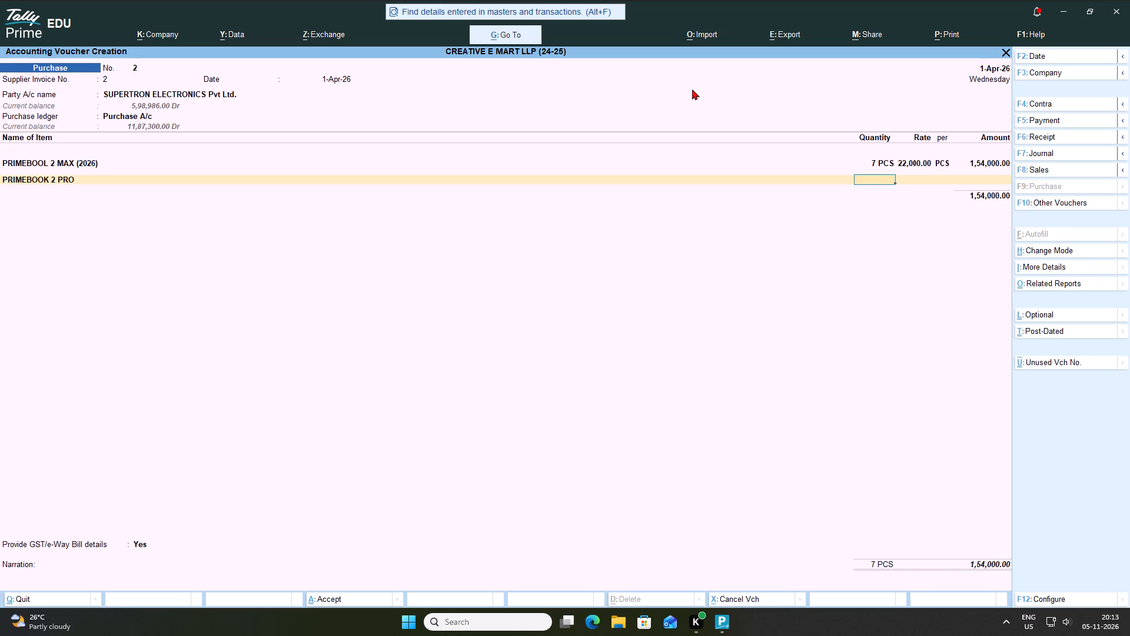
Enter the PRIMEBOOK 2 PRO purchase line with quantity 6 PCS at a rate of 23,000 per PCS.
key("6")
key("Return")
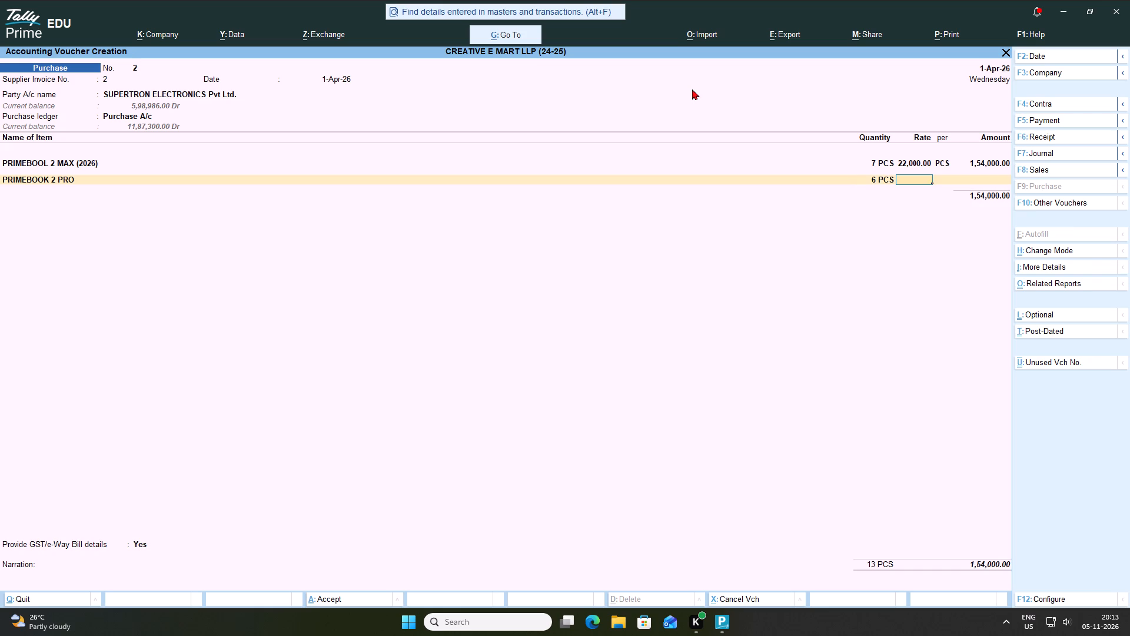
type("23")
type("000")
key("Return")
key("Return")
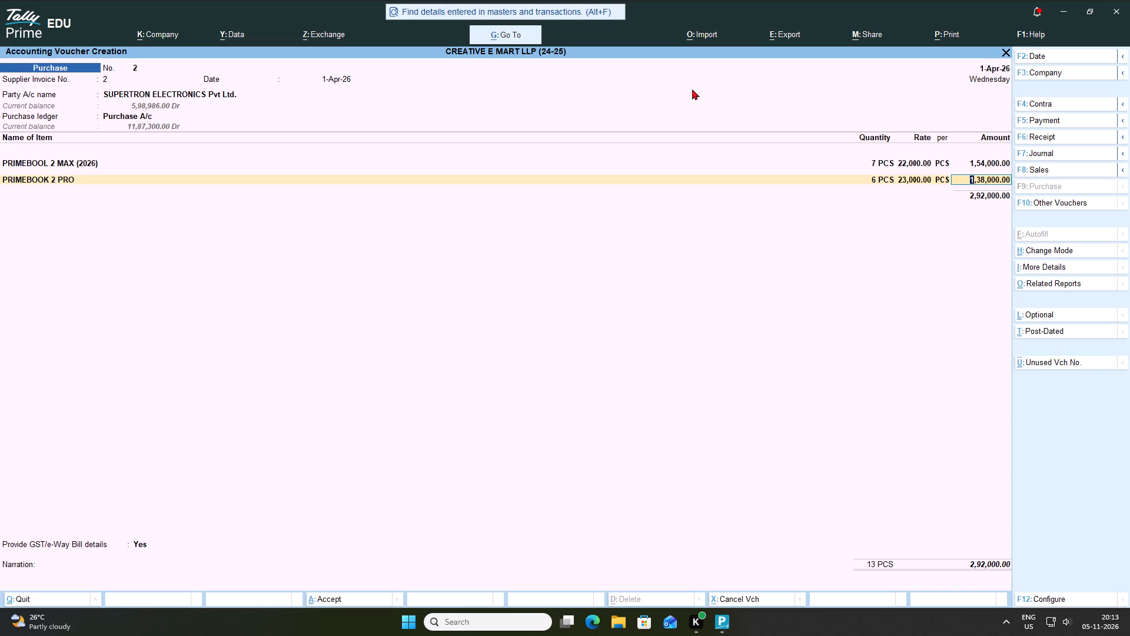
Set the rate on the PRIMEBOOL 2 MAX (2026) line to 22,321 per PCS.
left_click(916, 158)
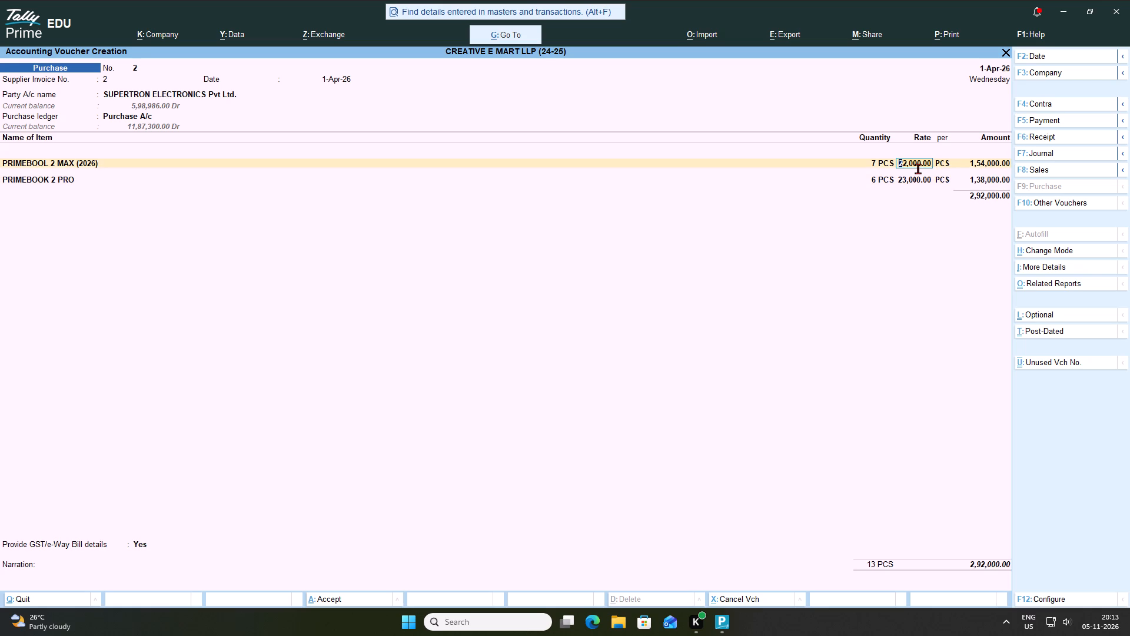
key("Right")
key("Right")
key("Right")
key("3")
type("21")
key("Return")
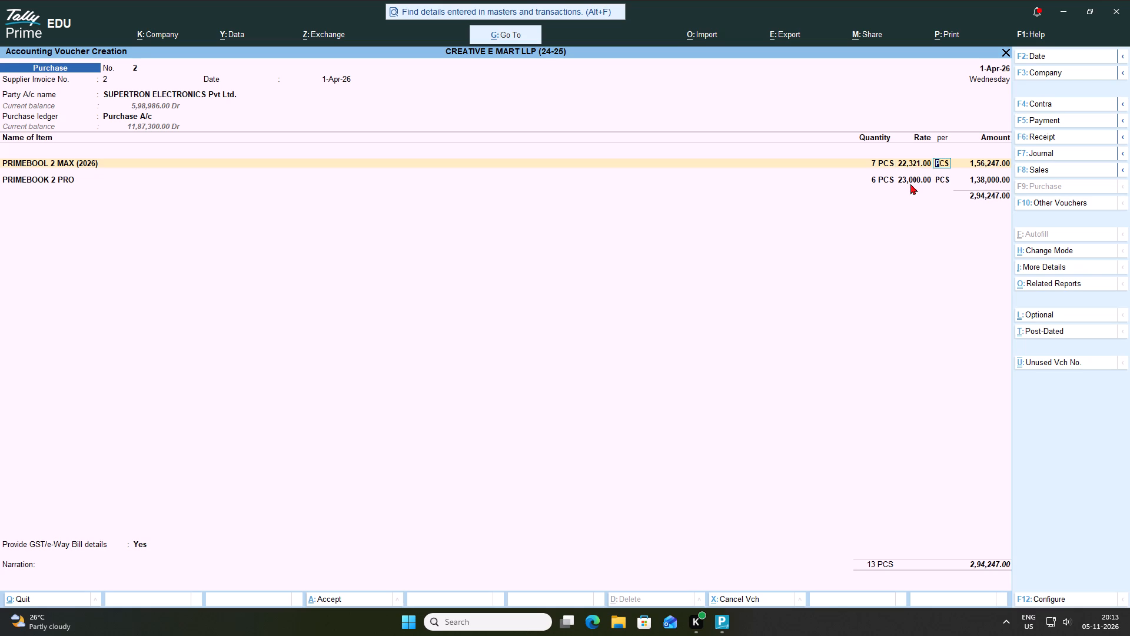
Set the rate on the PRIMEBOOK 2 PRO line to 23,450 per PCS and complete the line.
left_click(917, 181)
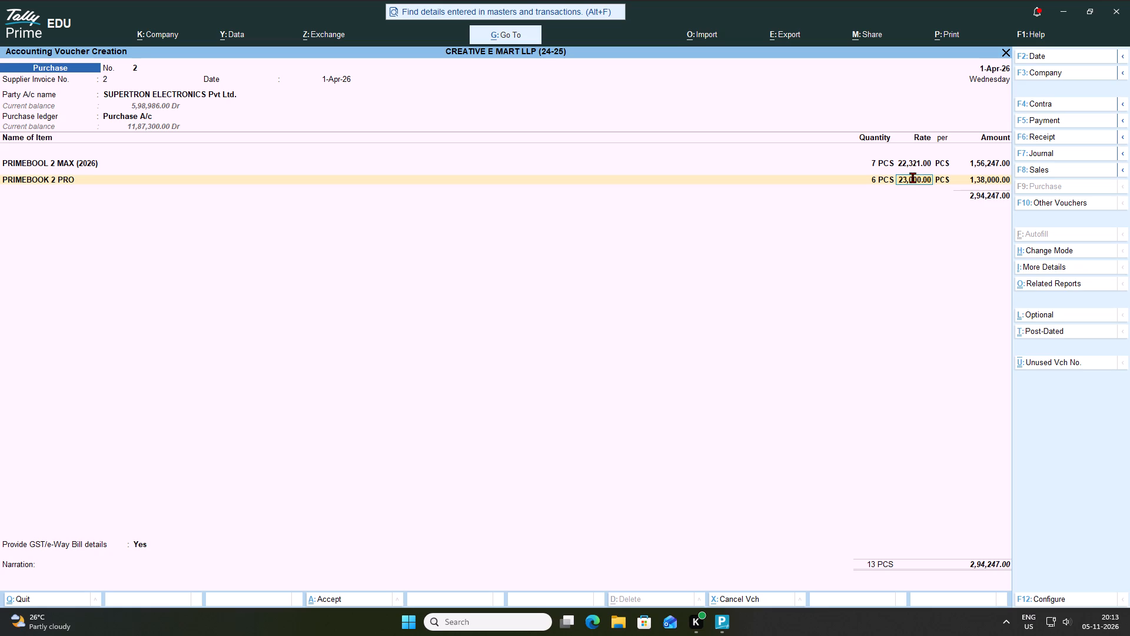
left_click(916, 181)
key("Right")
key("Right")
key("Down")
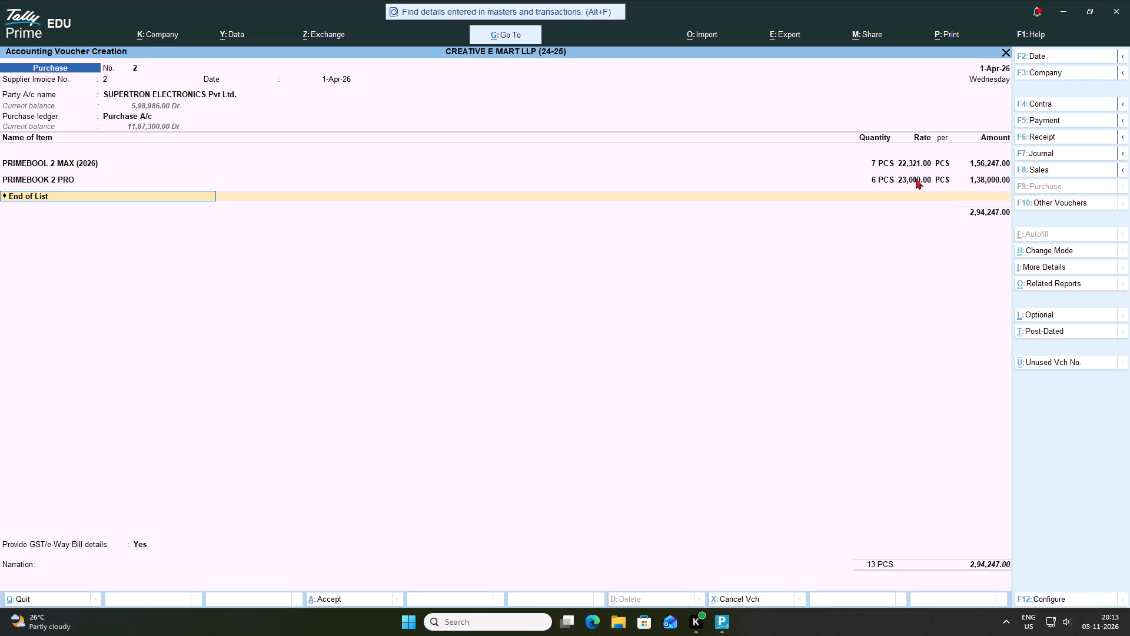
left_click(907, 174)
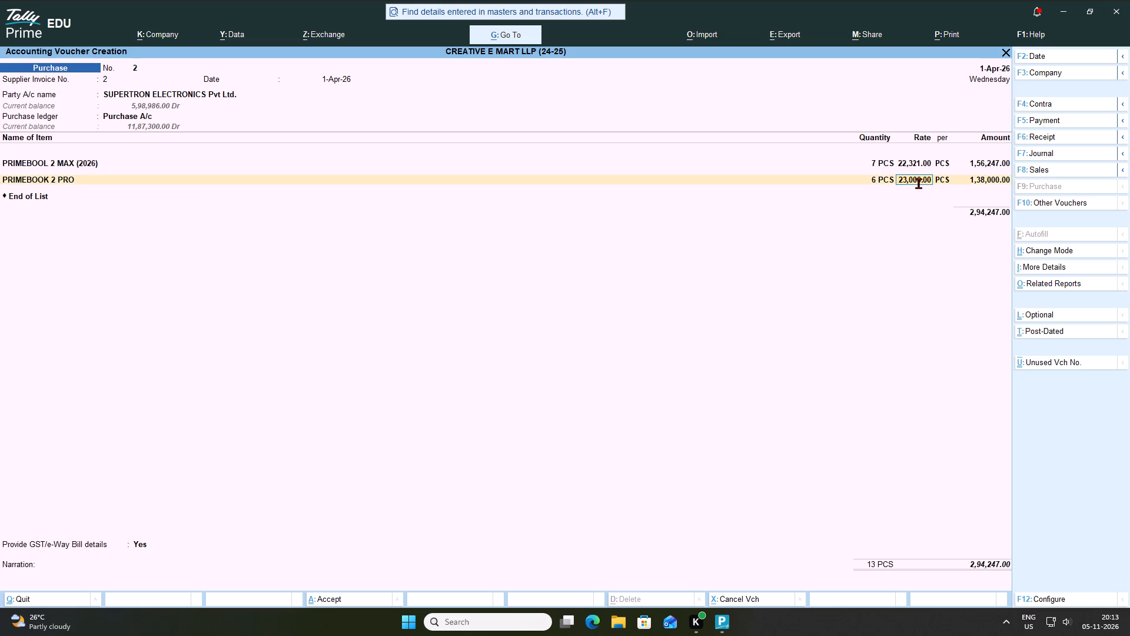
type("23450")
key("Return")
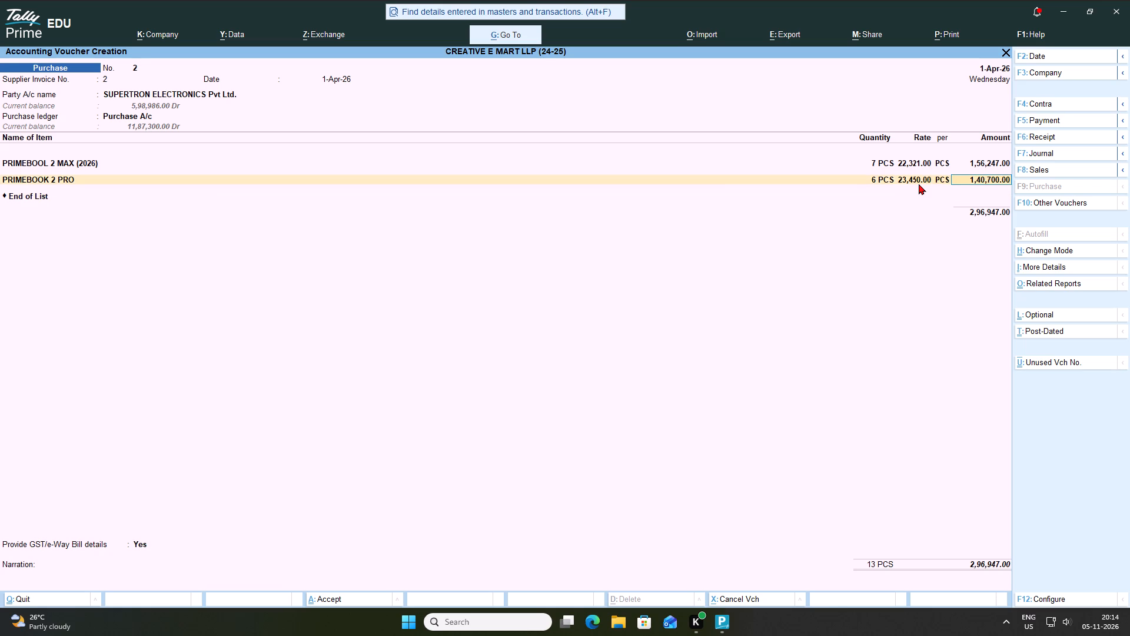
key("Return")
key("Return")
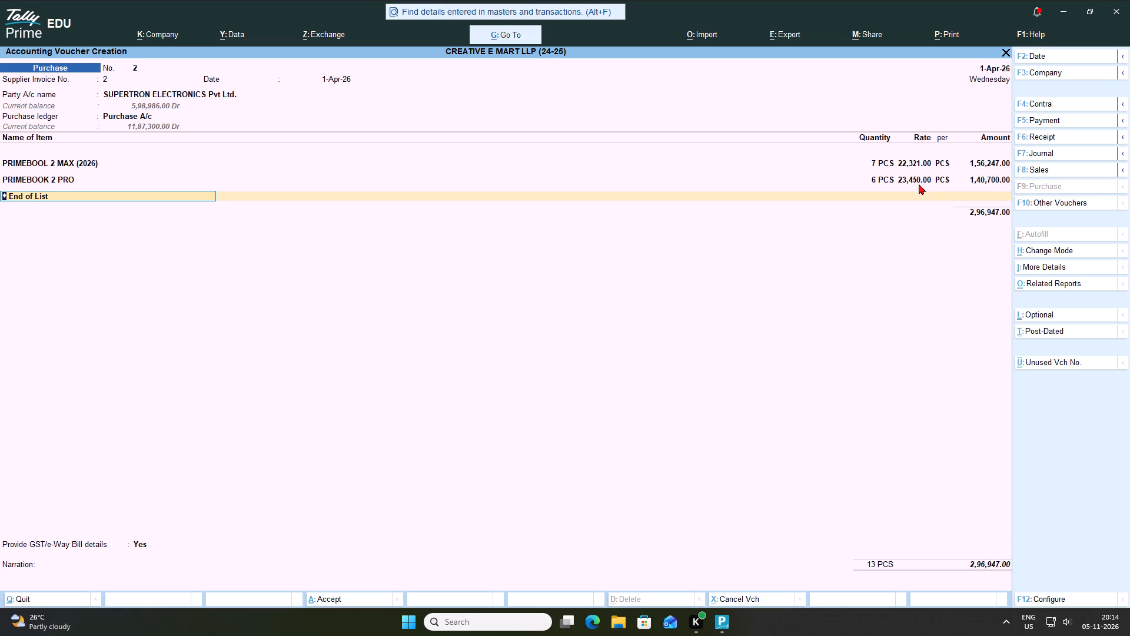
Create a new stock item from the purchase voucher's next line, starting its name with ACER ASPIRE ONE.
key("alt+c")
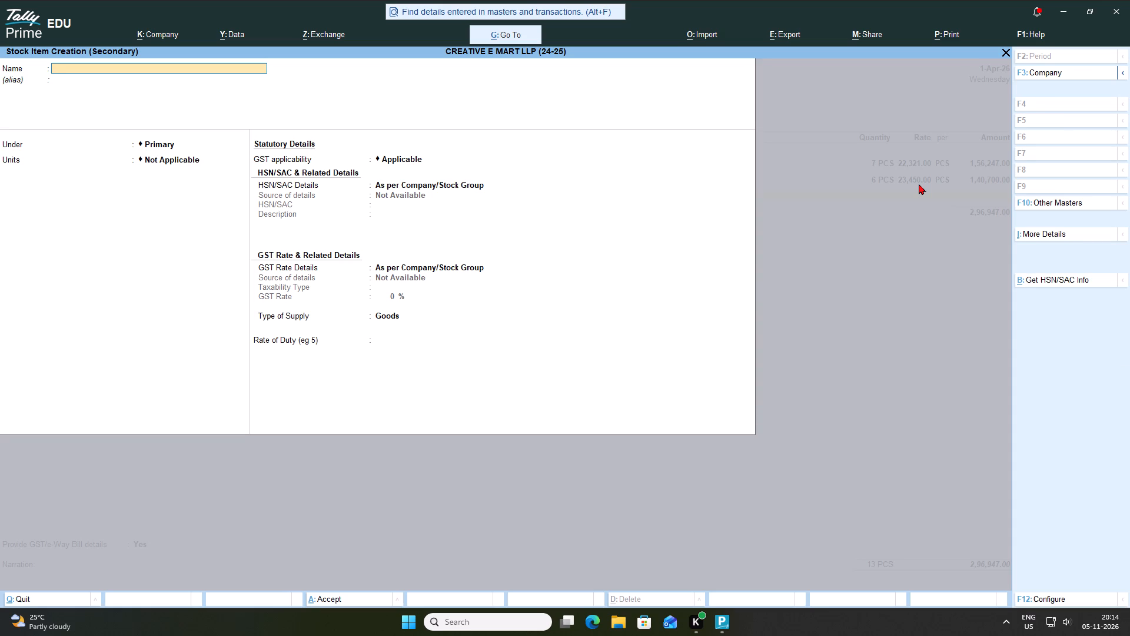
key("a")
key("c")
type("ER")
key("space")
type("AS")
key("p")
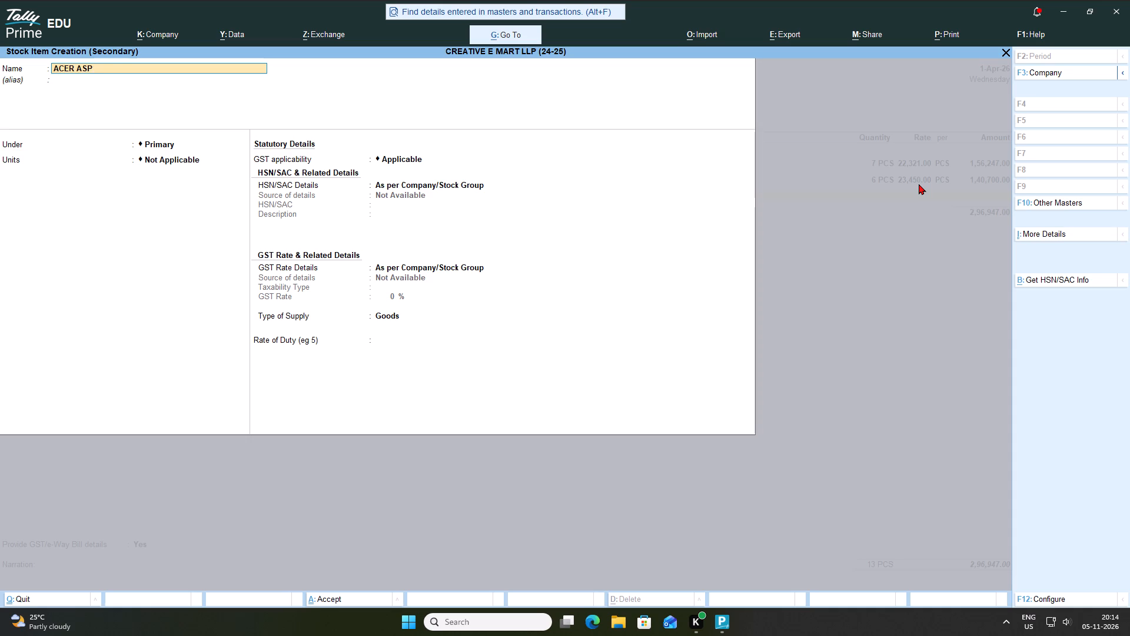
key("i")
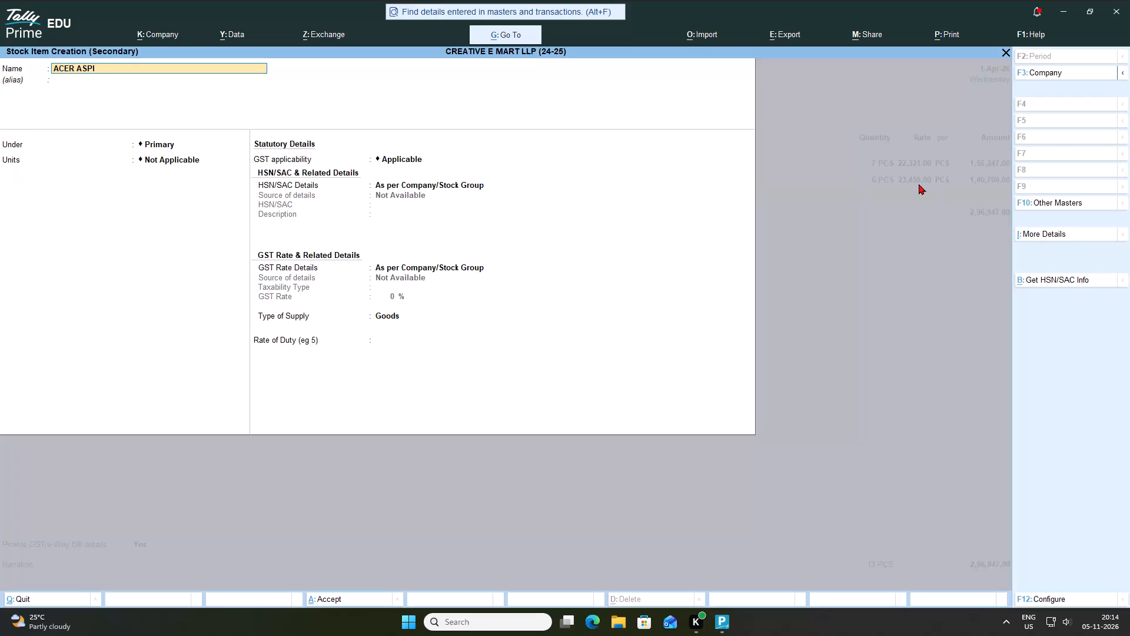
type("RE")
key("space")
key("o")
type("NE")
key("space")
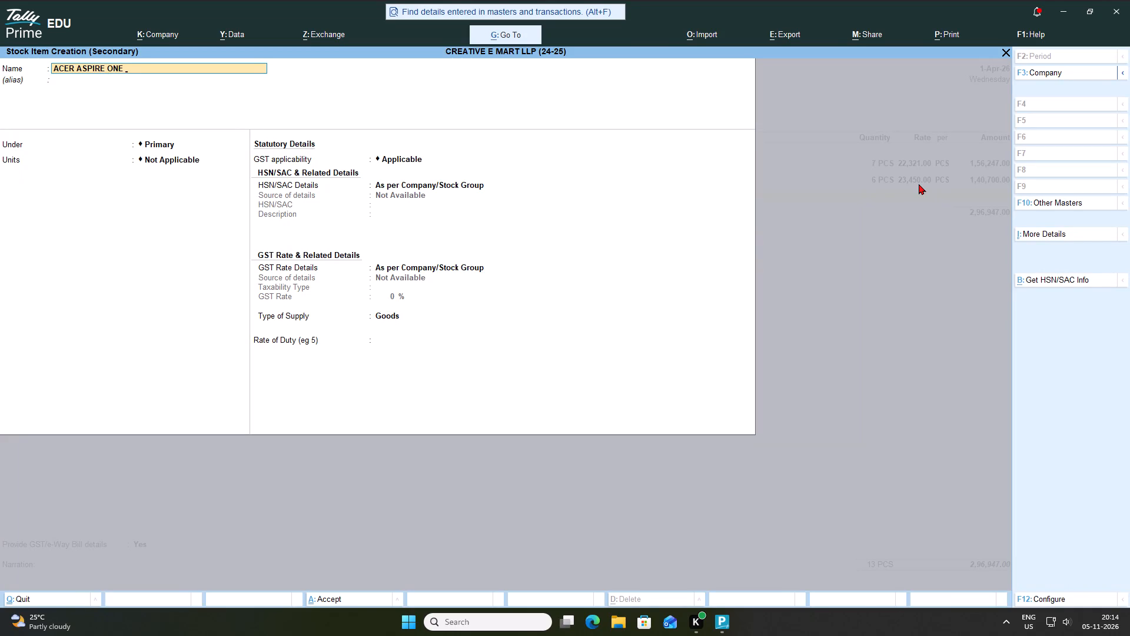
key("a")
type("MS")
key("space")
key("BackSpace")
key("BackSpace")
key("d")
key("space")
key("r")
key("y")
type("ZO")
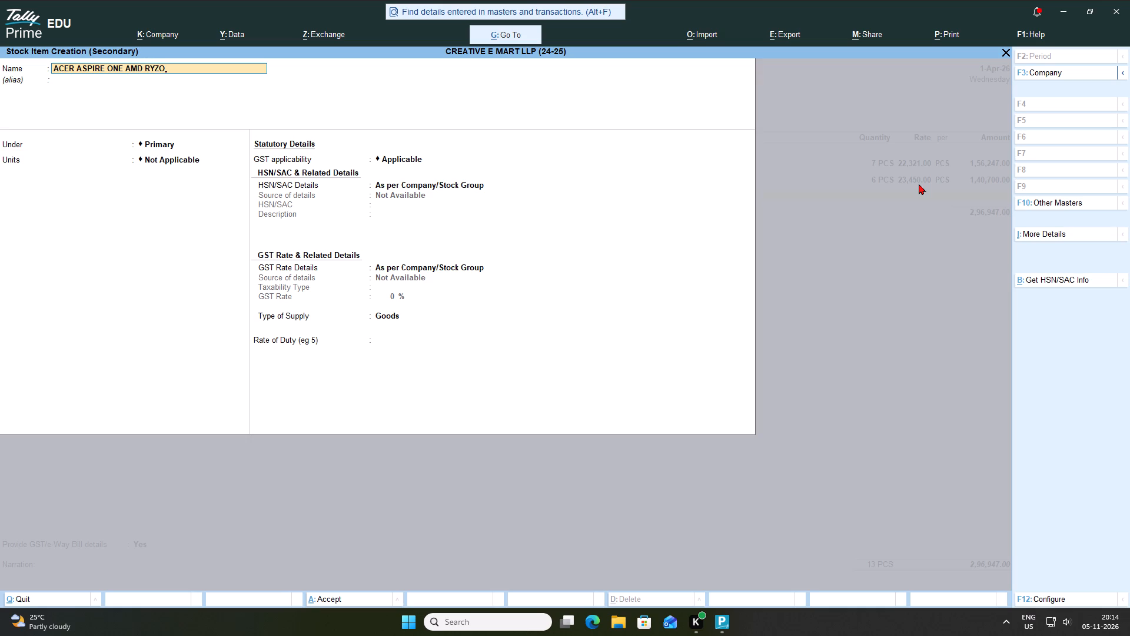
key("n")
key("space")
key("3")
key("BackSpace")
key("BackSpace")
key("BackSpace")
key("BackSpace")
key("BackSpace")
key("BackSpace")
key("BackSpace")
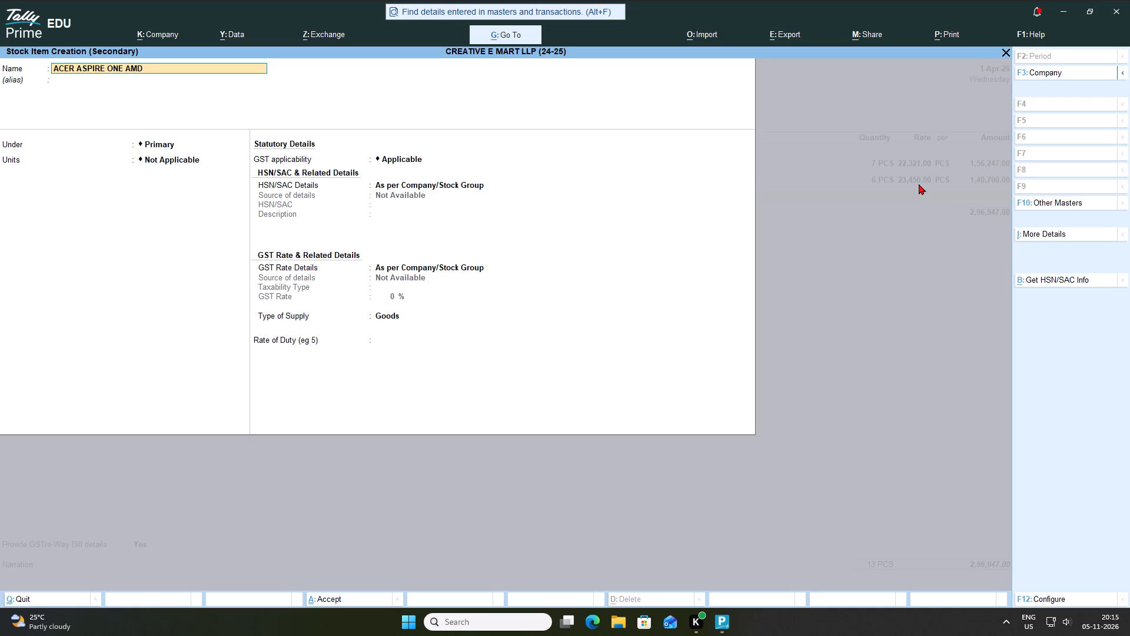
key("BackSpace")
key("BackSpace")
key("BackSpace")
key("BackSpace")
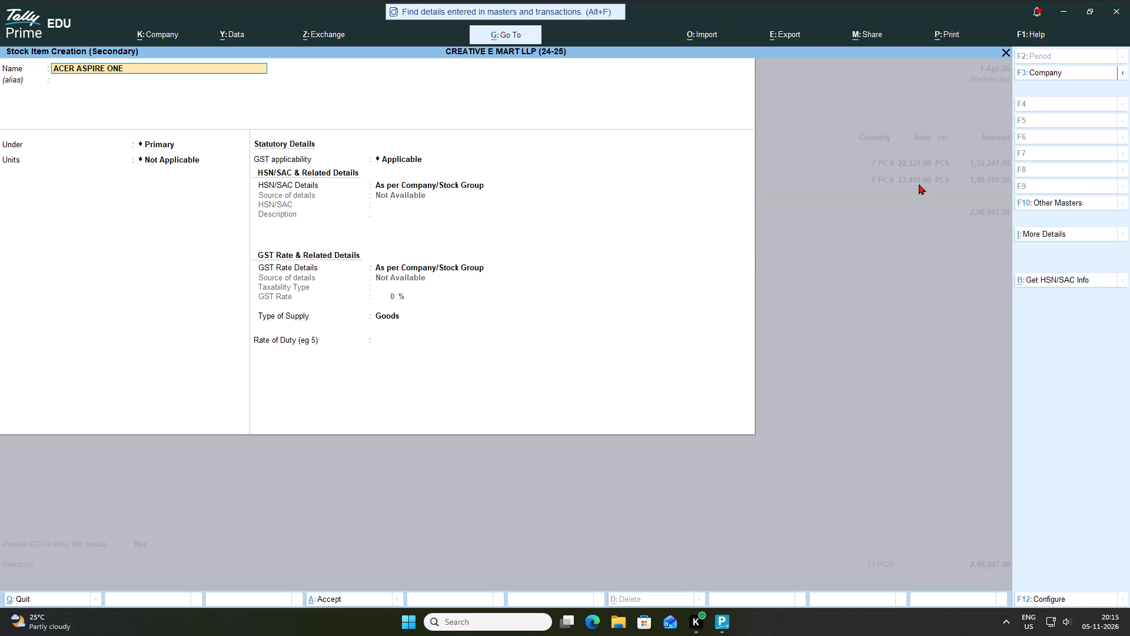
Complete the stock item name as ACER ASPIRE ONE 14 Z14-55M and leave the alias blank.
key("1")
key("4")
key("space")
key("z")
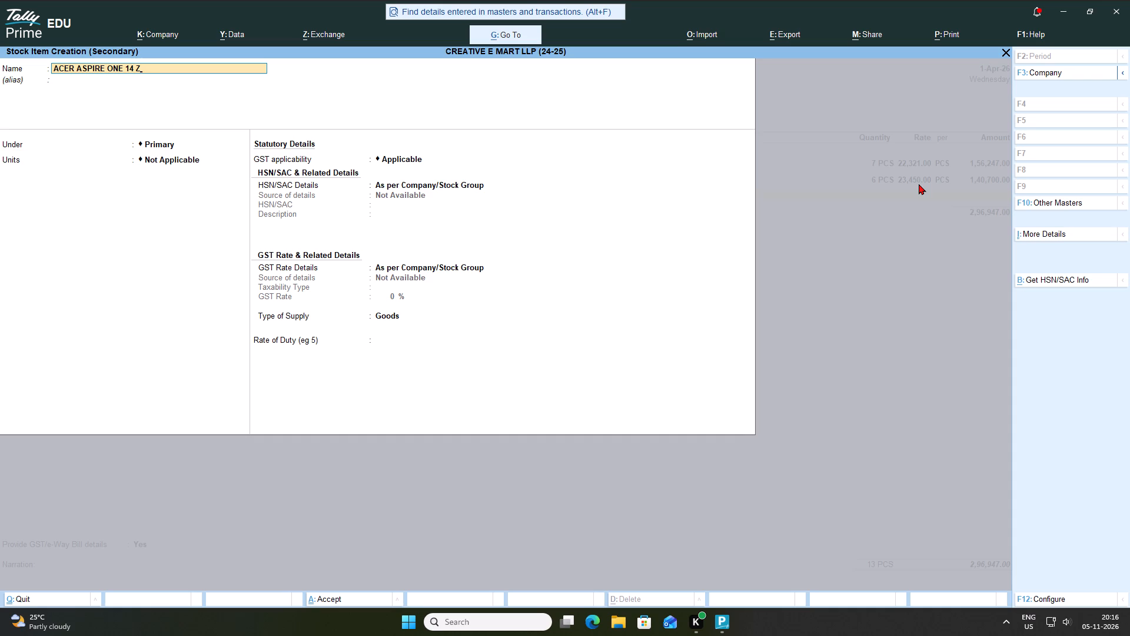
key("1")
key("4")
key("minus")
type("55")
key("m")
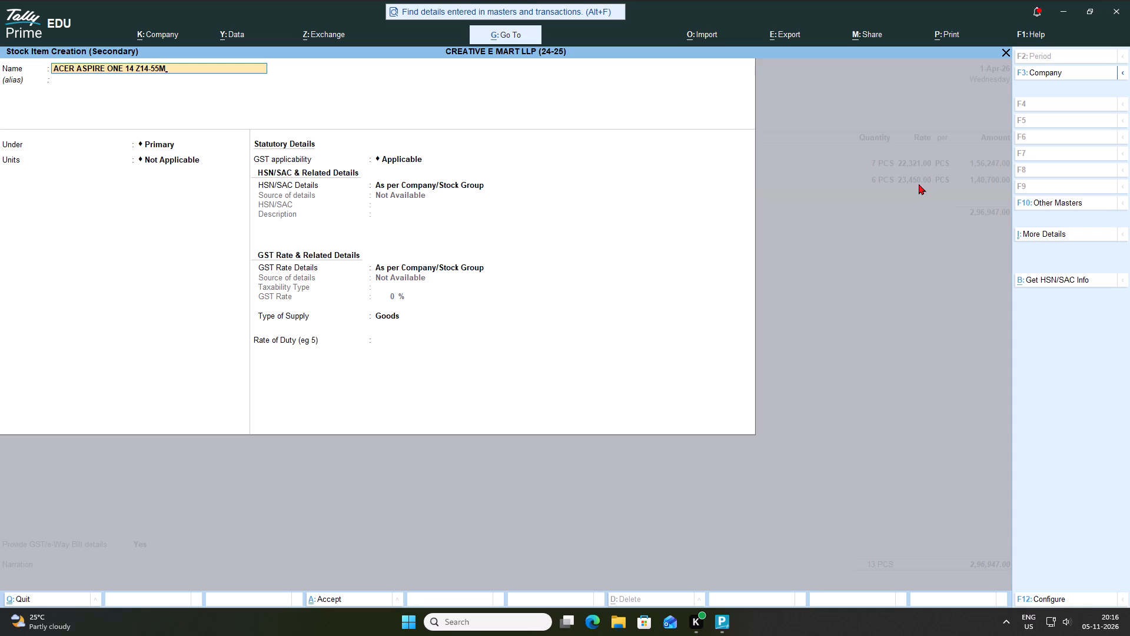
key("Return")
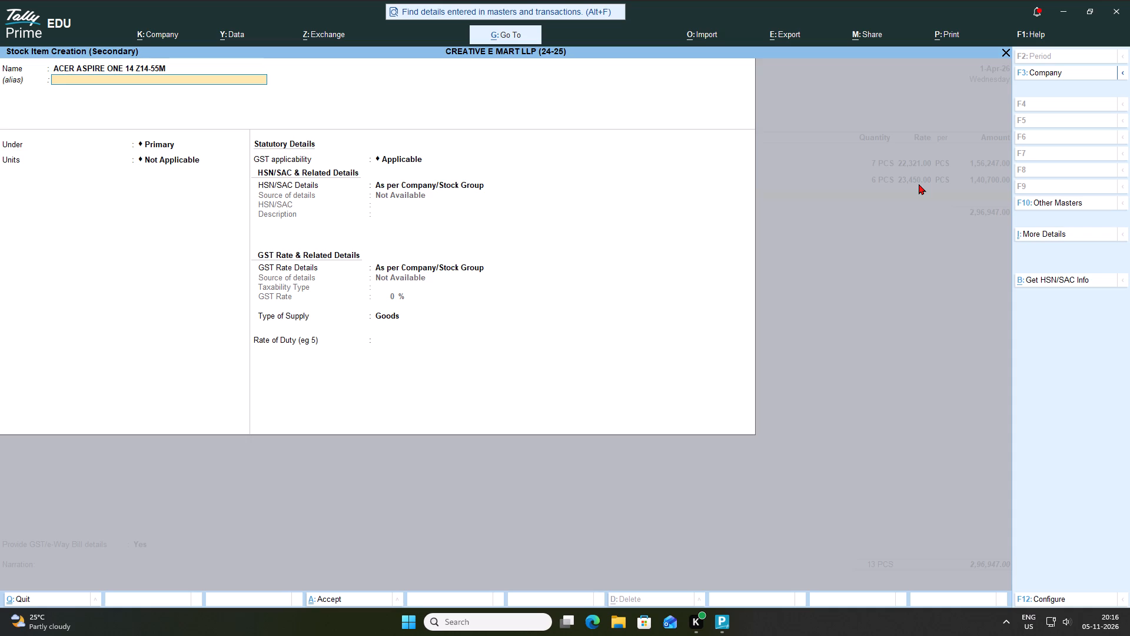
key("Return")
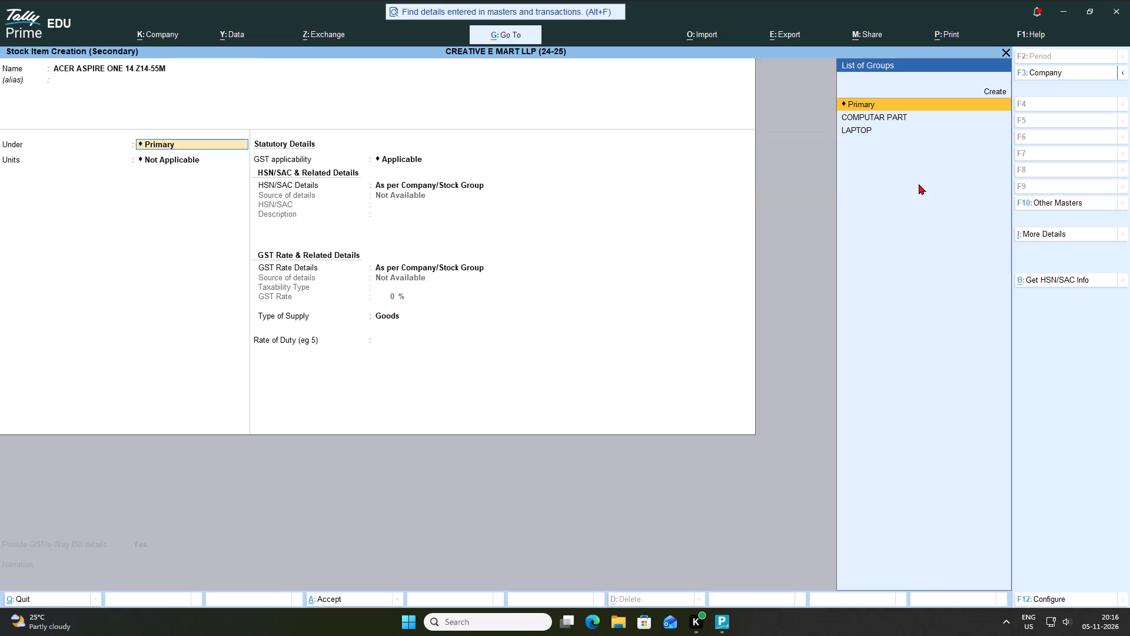
Place the ACER ASPIRE ONE item under the LAPTOP group with PCS as its unit.
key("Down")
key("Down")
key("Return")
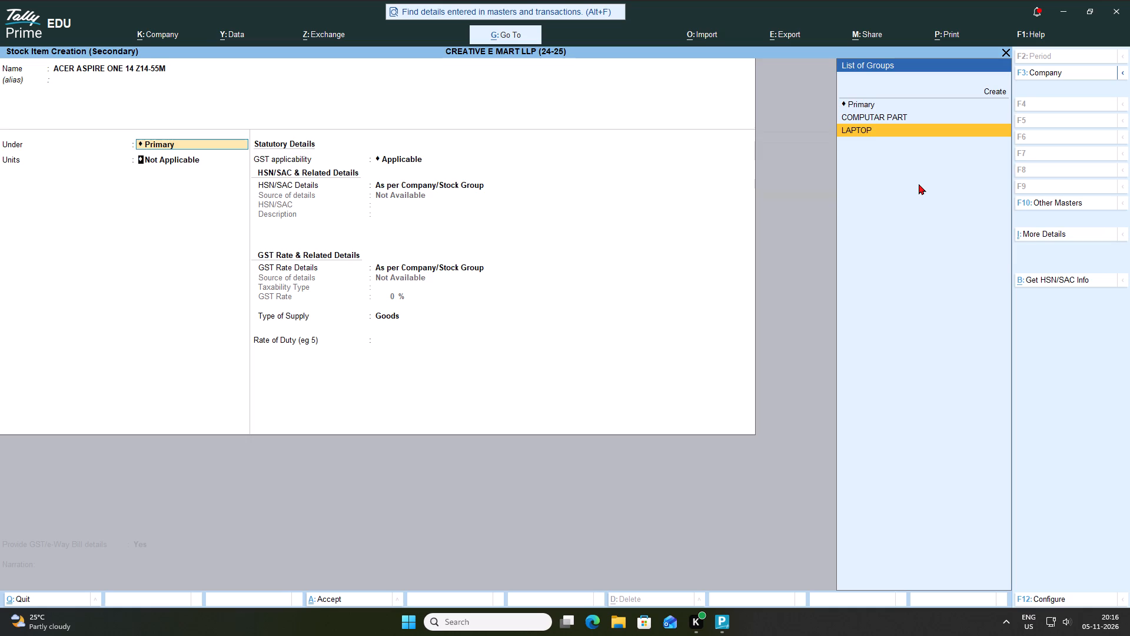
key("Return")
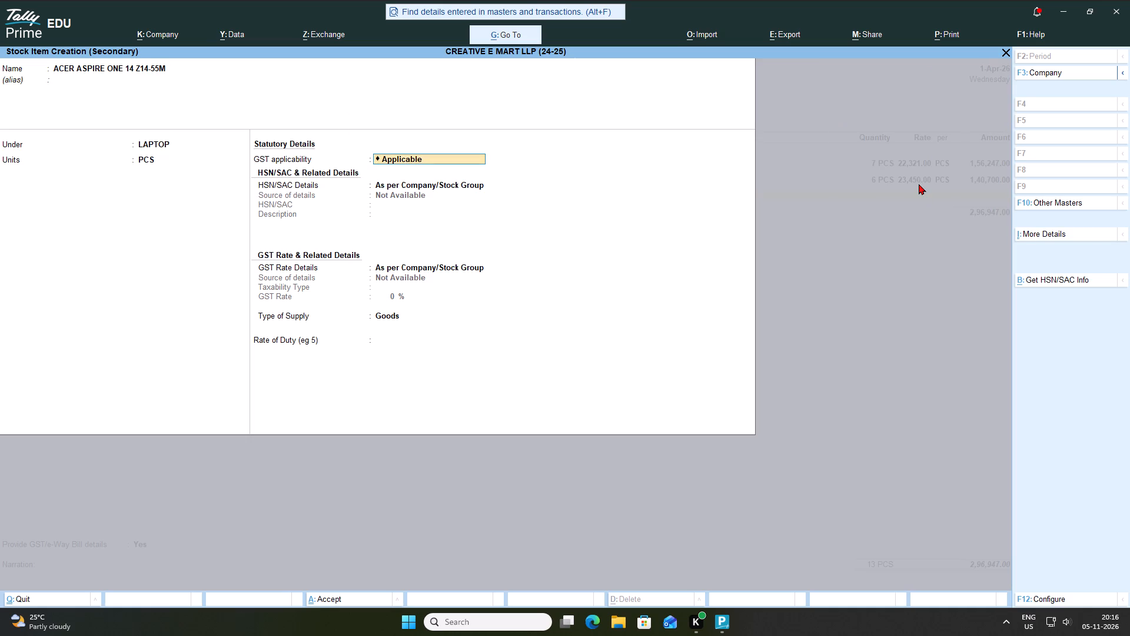
Specify HSN/SAC details directly on the ACER ASPIRE ONE item, entering 112233 as a new HSN/SAC with no description.
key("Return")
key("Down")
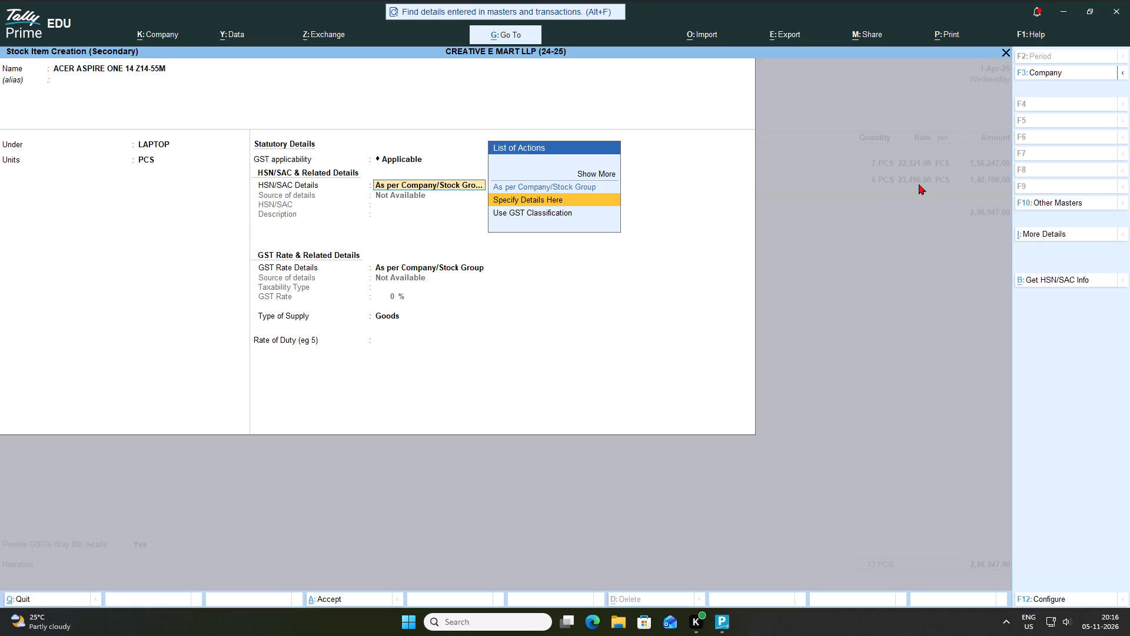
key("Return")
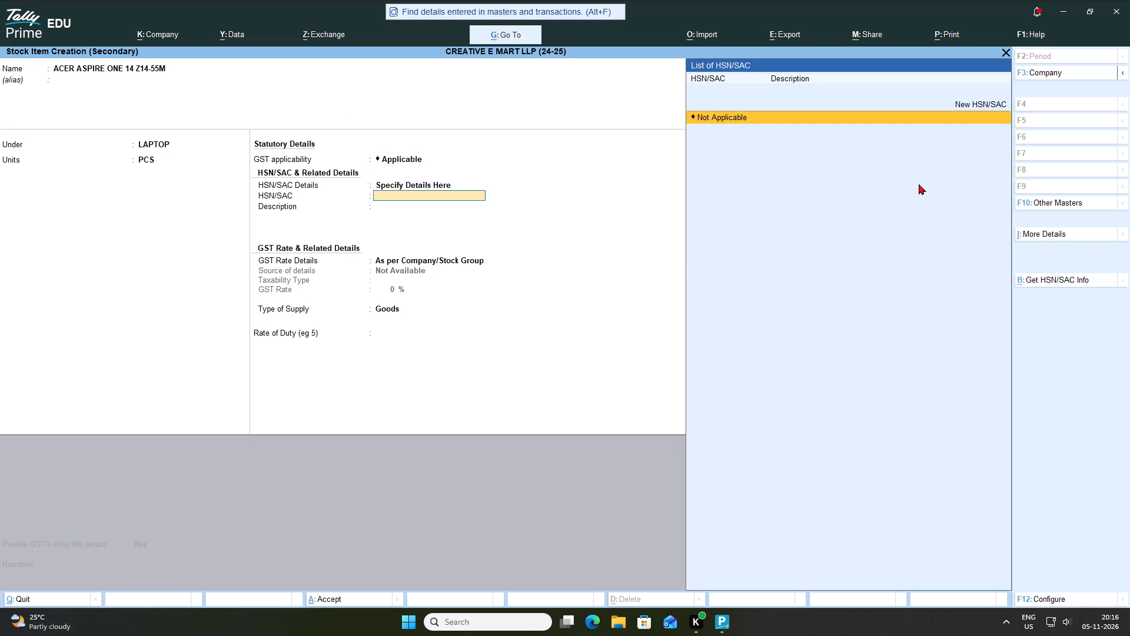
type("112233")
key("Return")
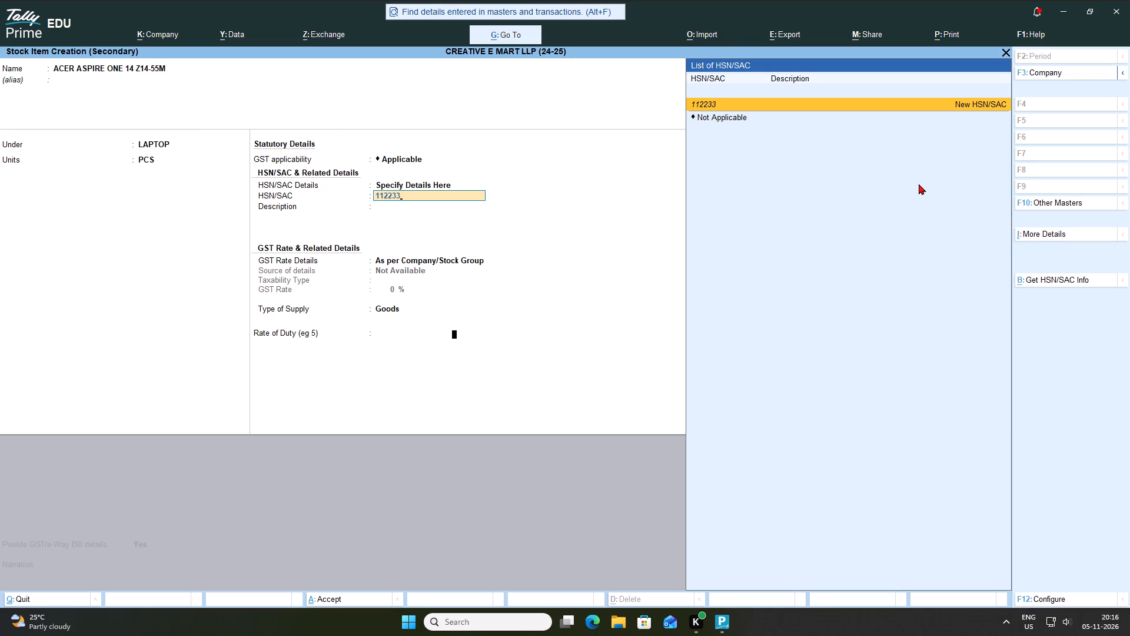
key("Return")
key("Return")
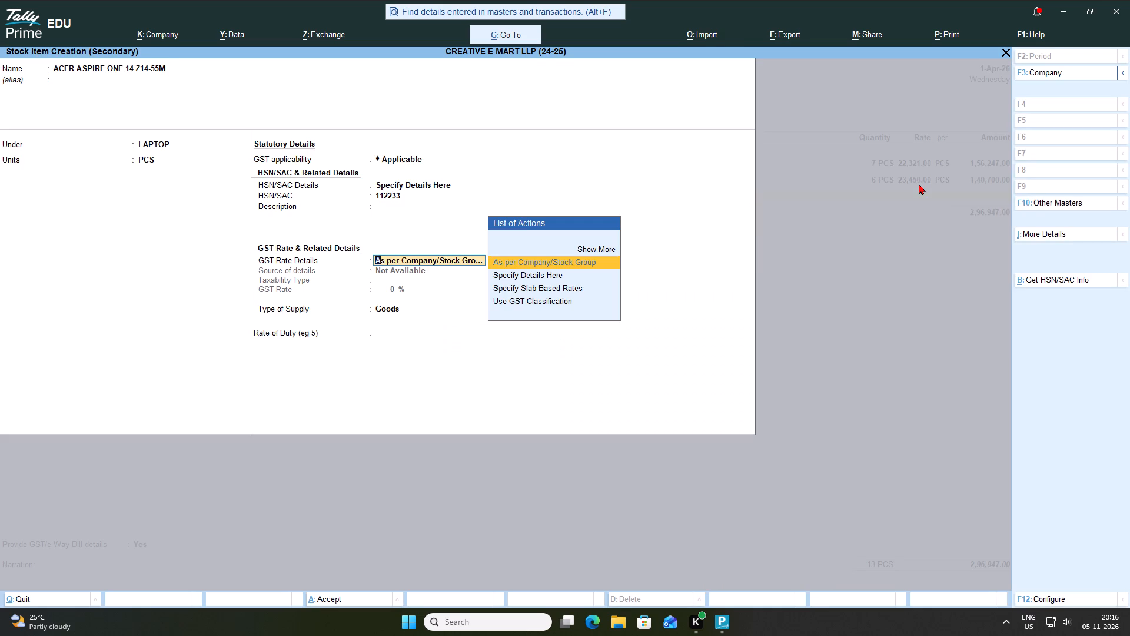
Specify the ACER ASPIRE ONE item's GST rate details as Taxable at 18% for Goods, and save the item.
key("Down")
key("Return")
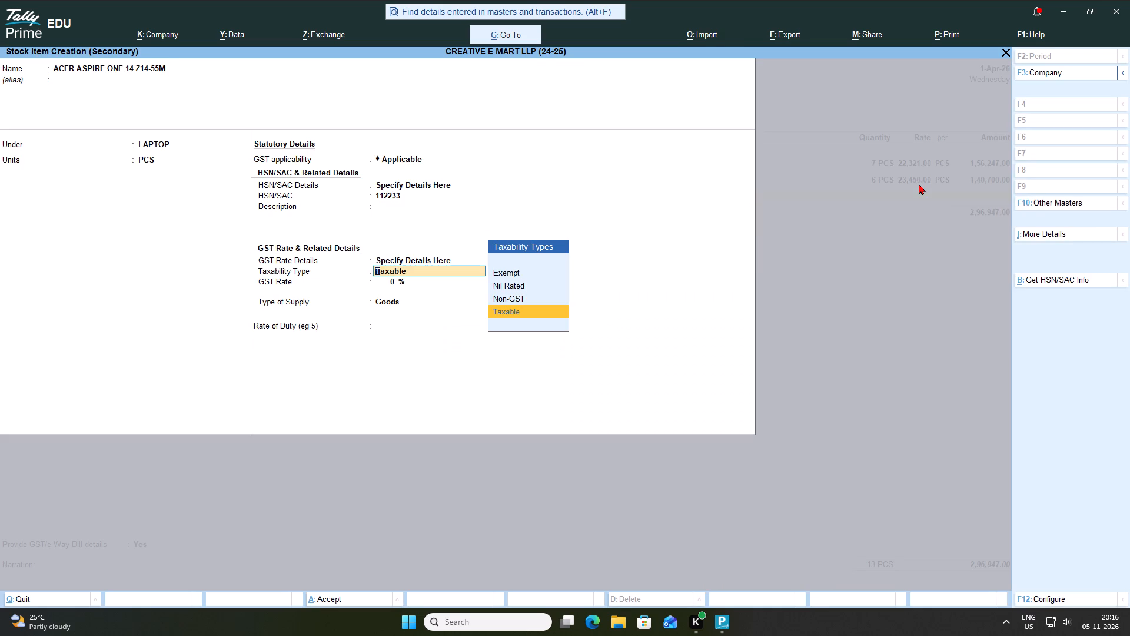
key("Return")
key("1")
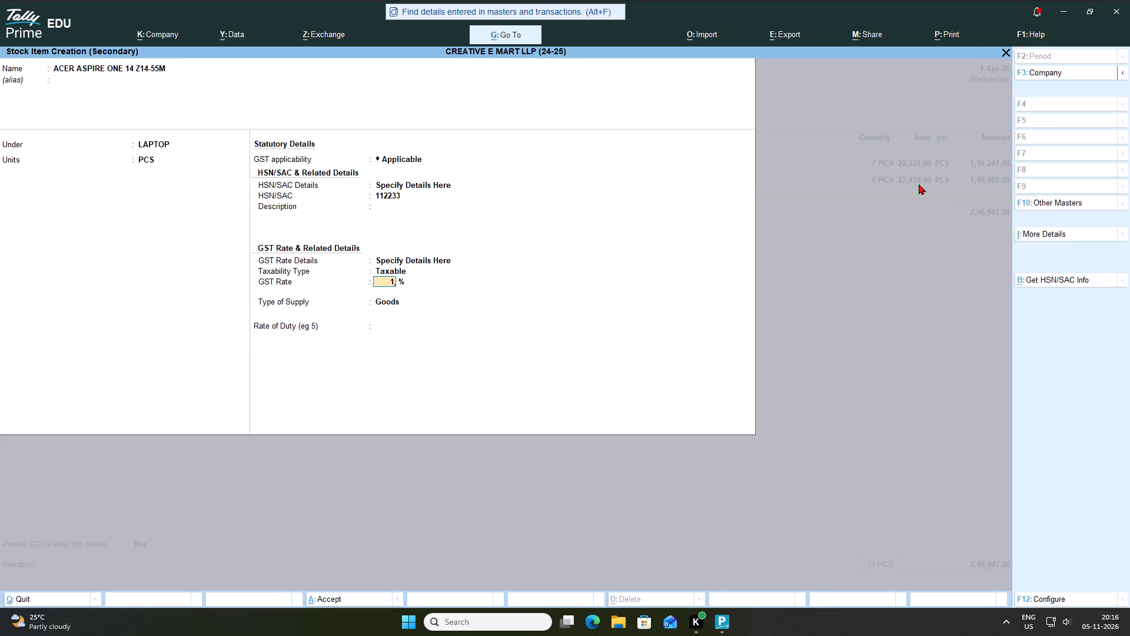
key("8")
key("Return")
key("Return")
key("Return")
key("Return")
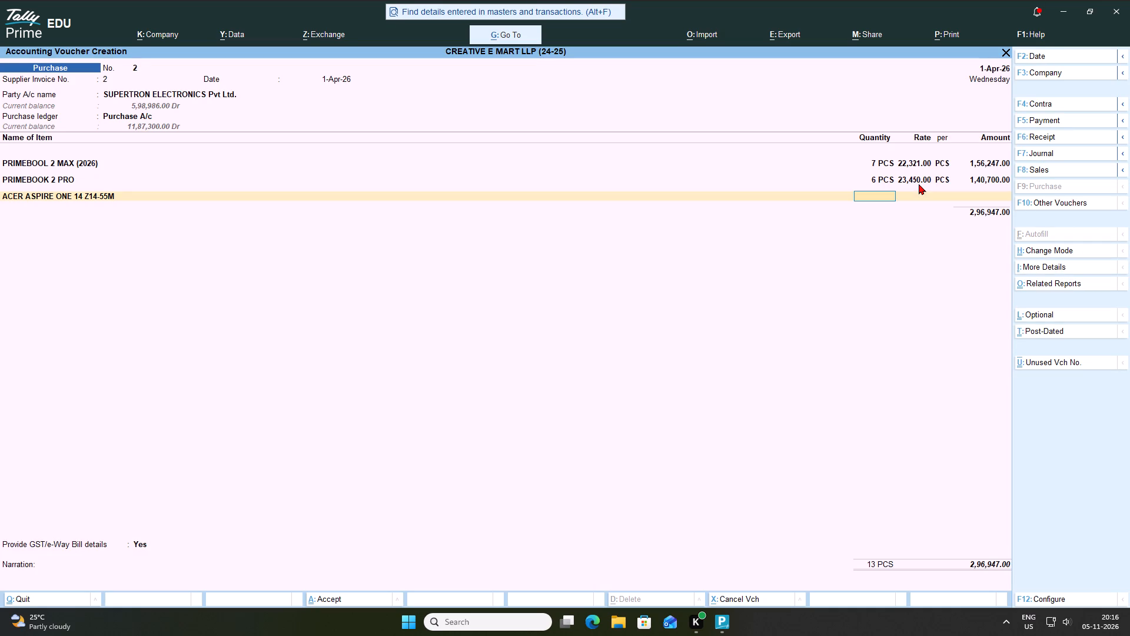
Enter 4 PCS at a rate of 37,990 per PCS on the ACER ASPIRE ONE line and complete the line.
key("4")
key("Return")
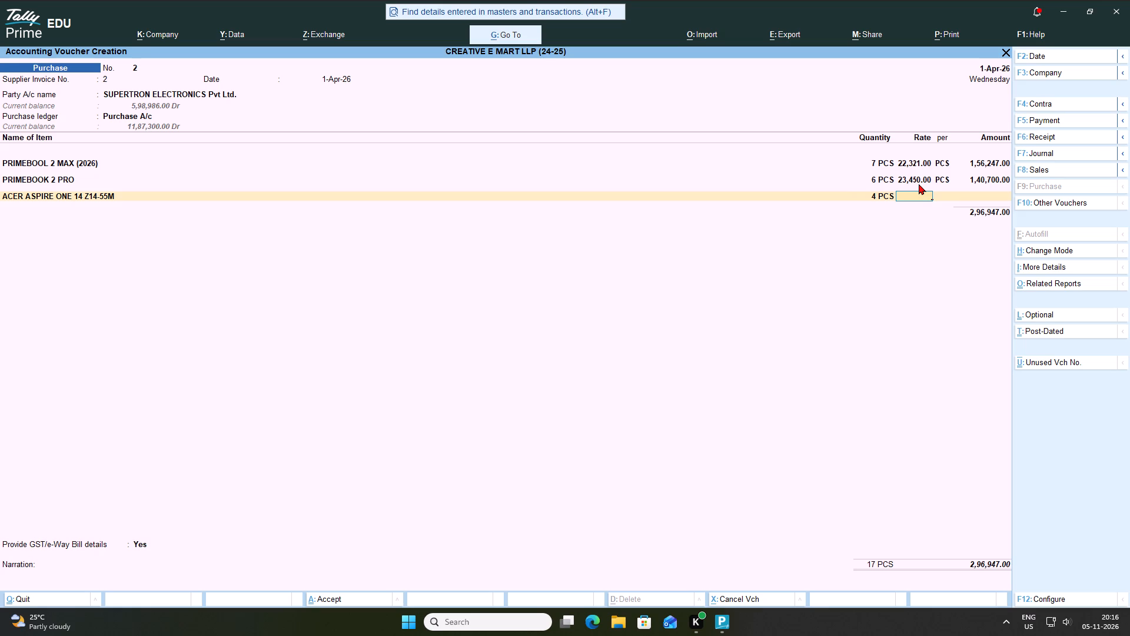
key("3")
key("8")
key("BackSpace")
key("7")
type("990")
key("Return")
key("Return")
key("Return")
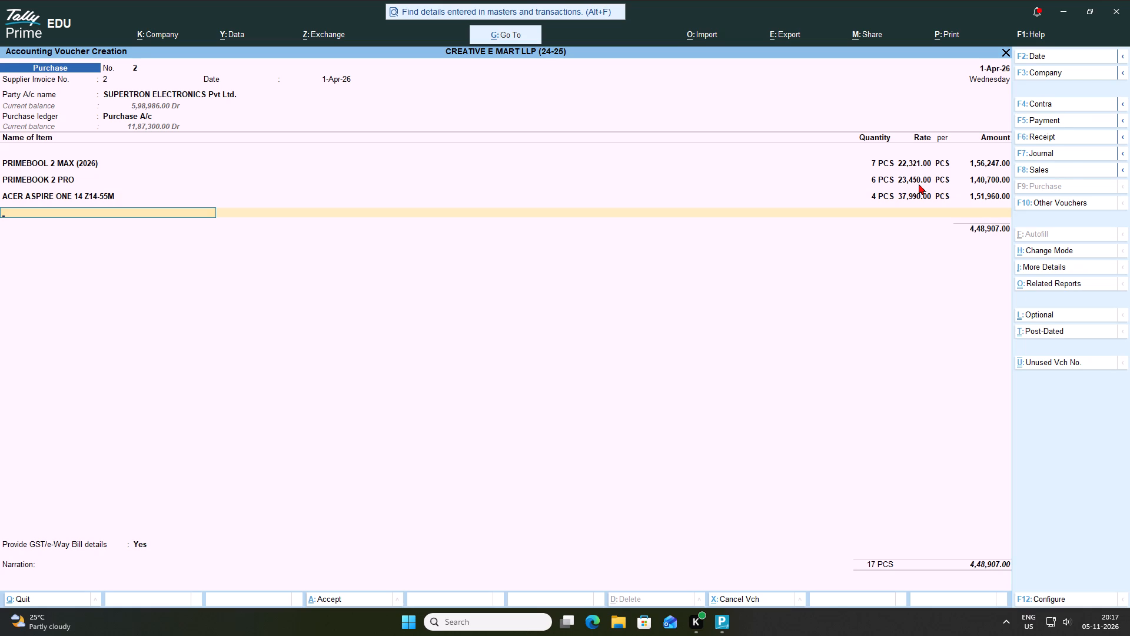
Create a new stock item from the purchase voucher's next line, starting its name with HP 15 (2026).
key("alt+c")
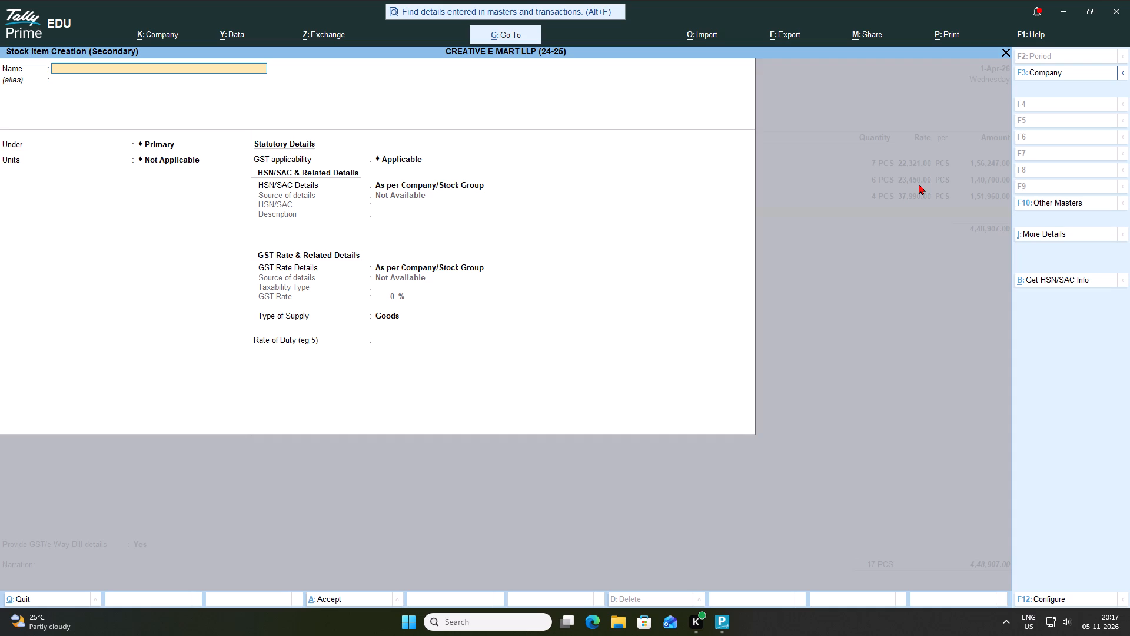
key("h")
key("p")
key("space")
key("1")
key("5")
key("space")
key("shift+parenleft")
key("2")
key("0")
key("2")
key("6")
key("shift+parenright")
Complete the stock item name as HP 15 (2026) AMD RYZEN 5 and leave the alias blank.
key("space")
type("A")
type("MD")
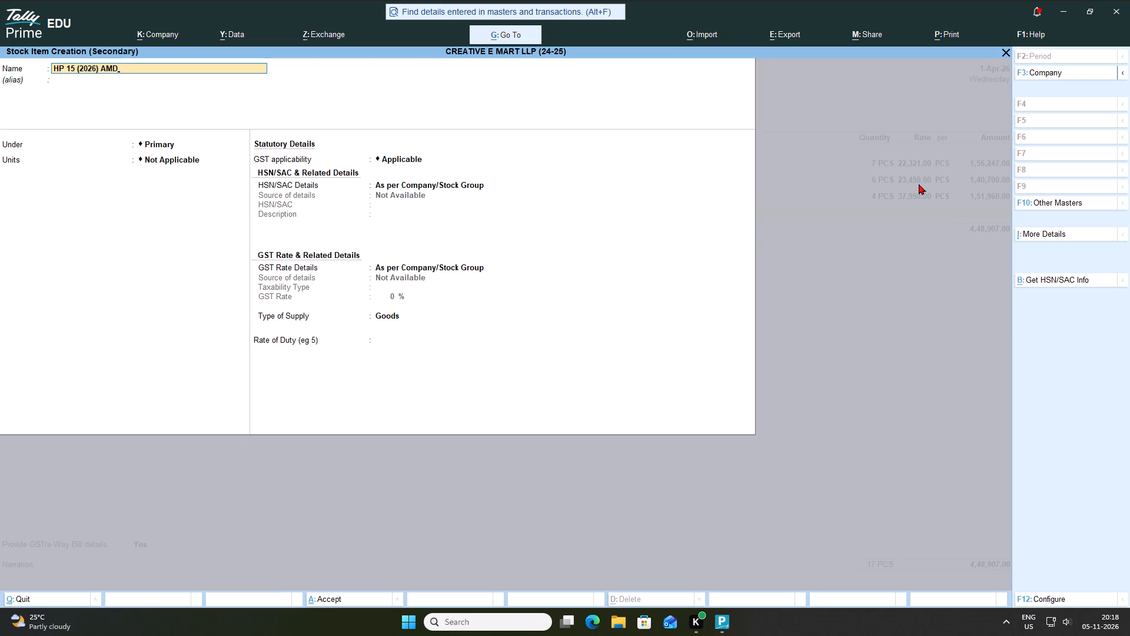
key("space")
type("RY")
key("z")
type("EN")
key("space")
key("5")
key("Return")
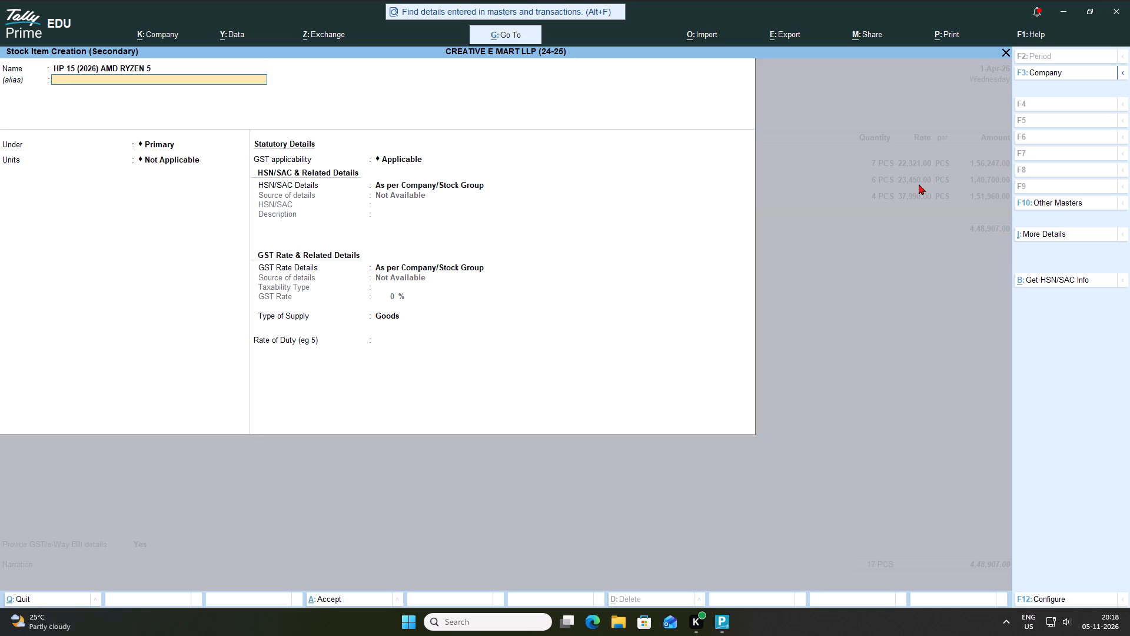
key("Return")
Place the HP 15 item under the LAPTOP group with PCS as its unit.
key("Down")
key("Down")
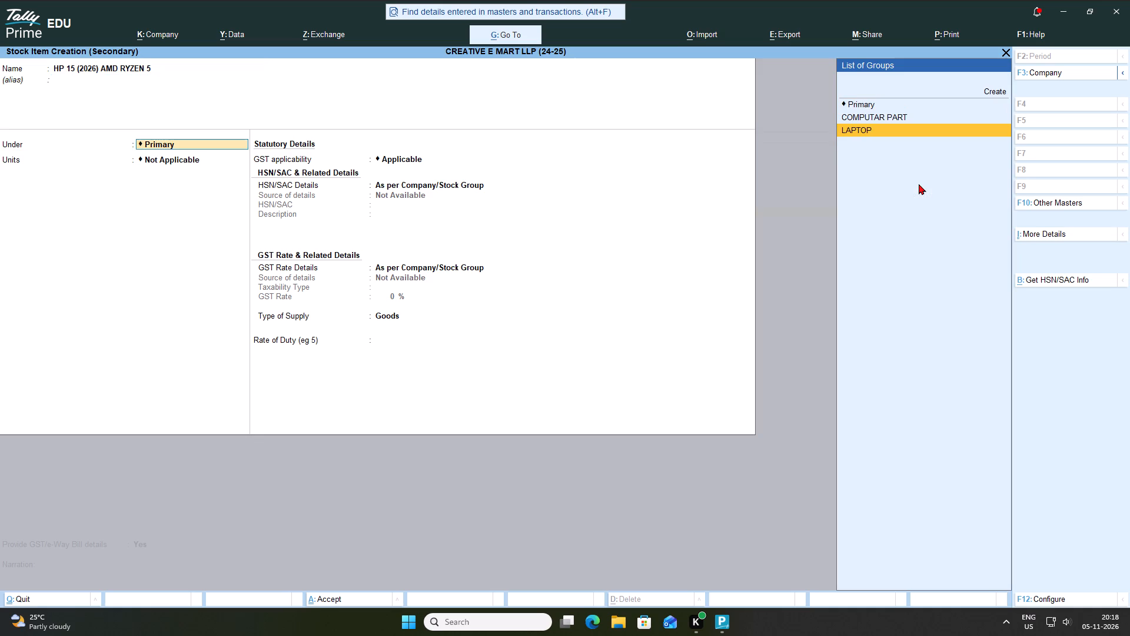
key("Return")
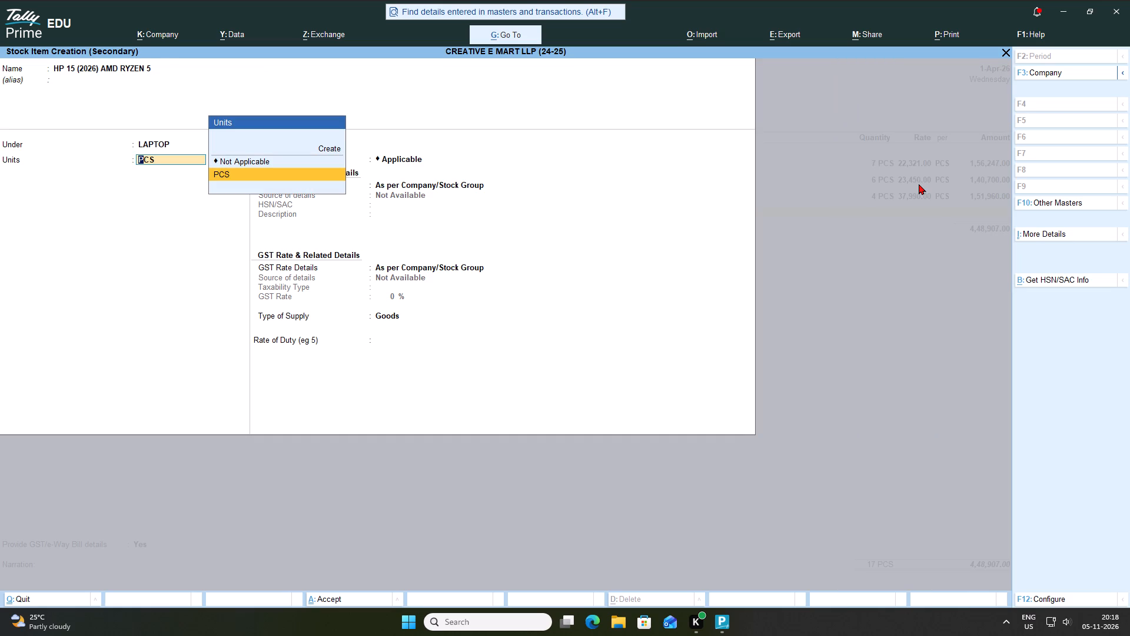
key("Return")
Keep GST applicable for the HP 15 item and specify its HSN/SAC directly as a new code, 112233, with no description.
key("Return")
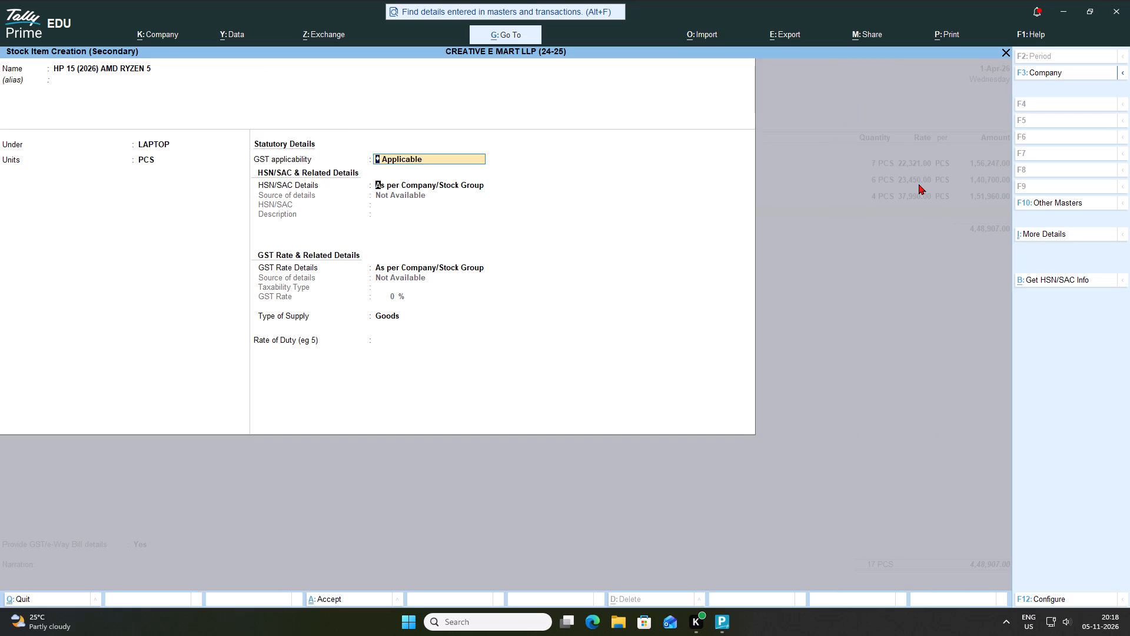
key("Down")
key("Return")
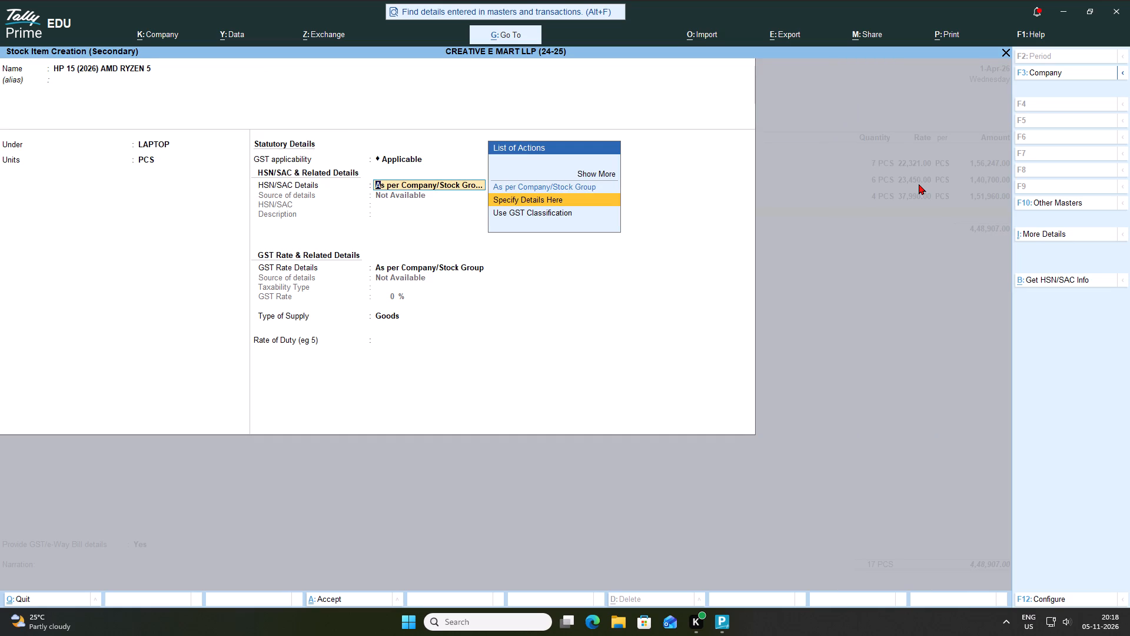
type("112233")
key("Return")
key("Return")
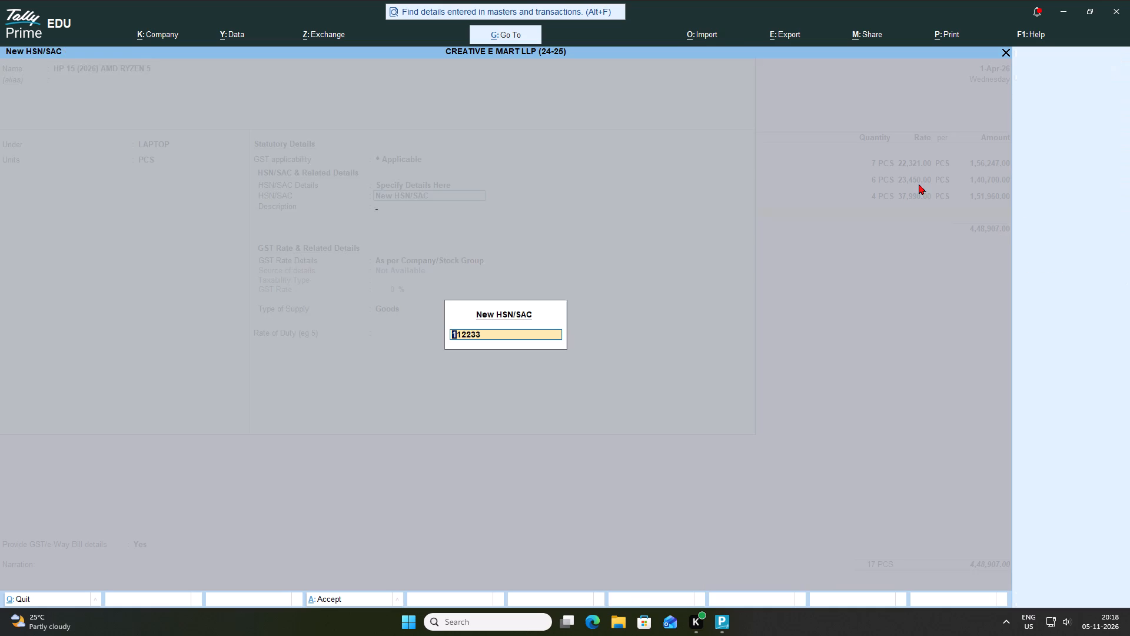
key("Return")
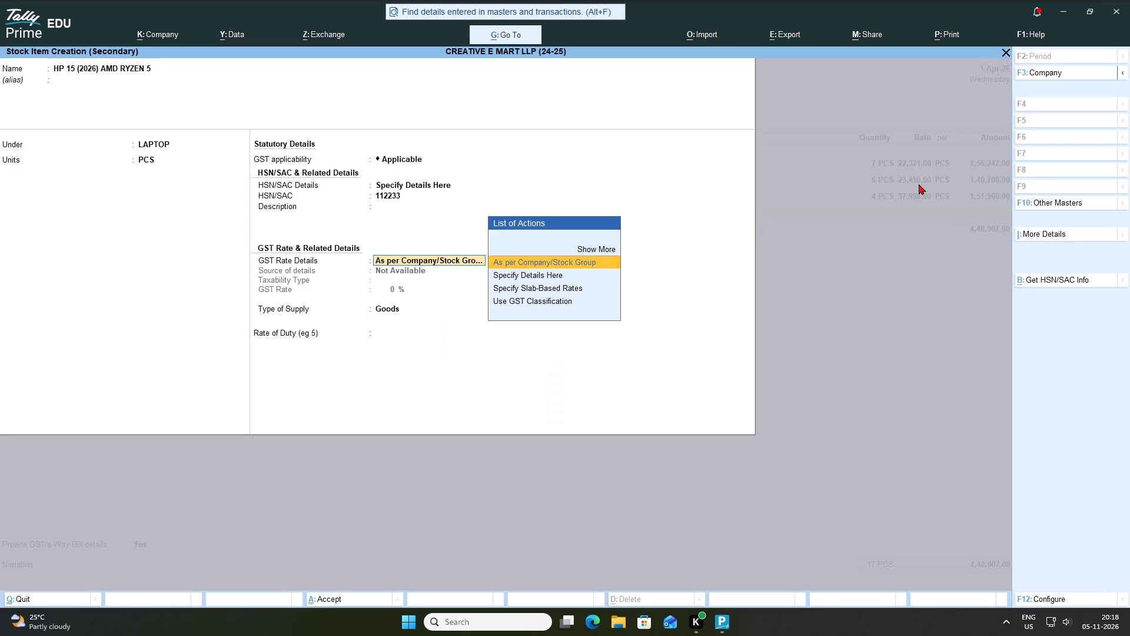
Specify the HP 15 item's GST rate directly as Taxable at 18%, keep the supply type Goods, and save the item.
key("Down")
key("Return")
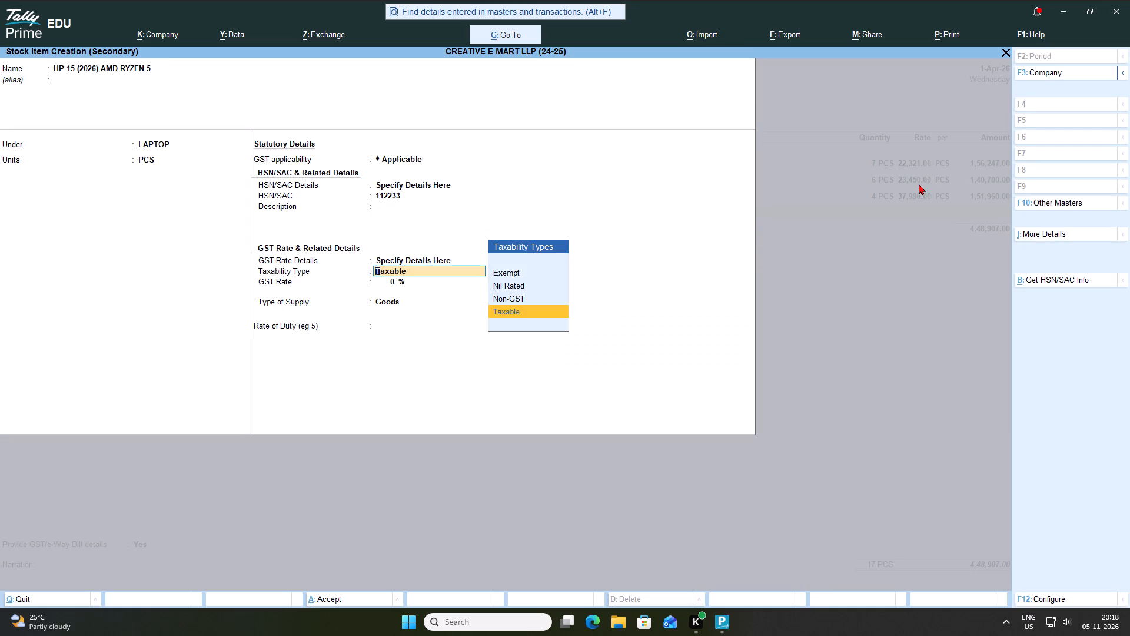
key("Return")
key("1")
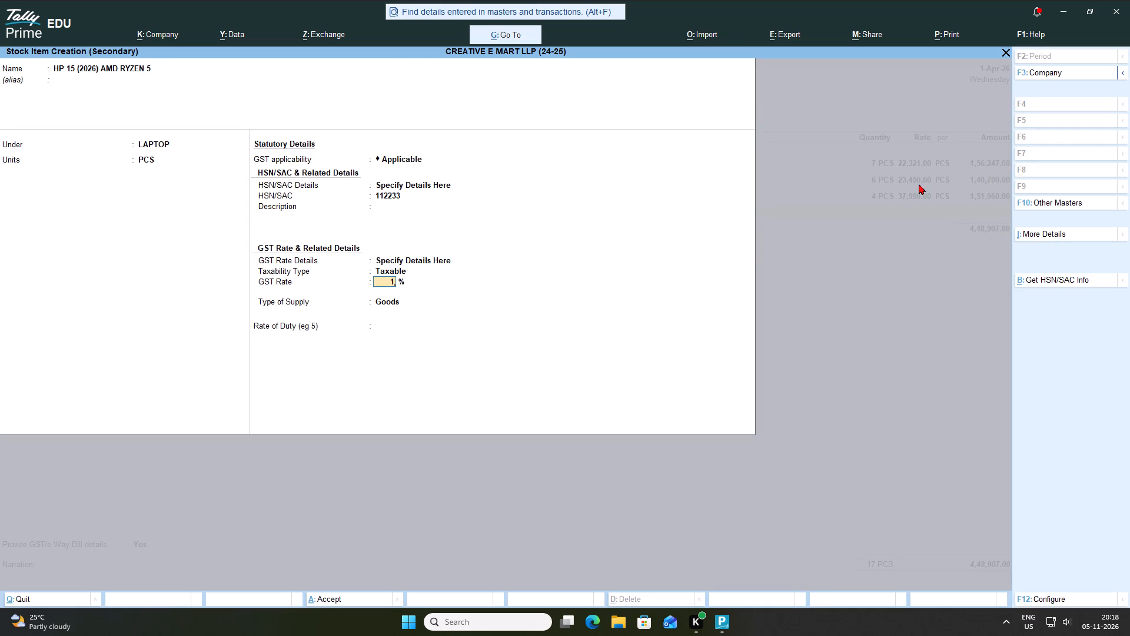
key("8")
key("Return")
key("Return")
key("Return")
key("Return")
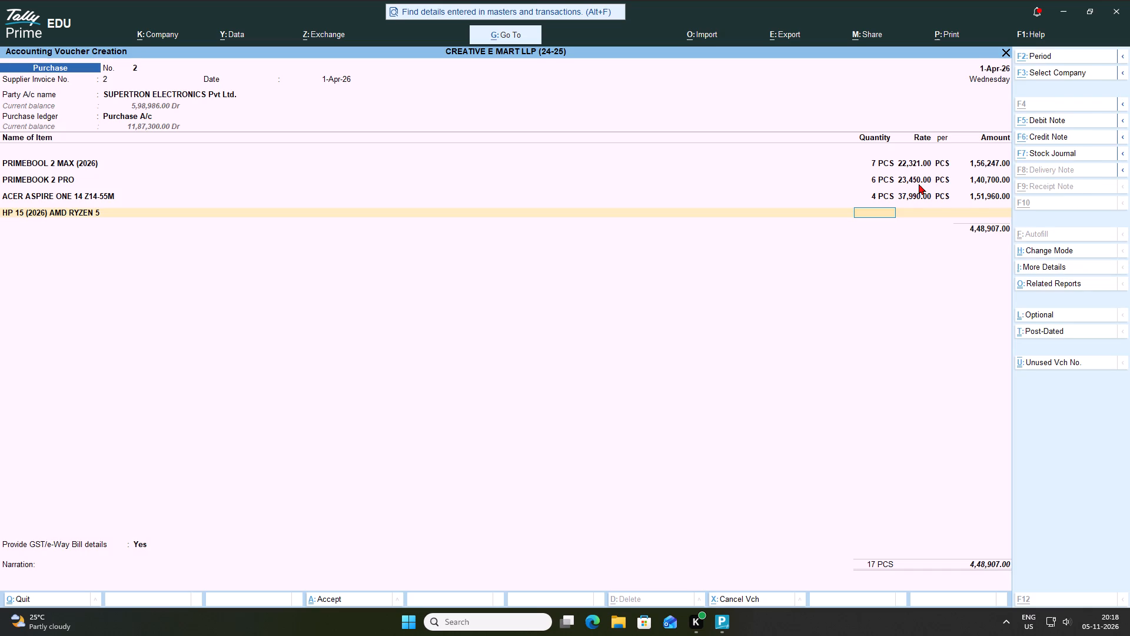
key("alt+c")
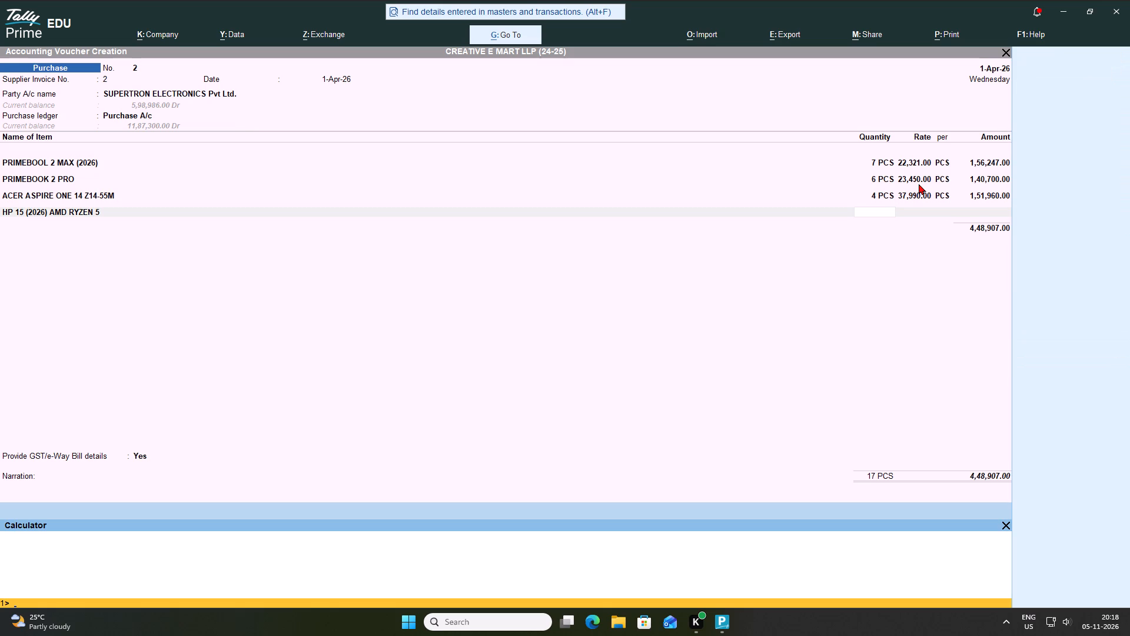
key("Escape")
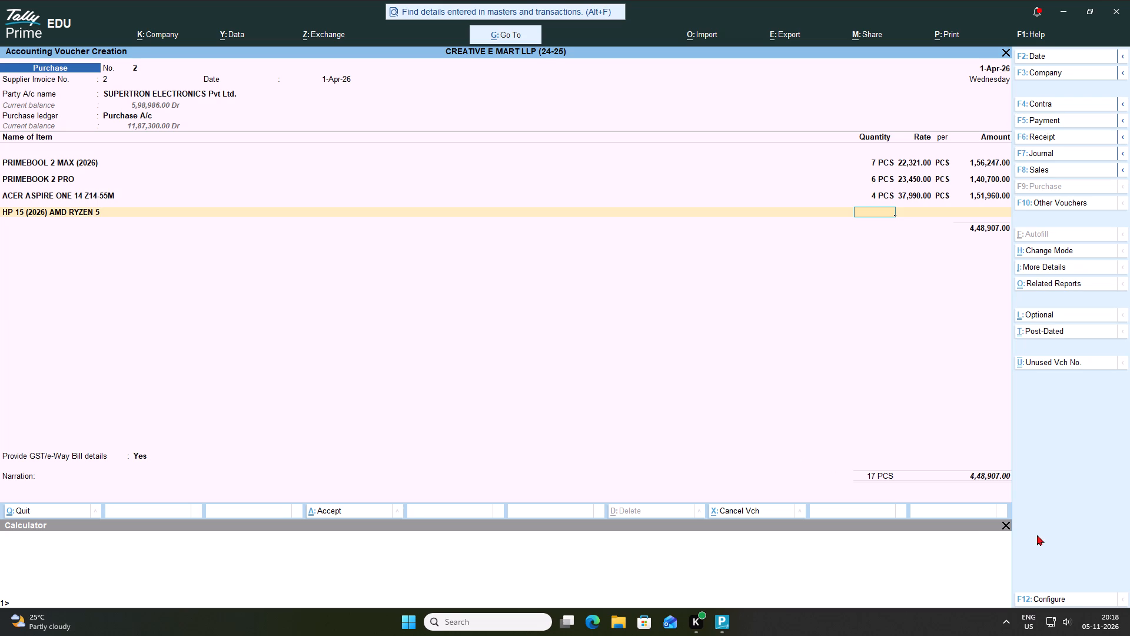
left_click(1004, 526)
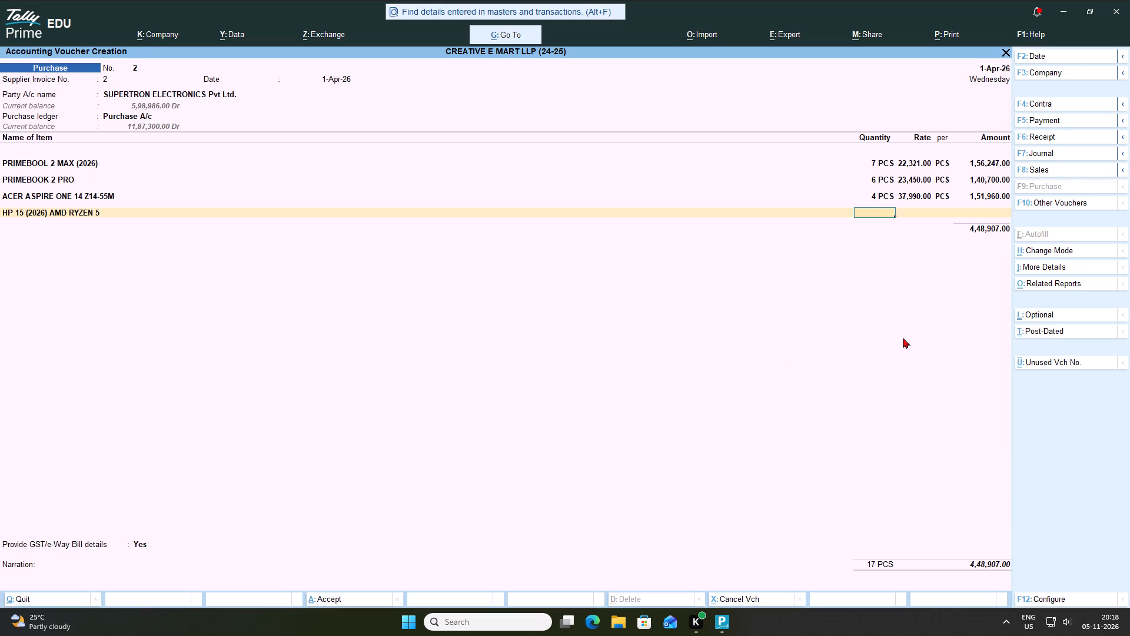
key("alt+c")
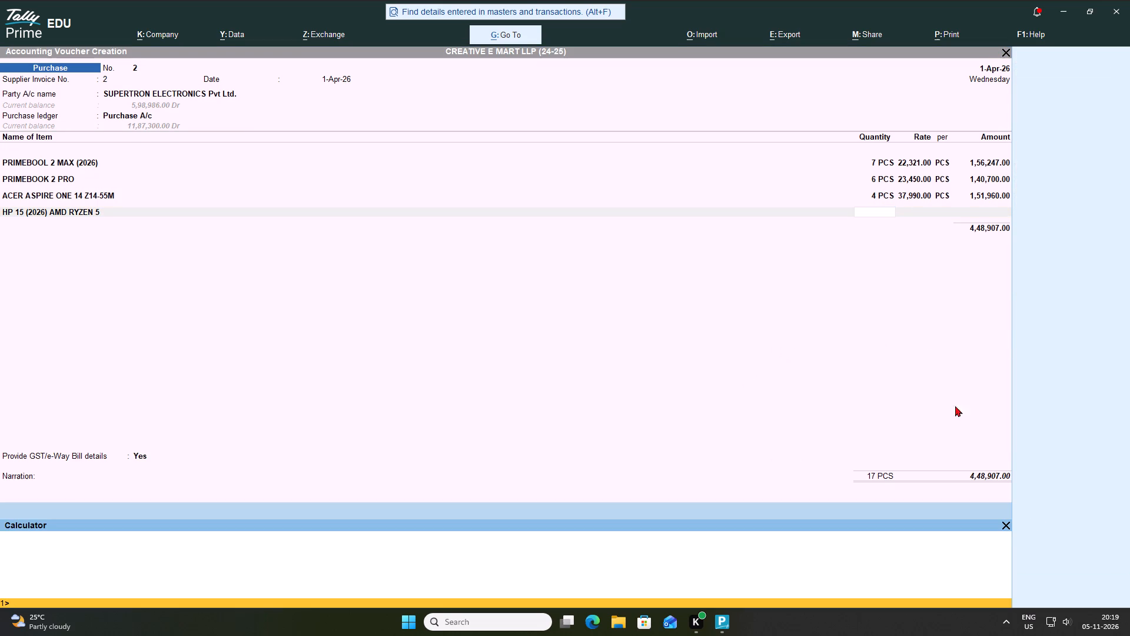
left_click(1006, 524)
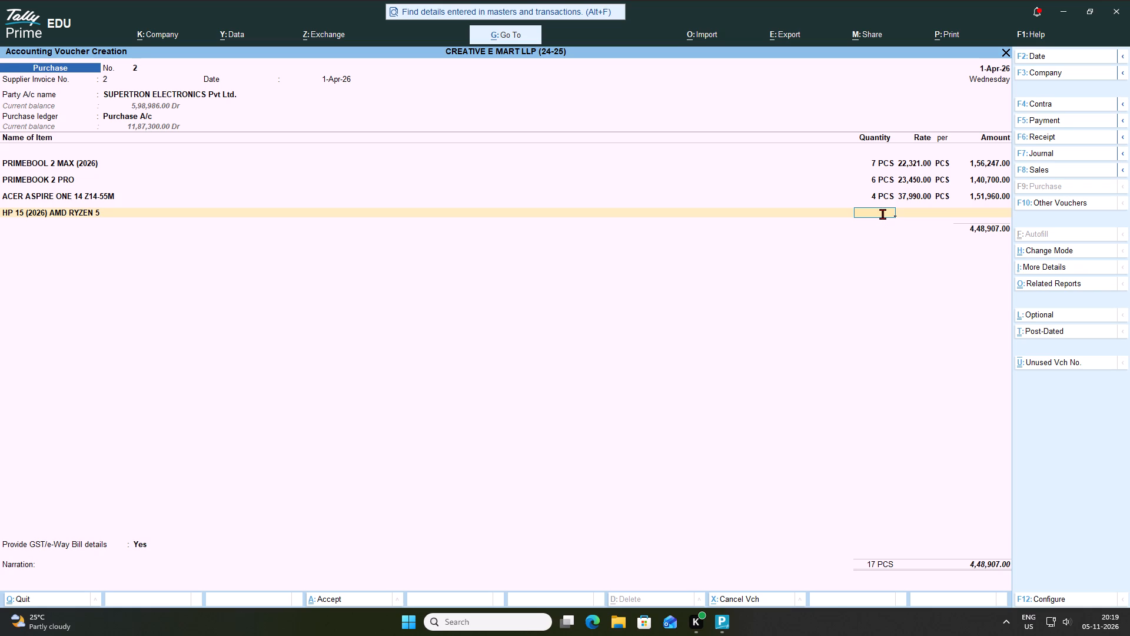
Enter 4 PCS at a rate of 48,500 per PCS for the HP 15 (2026) AMD RYZEN 5 line and accept its amount.
key("4")
key("Return")
key("4")
key("8")
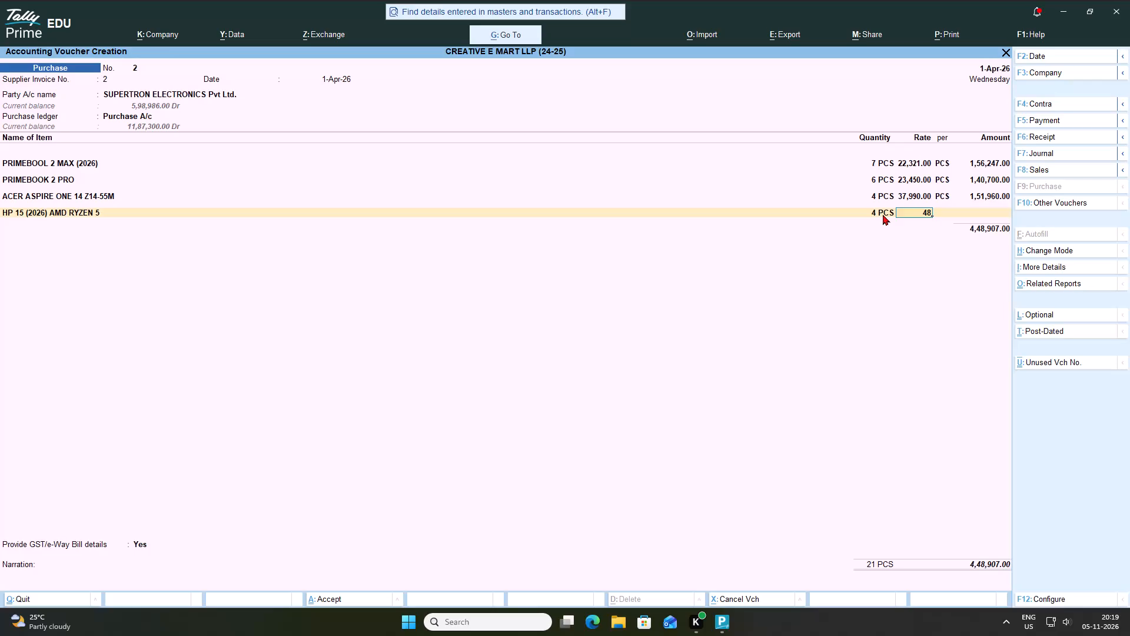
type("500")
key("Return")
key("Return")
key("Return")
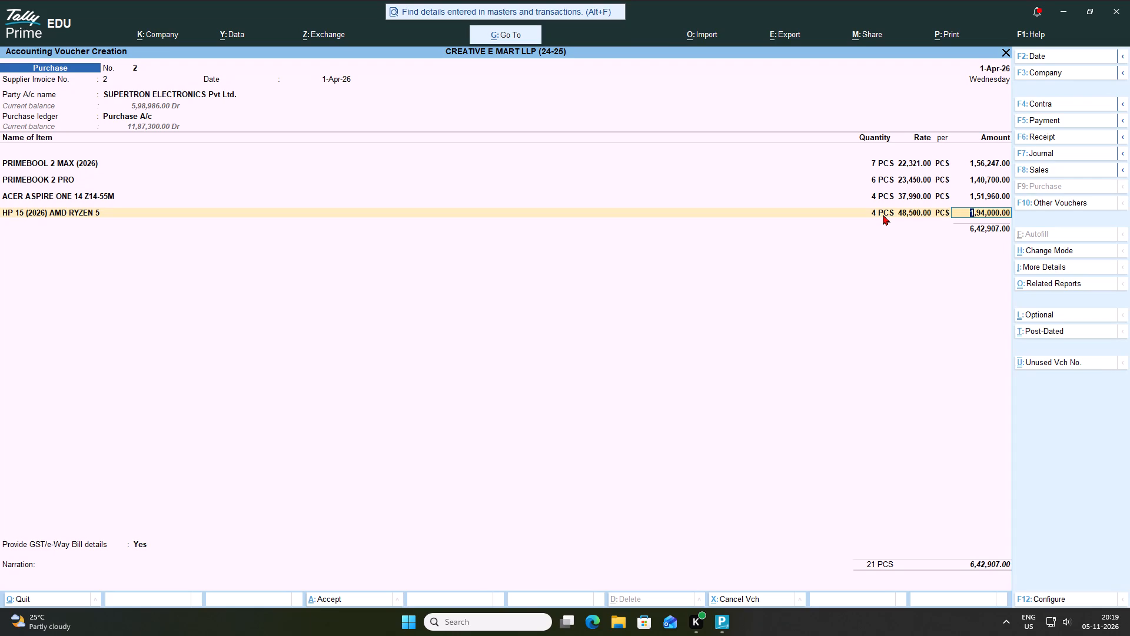
Create a new stock item from the voucher's next line, named HP 15s AMD RYZEN 3, with the alias left blank.
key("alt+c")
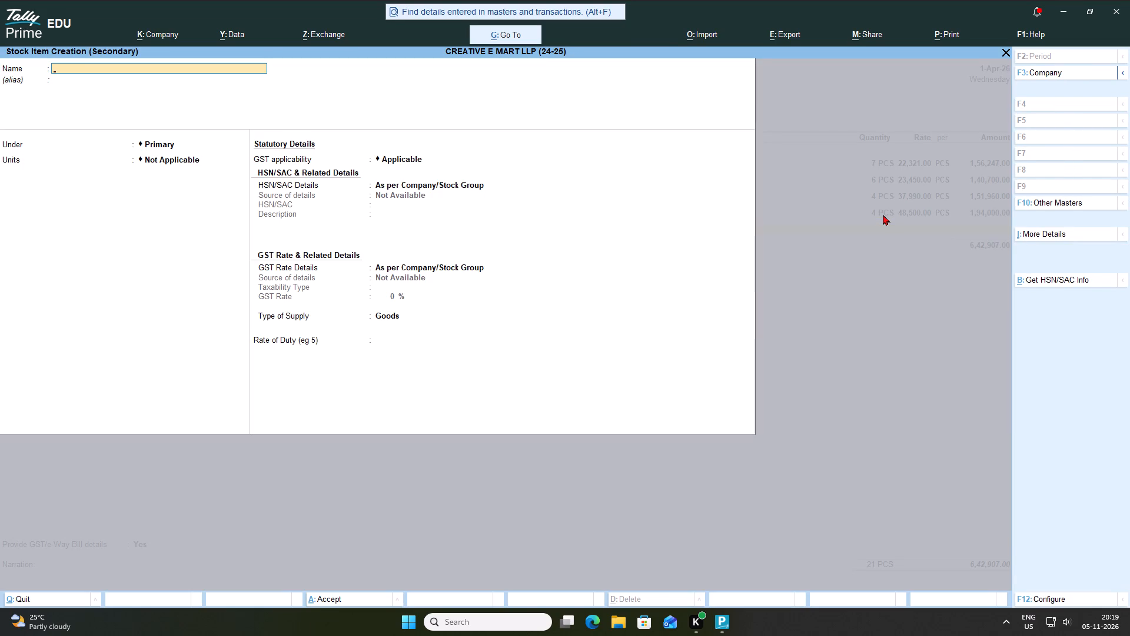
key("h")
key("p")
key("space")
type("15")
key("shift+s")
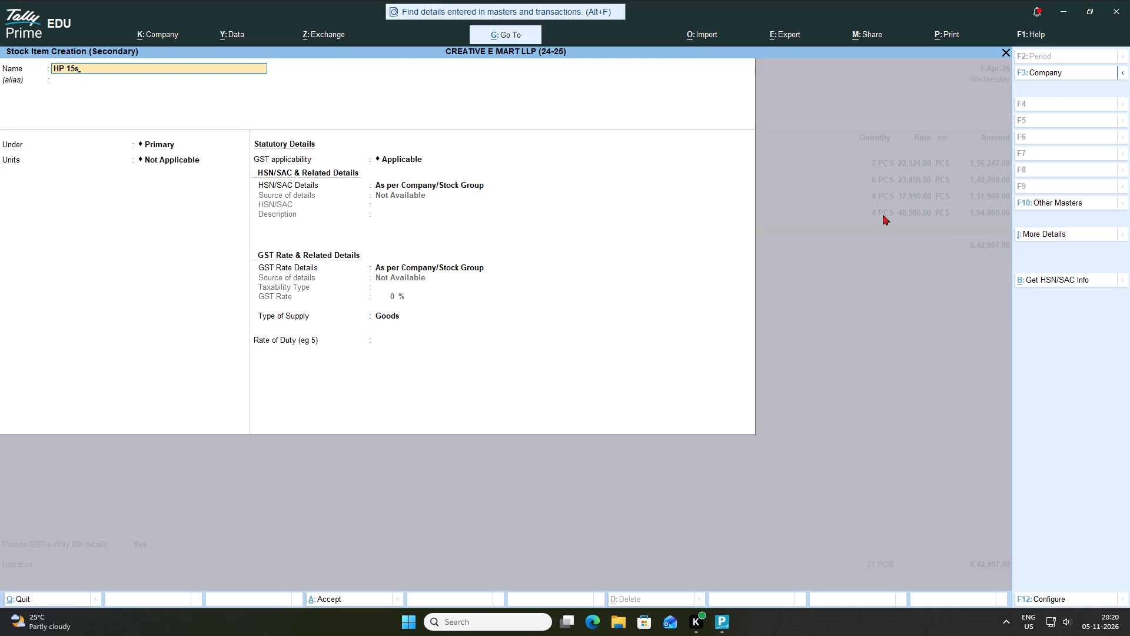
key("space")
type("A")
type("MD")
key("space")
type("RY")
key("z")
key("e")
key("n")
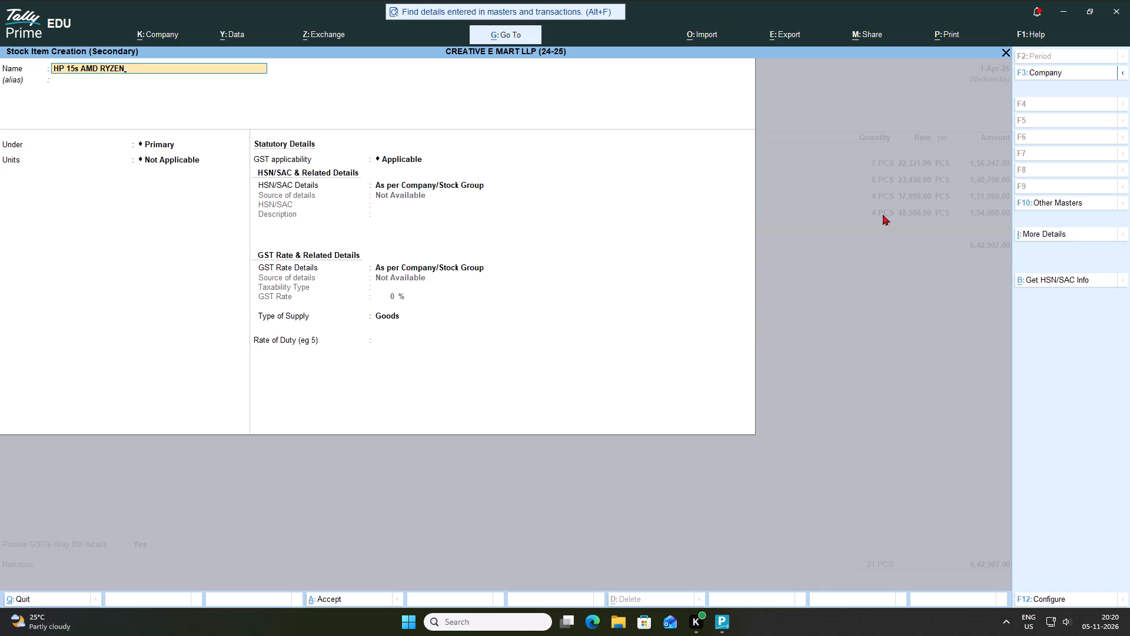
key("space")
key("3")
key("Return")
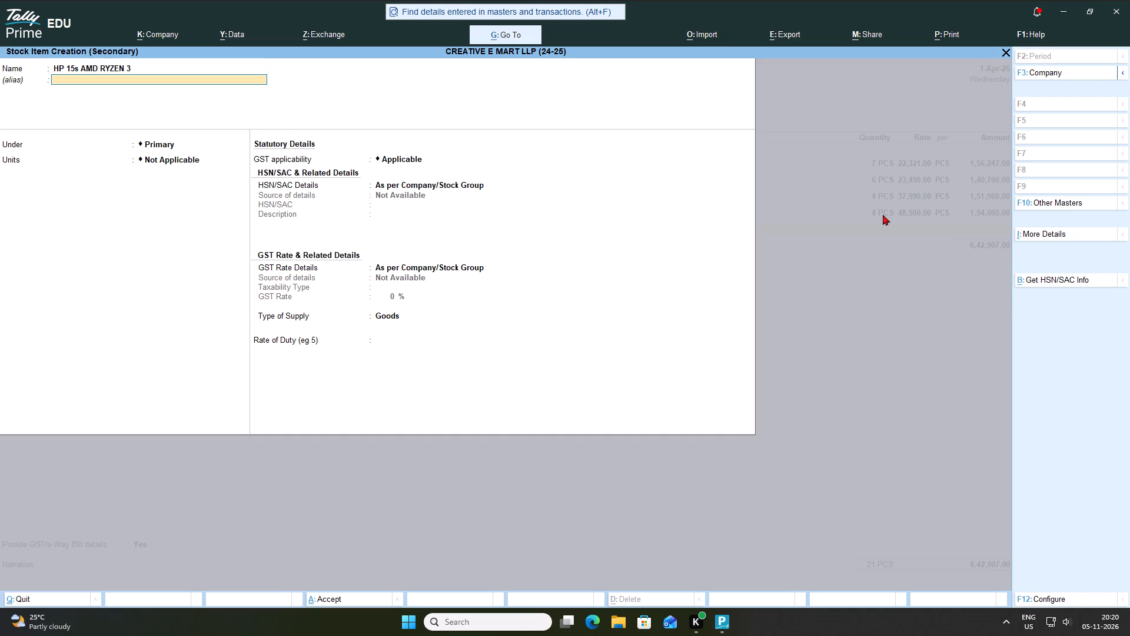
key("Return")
Place the HP 15s item under the LAPTOP group with PCS as its unit.
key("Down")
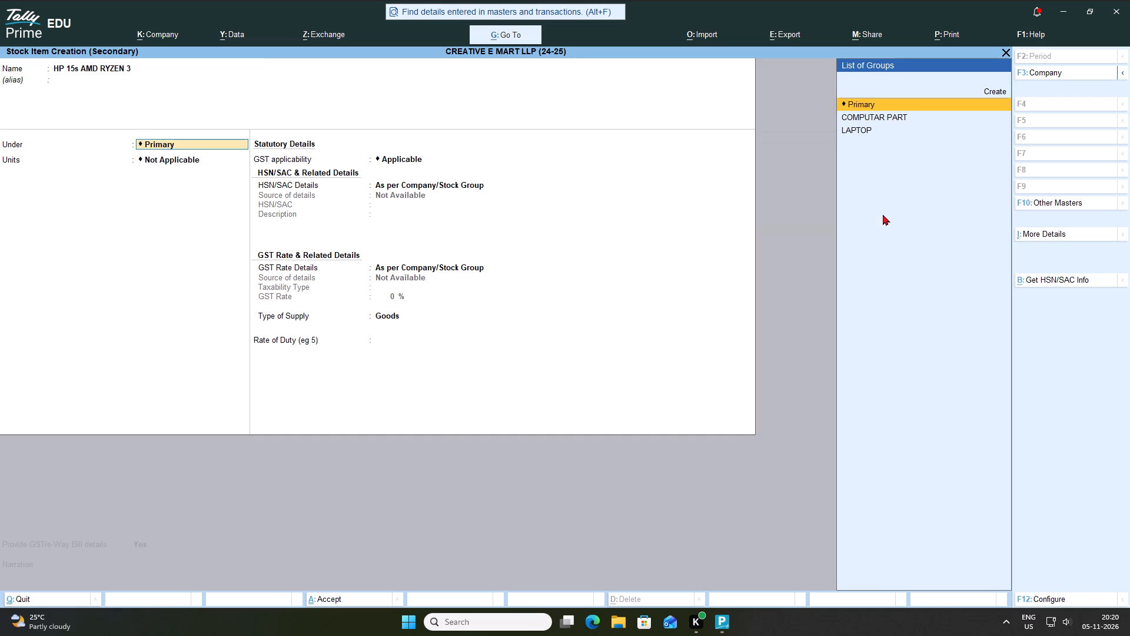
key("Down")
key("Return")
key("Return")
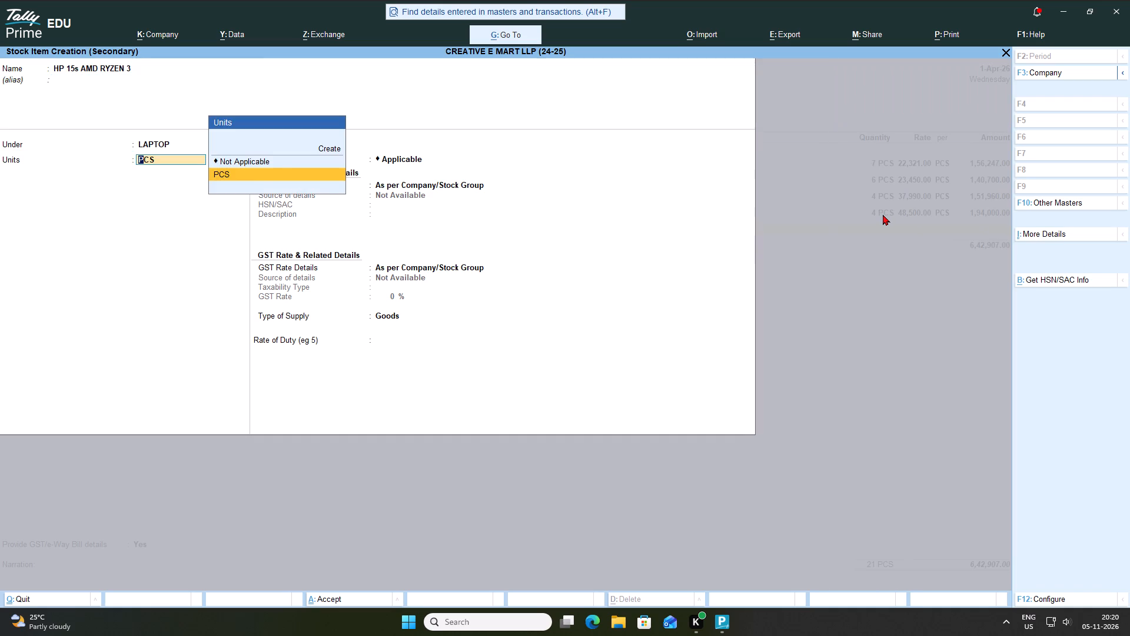
Keep GST applicable for the HP 15s item and specify its HSN/SAC directly as a new code, 112233, with no description.
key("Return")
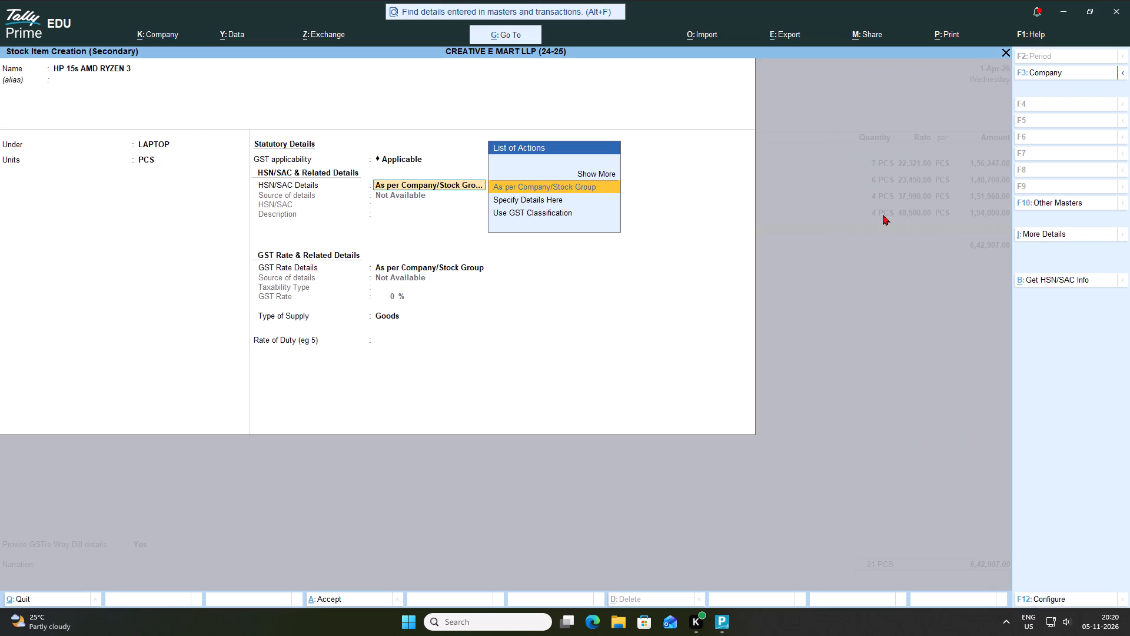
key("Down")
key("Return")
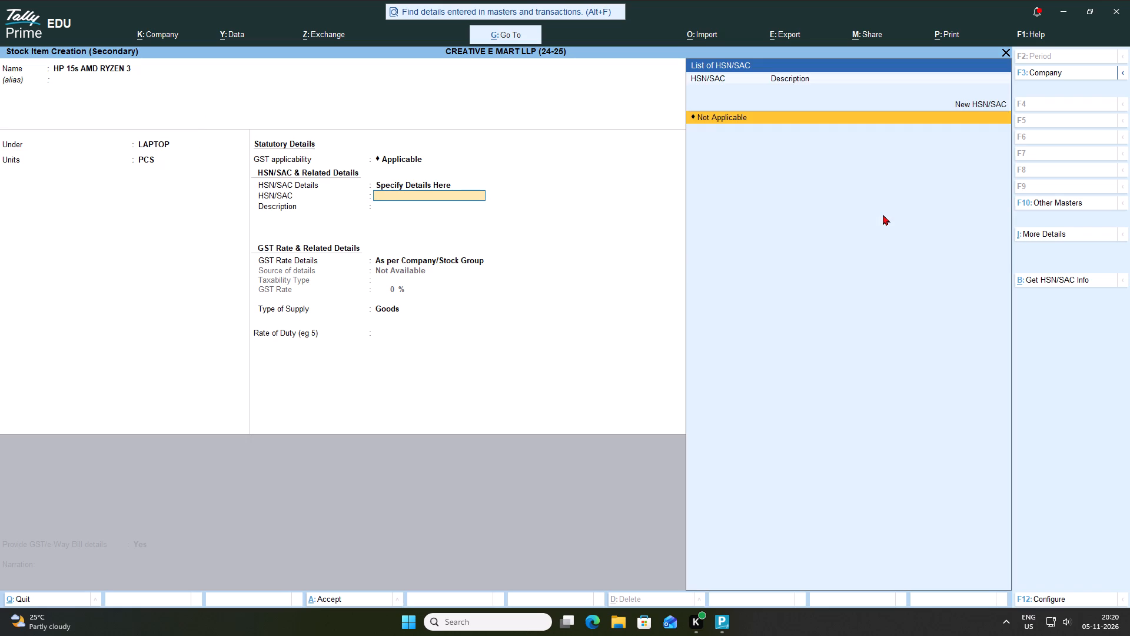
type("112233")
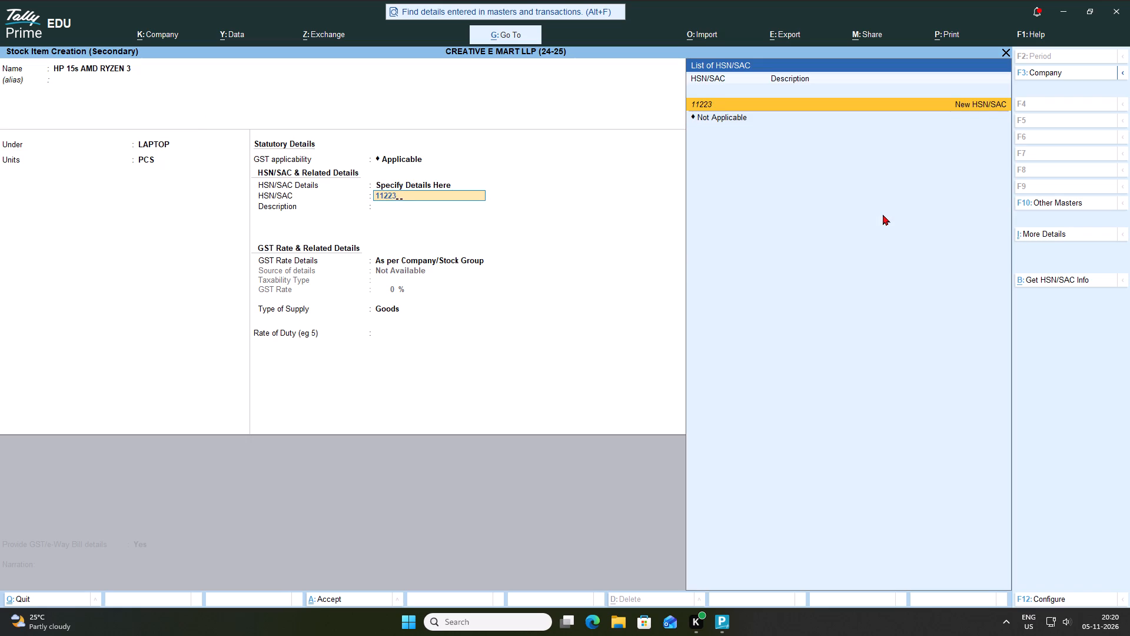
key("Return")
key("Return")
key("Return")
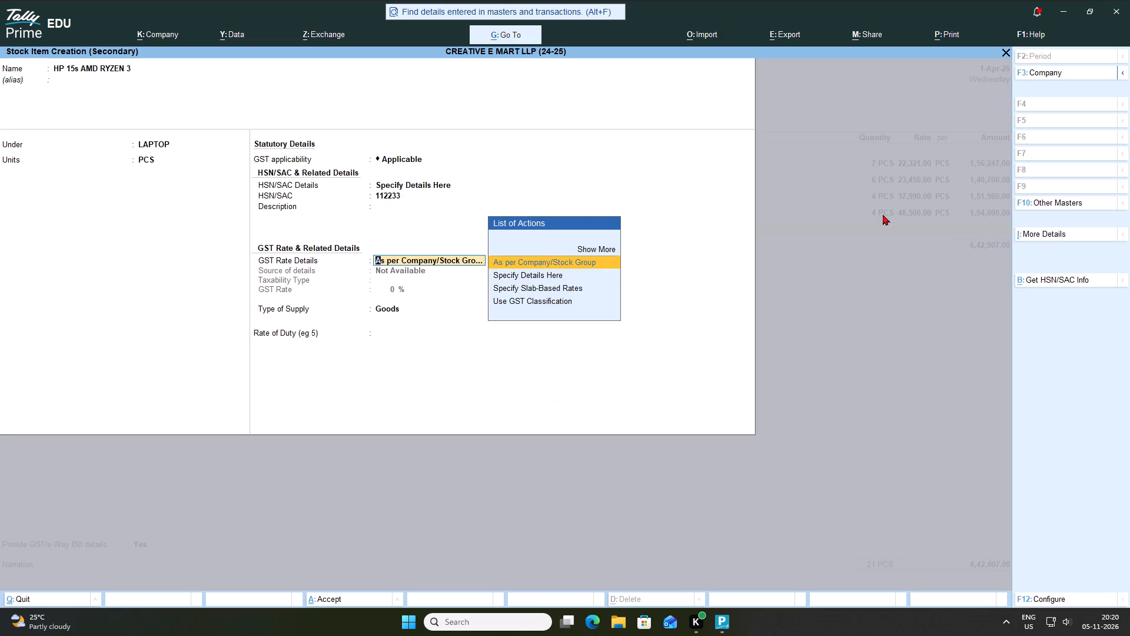
Specify the HP 15s item's GST rate directly as Taxable at 18%, keep the supply type Goods, and save the item.
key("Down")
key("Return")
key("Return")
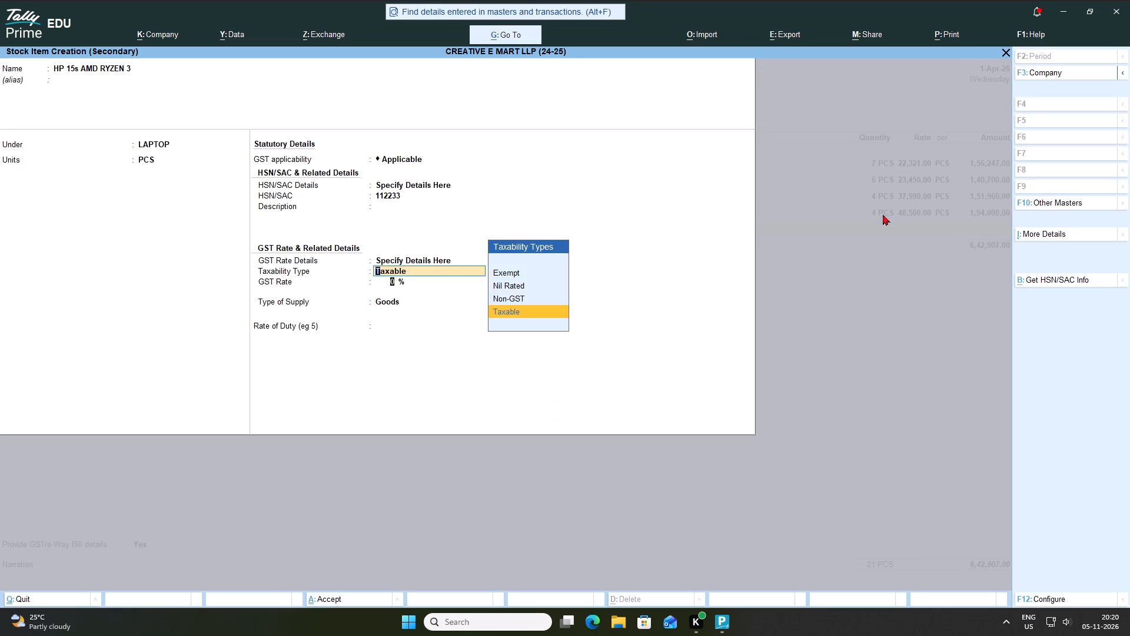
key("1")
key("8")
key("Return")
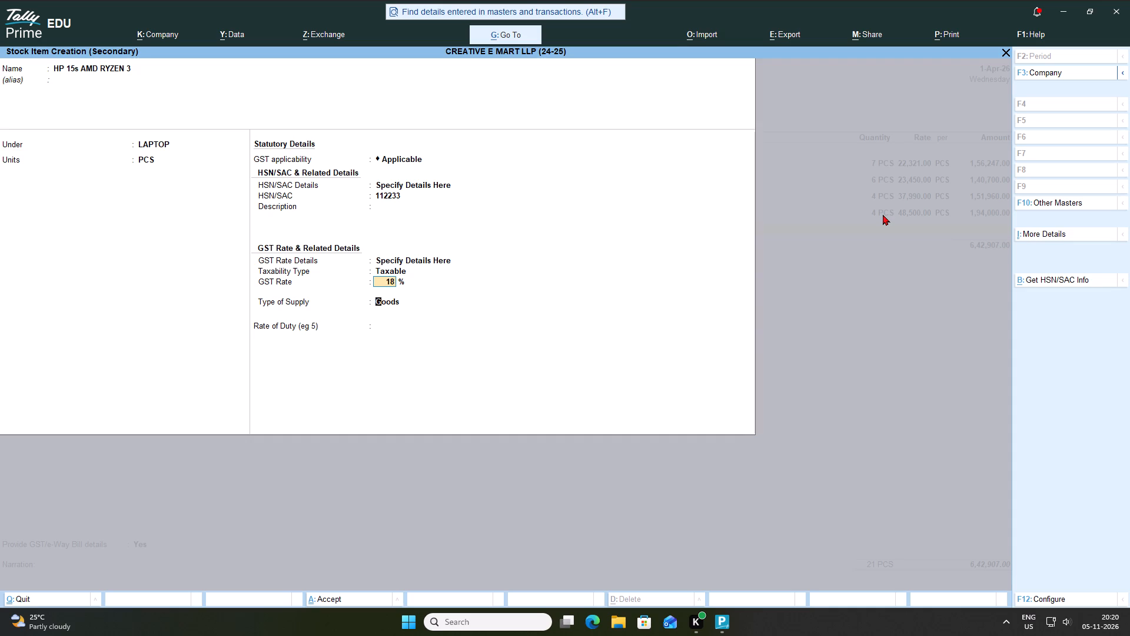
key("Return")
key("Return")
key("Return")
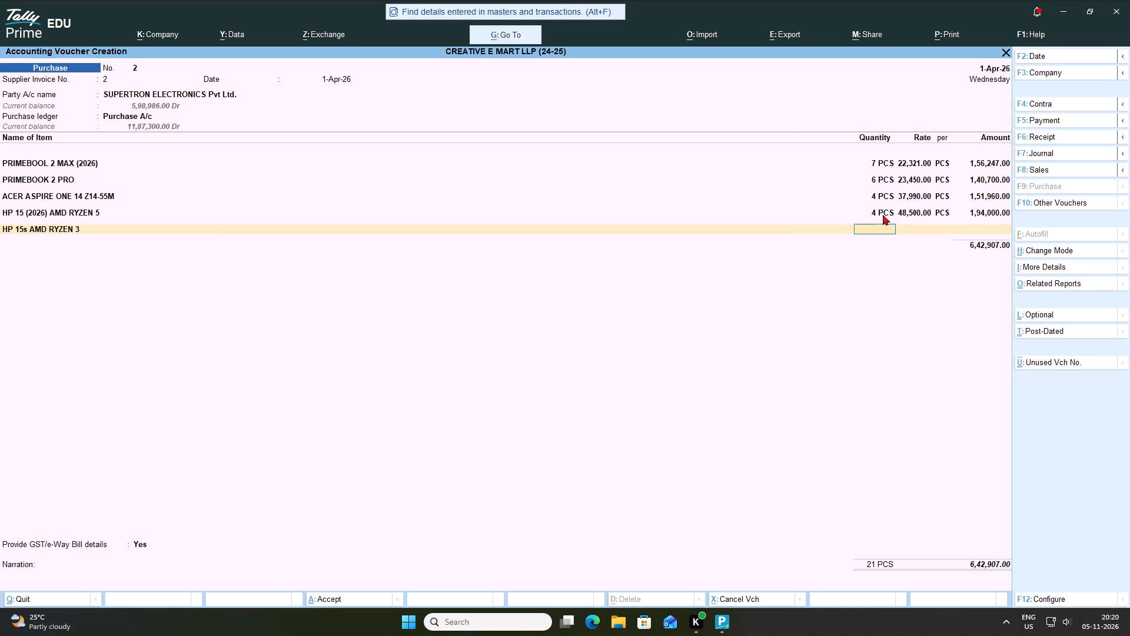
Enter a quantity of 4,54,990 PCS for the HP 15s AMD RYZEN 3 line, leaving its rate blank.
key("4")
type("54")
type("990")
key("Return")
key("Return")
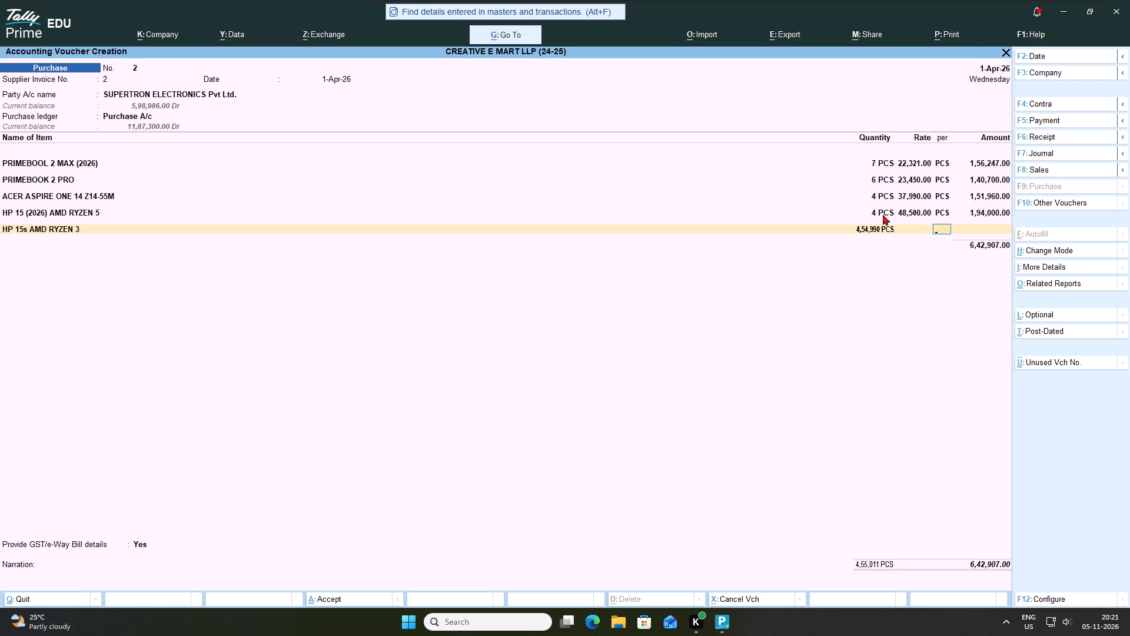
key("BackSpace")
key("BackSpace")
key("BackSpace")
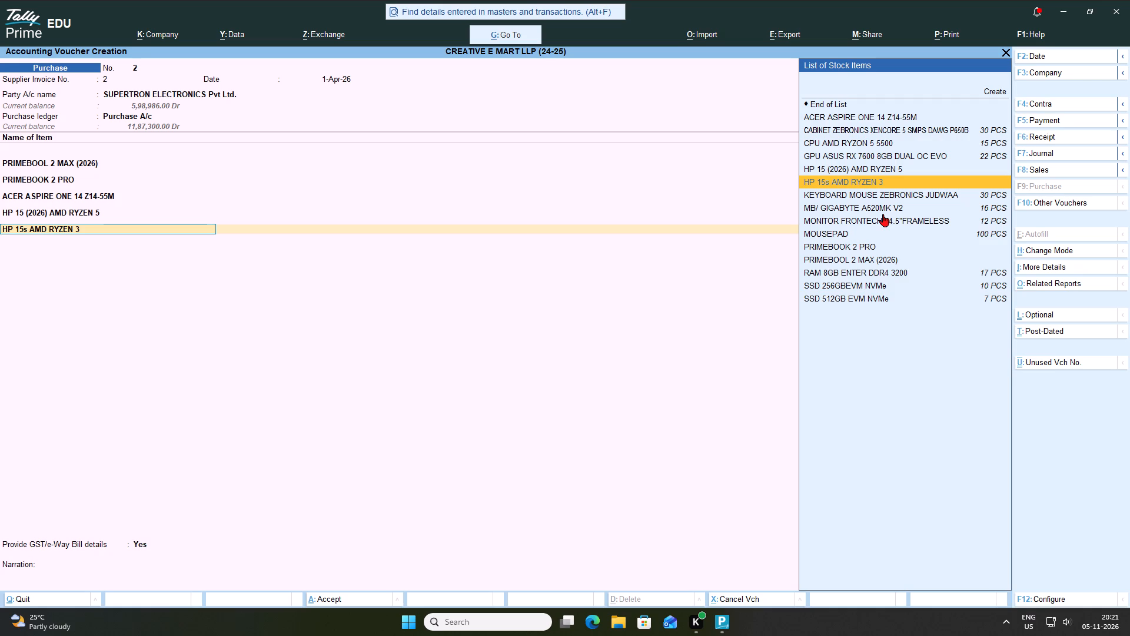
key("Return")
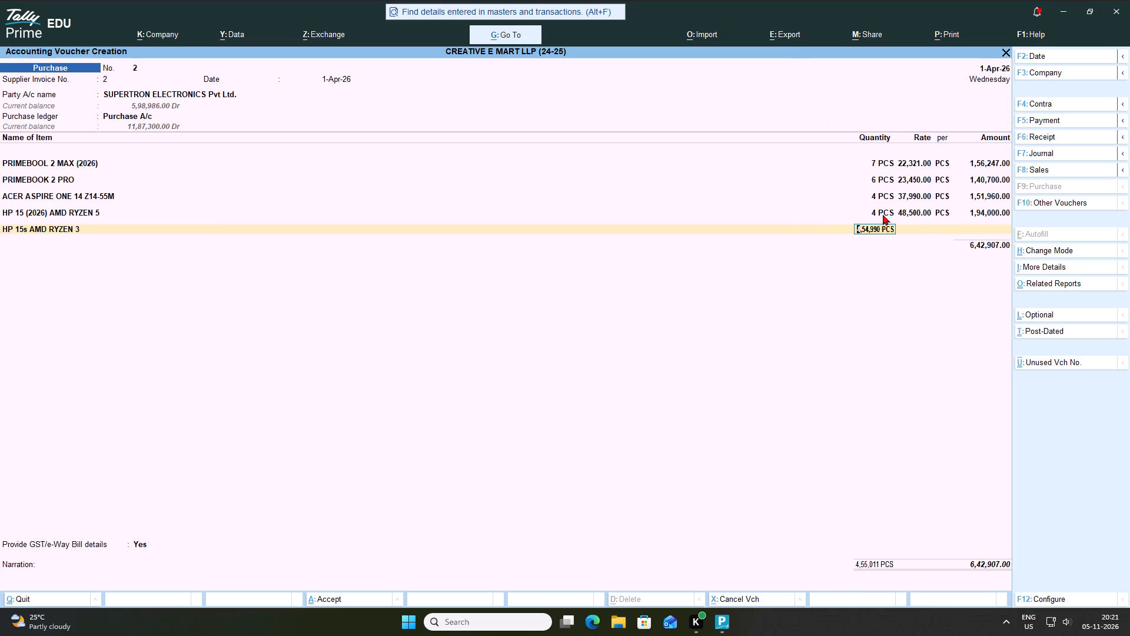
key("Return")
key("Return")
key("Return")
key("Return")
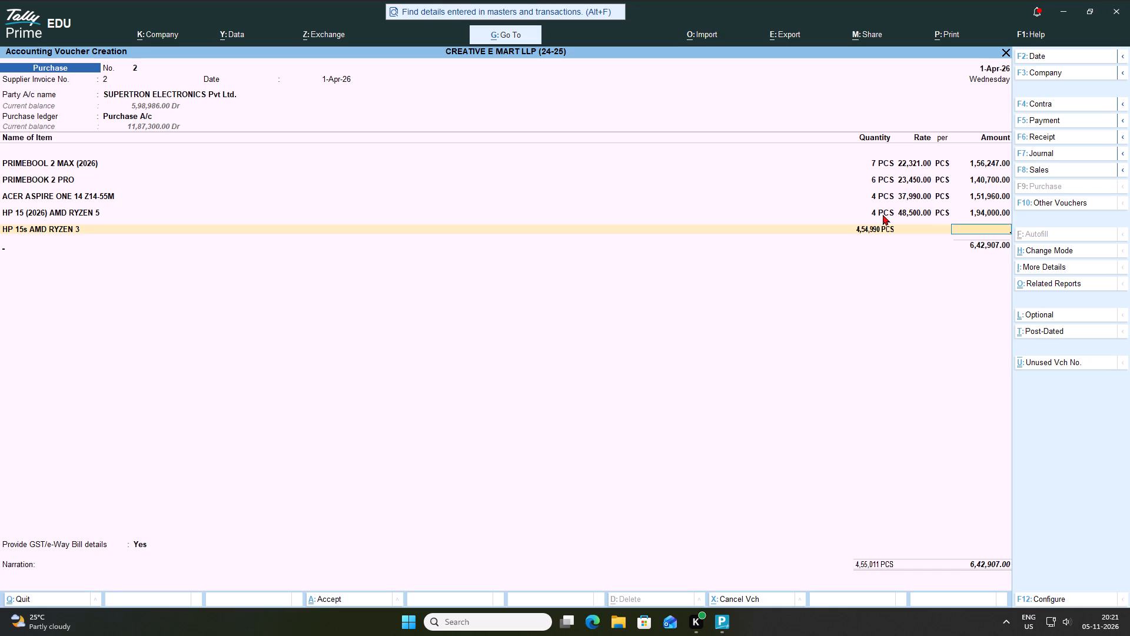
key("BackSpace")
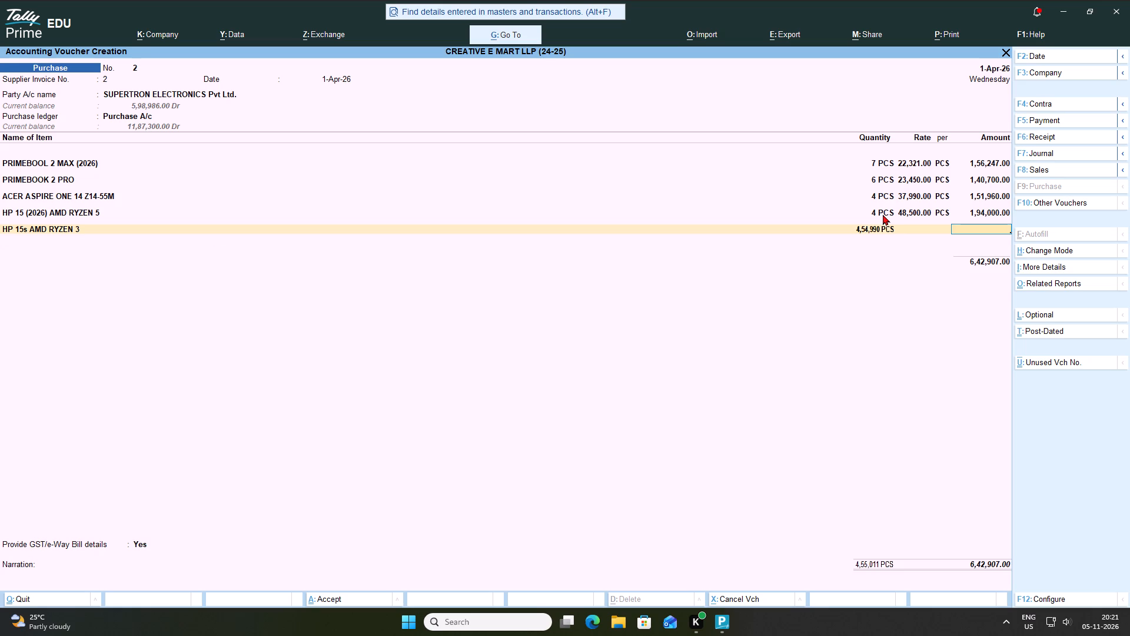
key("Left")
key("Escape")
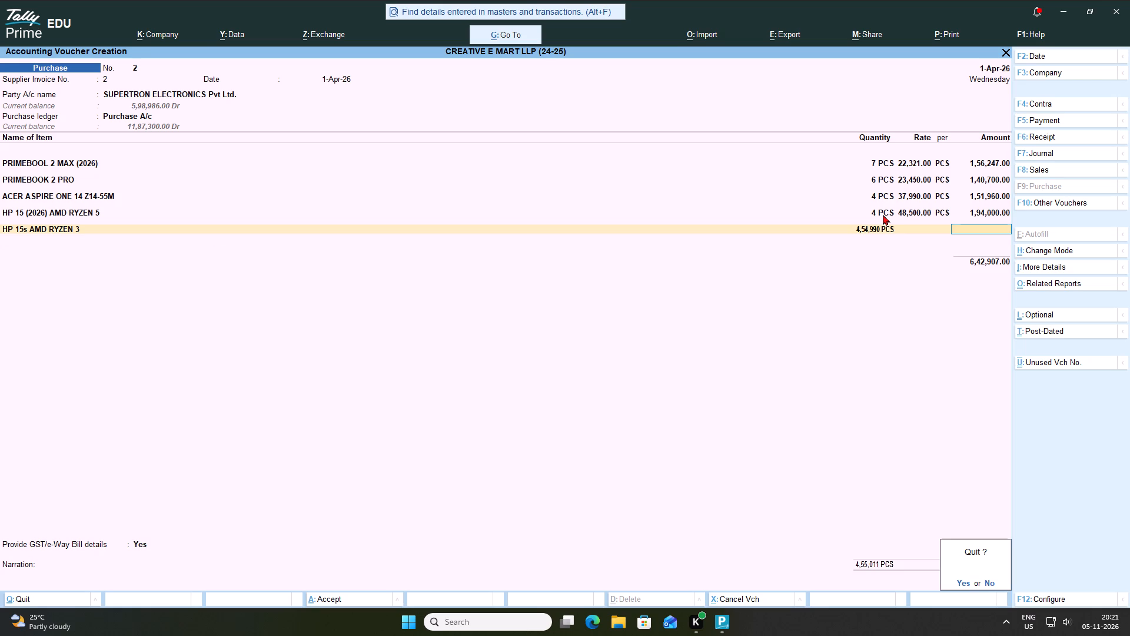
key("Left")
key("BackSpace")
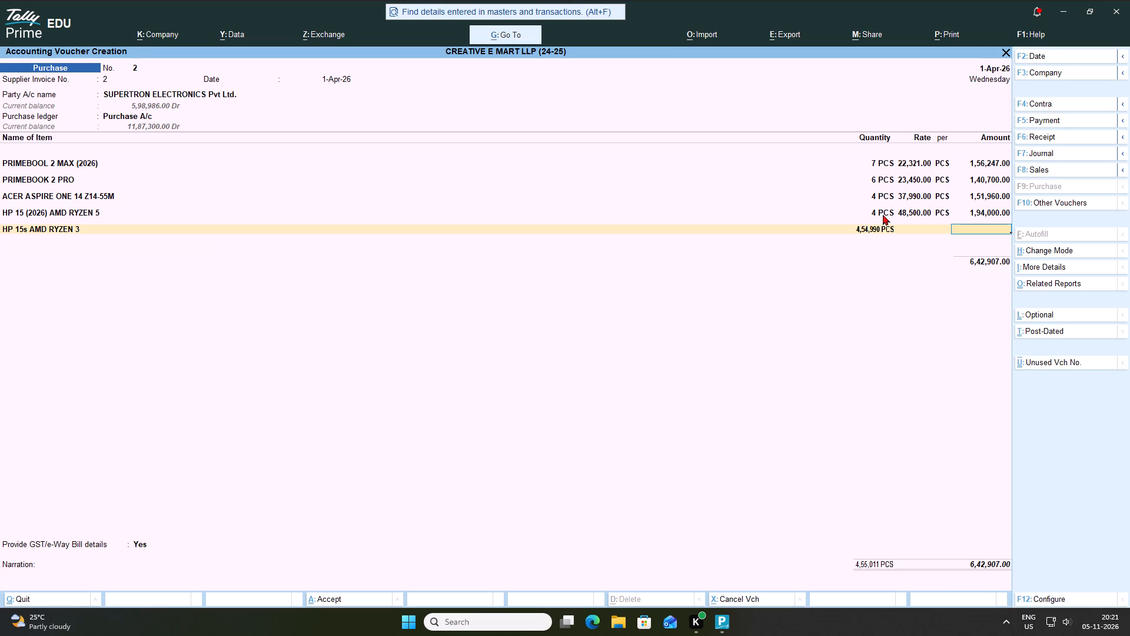
Change the quantity of the HP 15s AMD RYZEN 3 line to 54,990 PCS.
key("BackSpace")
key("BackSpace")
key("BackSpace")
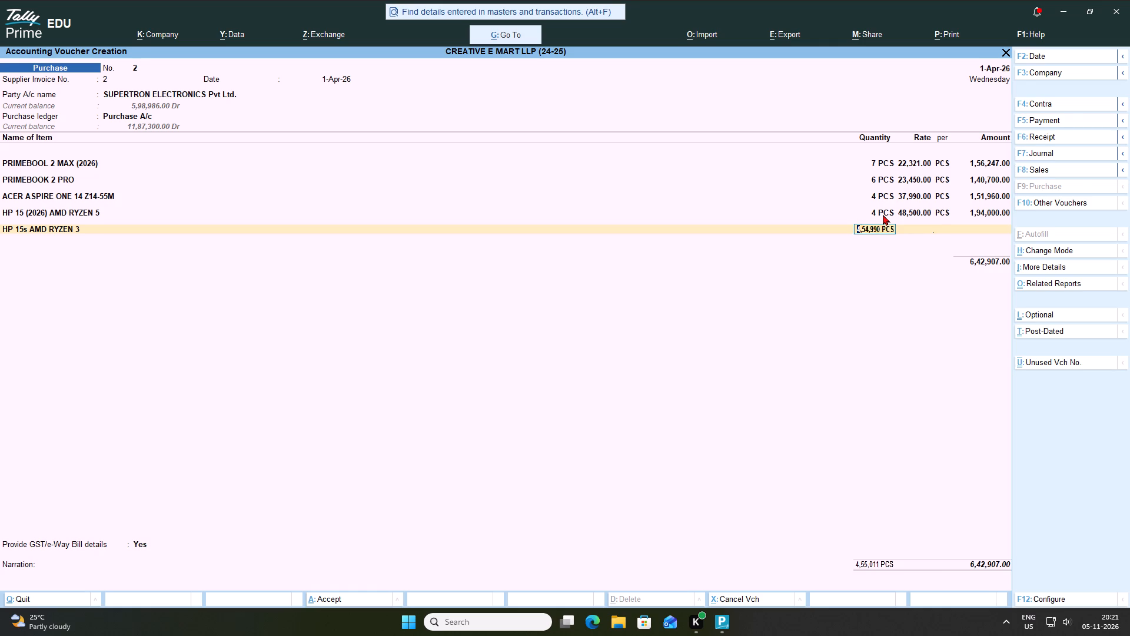
key("ctrl+Return")
type("11")
key("BackSpace")
key("BackSpace")
key("BackSpace")
key("BackSpace")
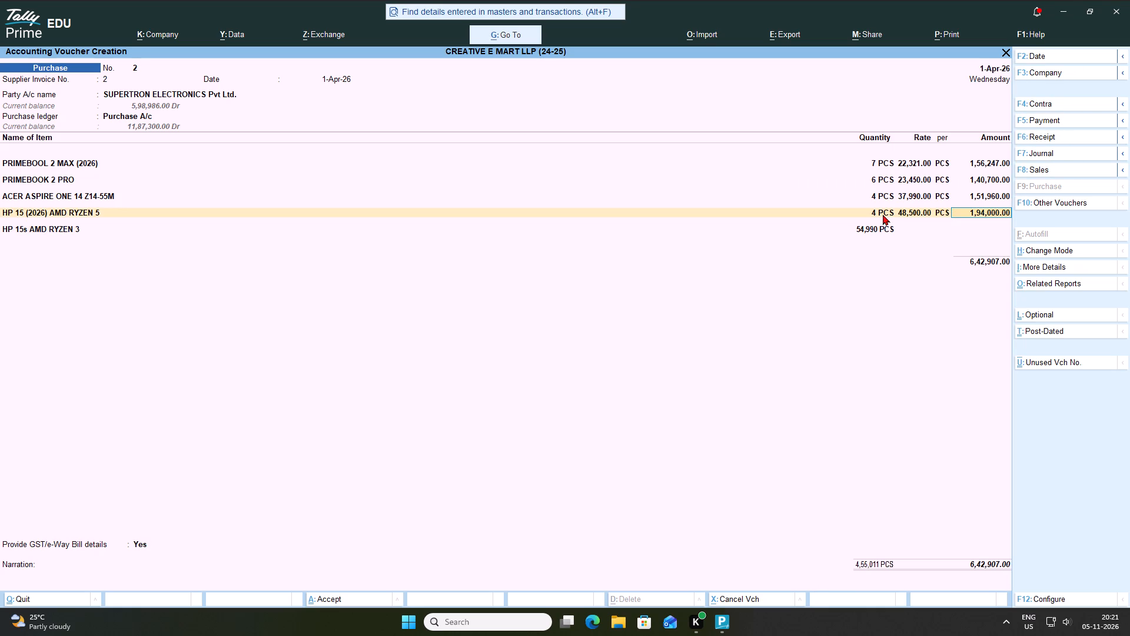
key("Down")
key("Left")
key("Left")
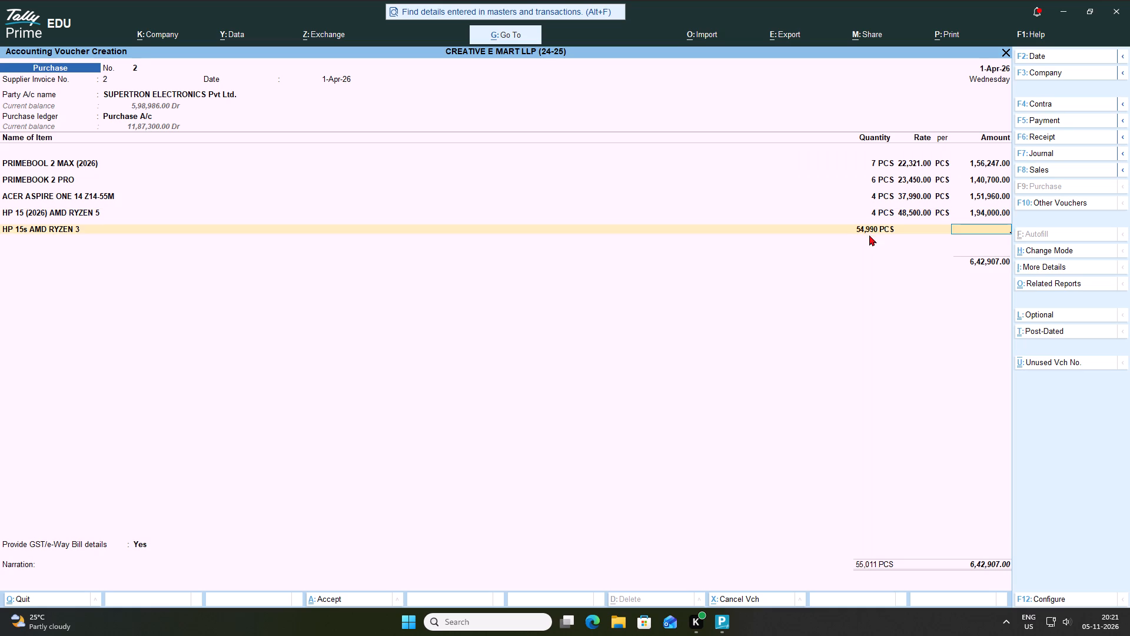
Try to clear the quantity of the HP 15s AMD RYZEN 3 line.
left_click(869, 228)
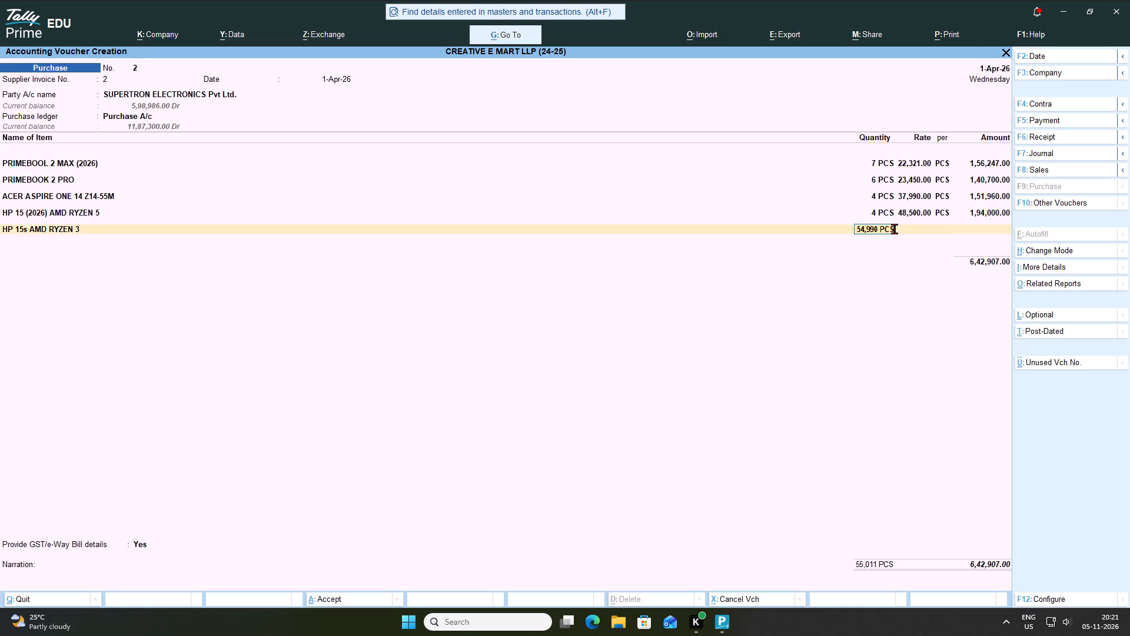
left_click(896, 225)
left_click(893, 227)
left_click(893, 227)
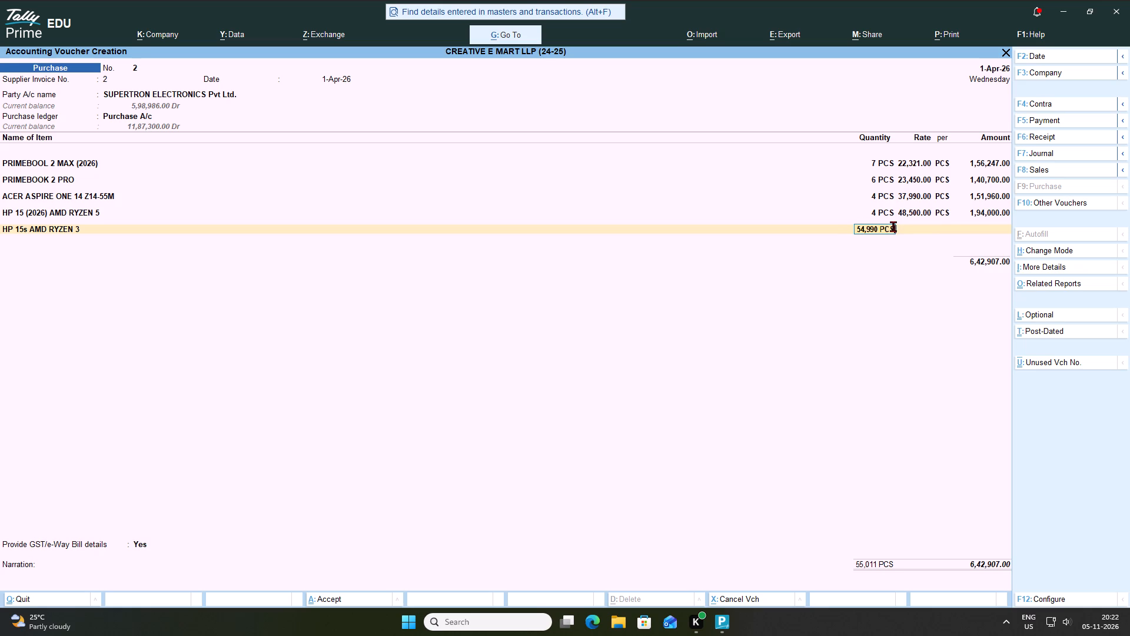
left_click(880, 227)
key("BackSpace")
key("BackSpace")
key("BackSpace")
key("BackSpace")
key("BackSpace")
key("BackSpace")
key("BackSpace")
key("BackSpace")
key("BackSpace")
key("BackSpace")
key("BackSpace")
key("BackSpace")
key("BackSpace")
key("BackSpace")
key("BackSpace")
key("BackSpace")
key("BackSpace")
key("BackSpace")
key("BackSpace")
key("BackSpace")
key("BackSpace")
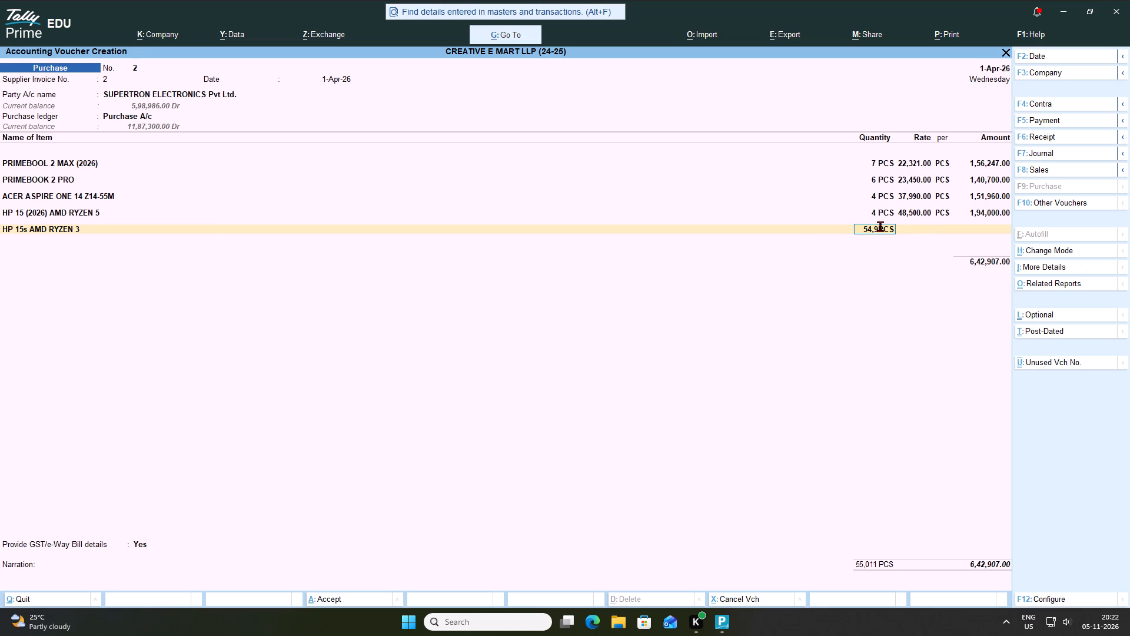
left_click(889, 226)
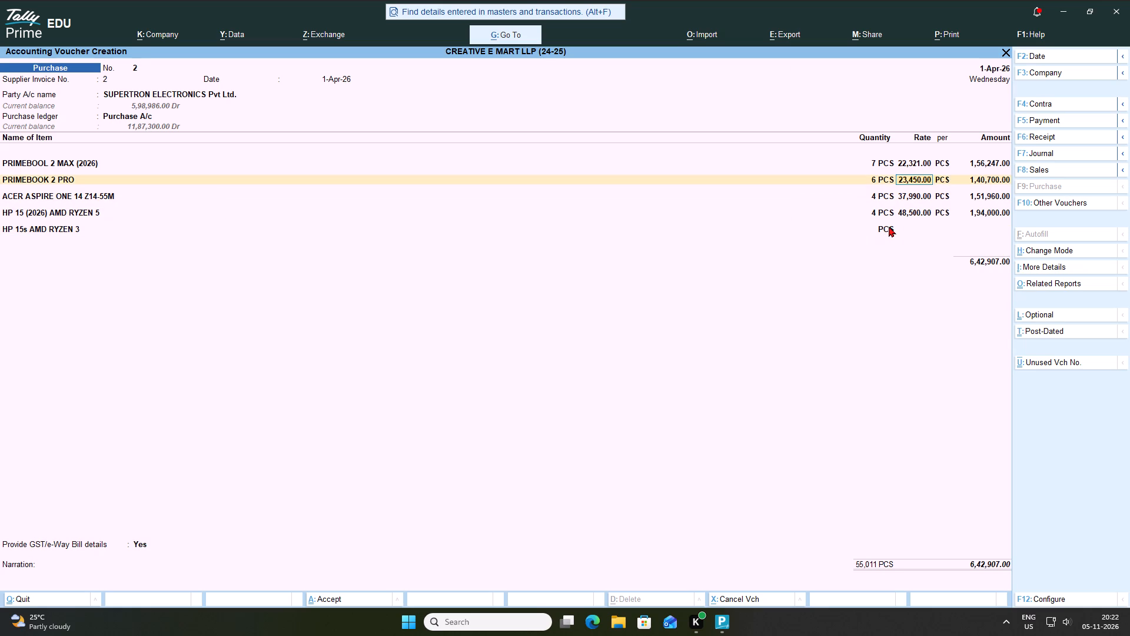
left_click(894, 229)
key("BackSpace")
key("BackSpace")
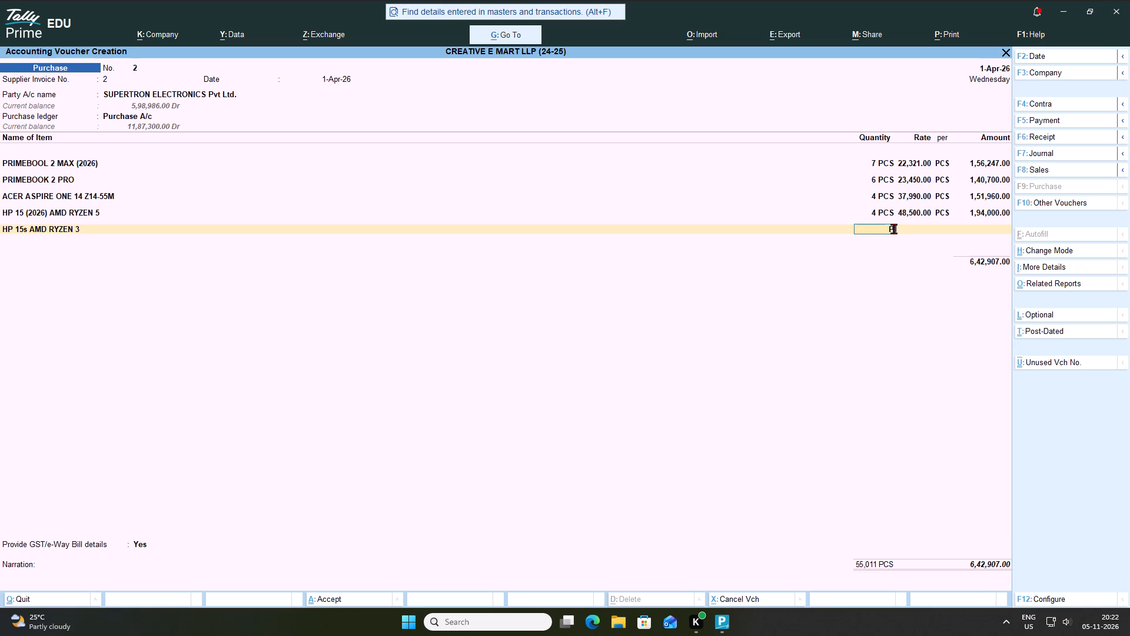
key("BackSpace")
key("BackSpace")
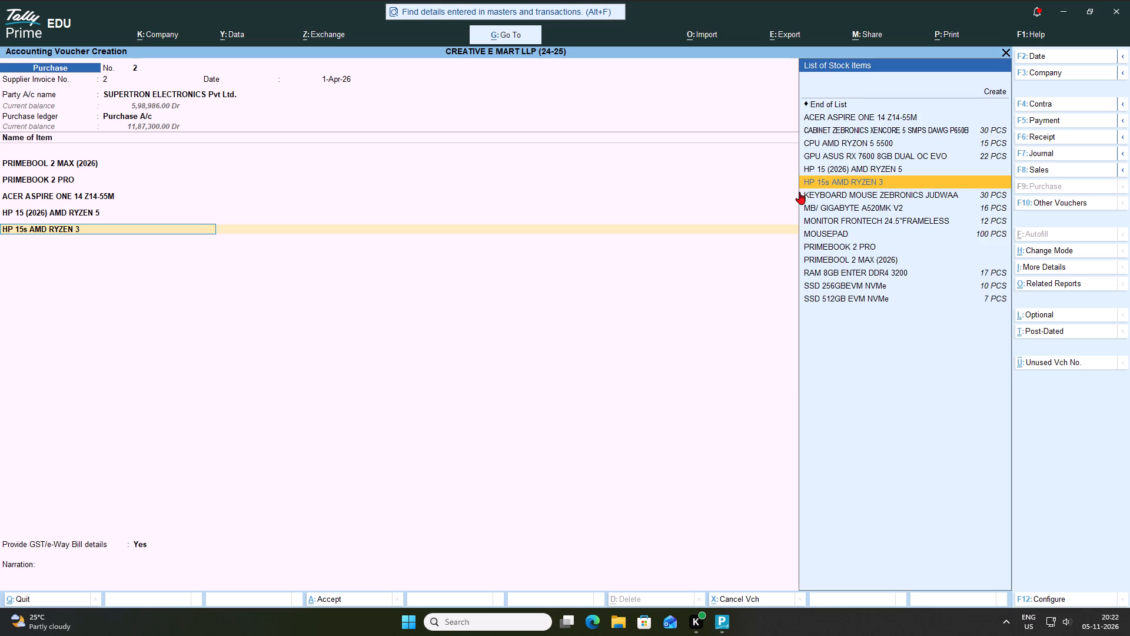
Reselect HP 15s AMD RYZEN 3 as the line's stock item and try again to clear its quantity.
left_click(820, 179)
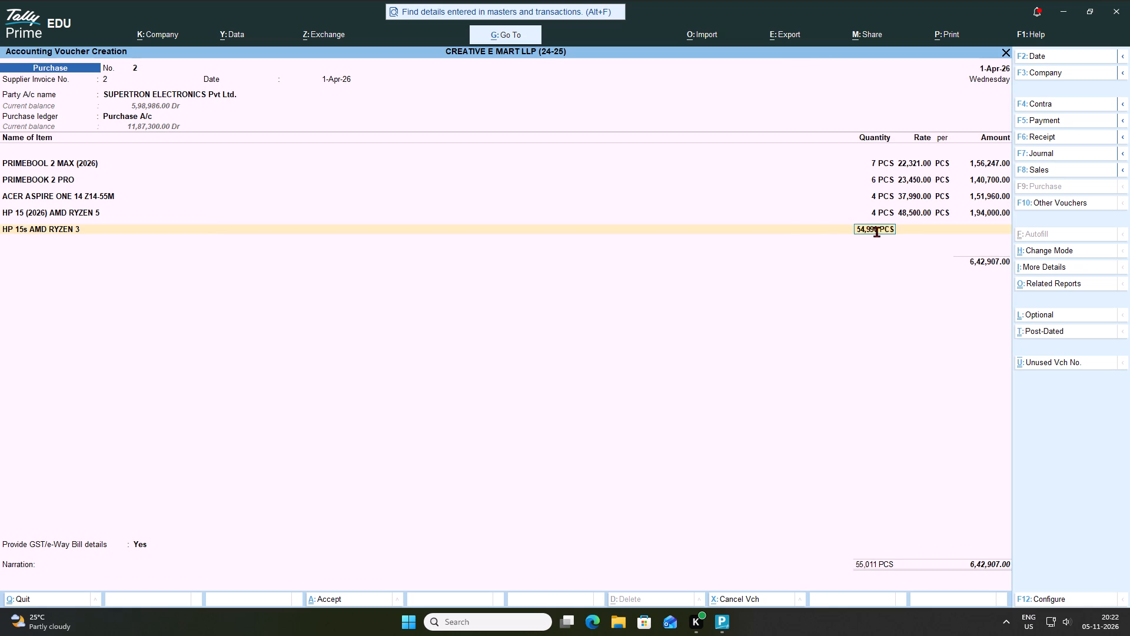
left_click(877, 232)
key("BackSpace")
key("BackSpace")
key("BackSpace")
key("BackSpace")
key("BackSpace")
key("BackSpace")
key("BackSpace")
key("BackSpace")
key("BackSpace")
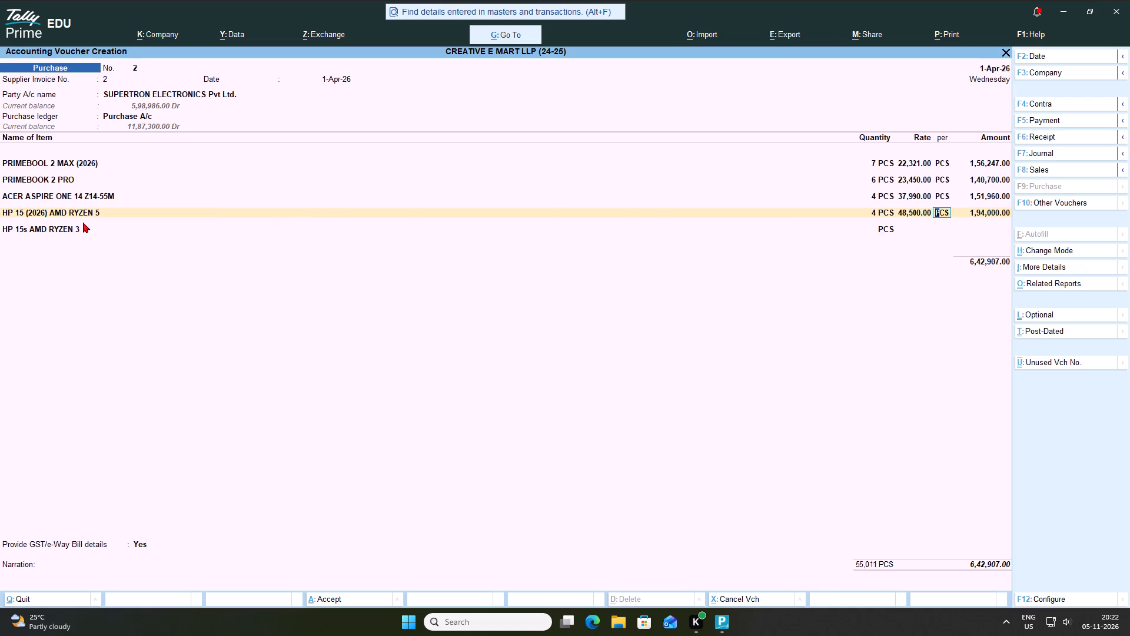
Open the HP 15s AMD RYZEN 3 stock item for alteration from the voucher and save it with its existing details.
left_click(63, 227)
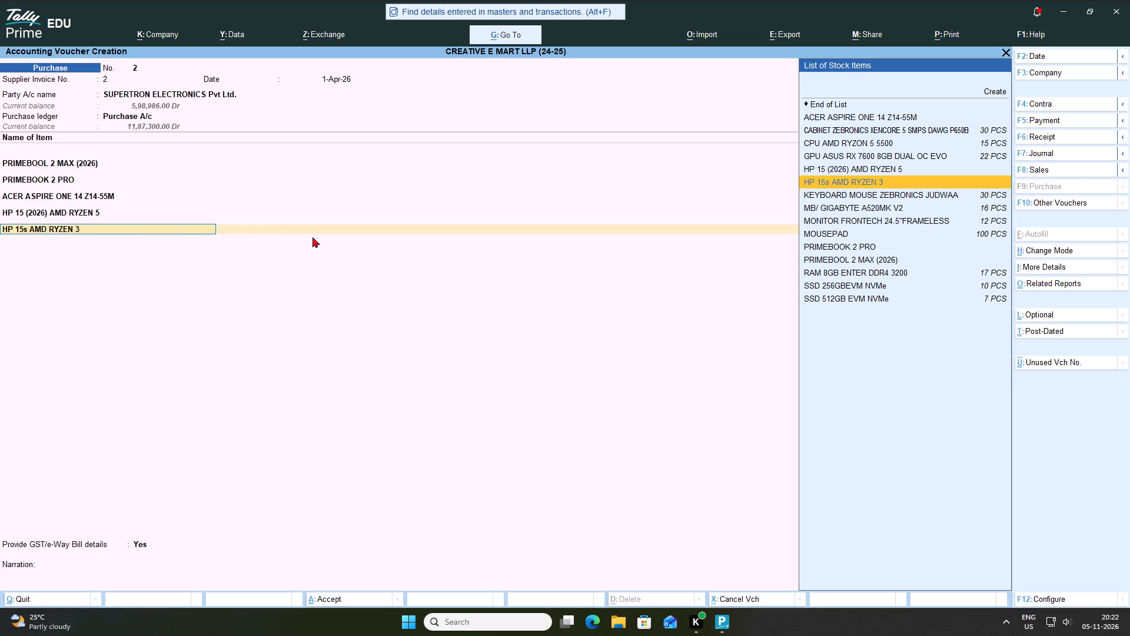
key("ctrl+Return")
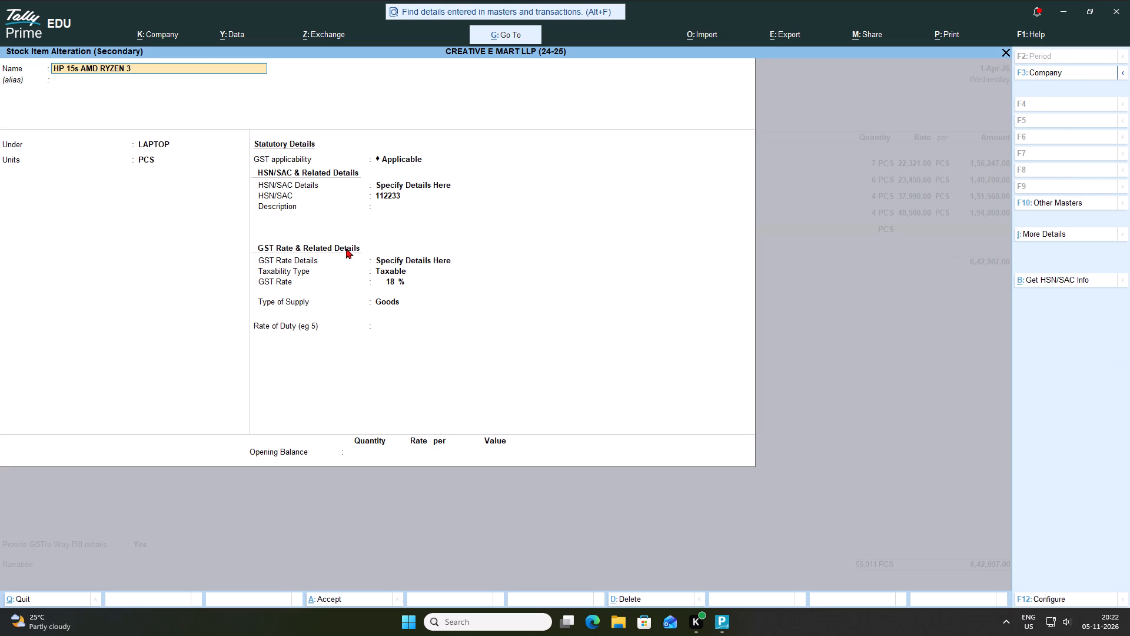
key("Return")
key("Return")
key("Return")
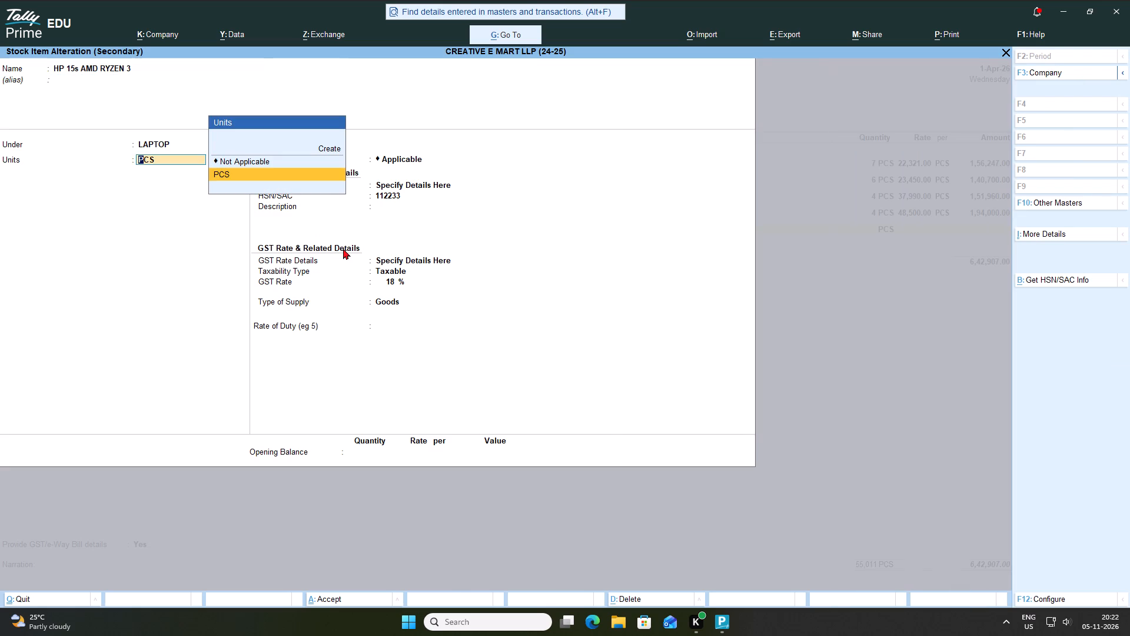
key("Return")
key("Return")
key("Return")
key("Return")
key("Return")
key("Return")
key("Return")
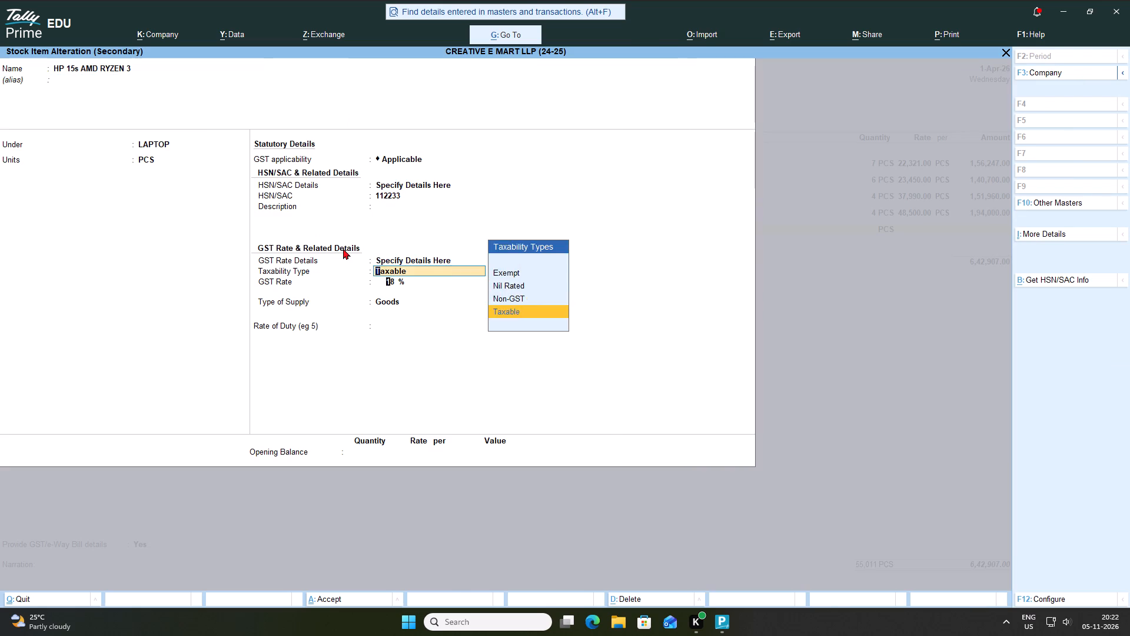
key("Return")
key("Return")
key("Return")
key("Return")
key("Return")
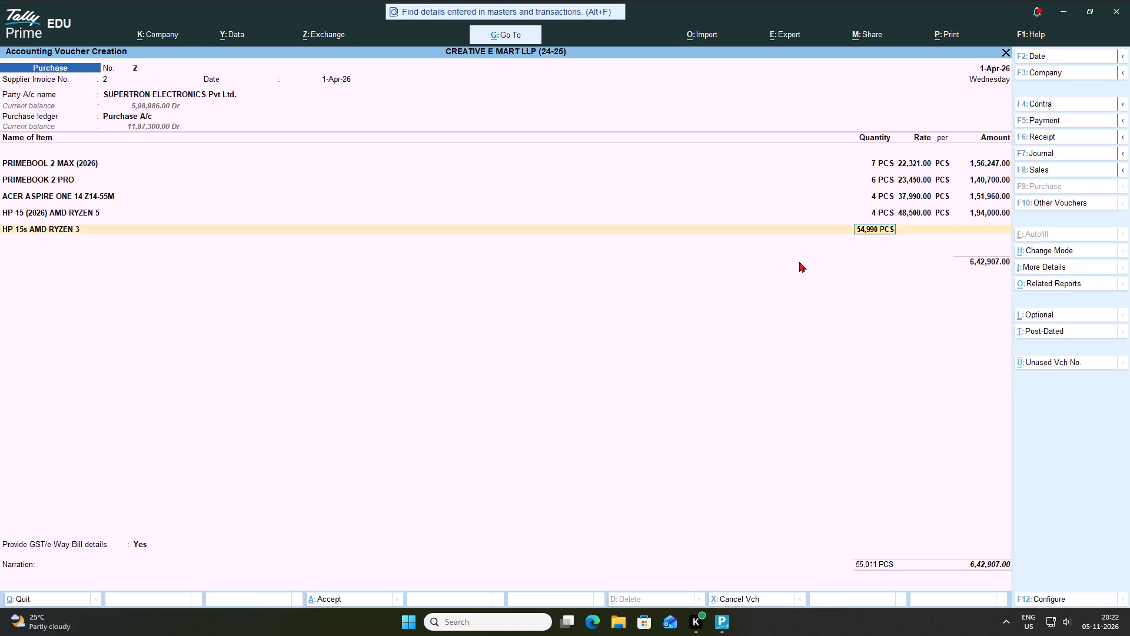
Delete the HP 15s AMD RYZEN 3 stock item by opening it for alteration from the voucher's last line.
key("Return")
key("Return")
key("Return")
key("Return")
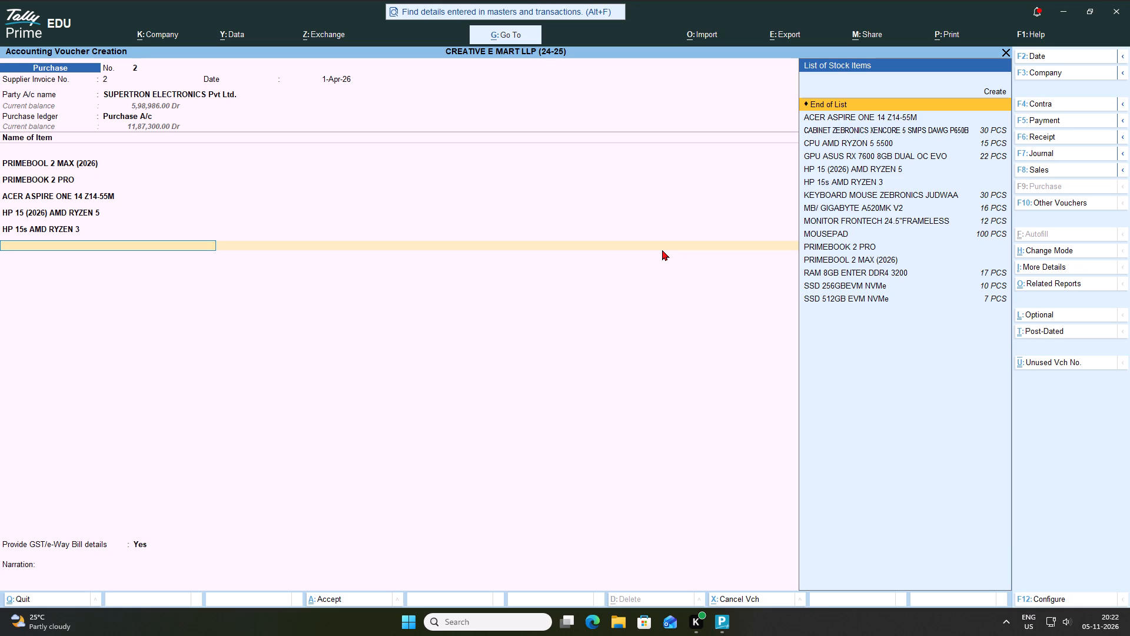
key("BackSpace")
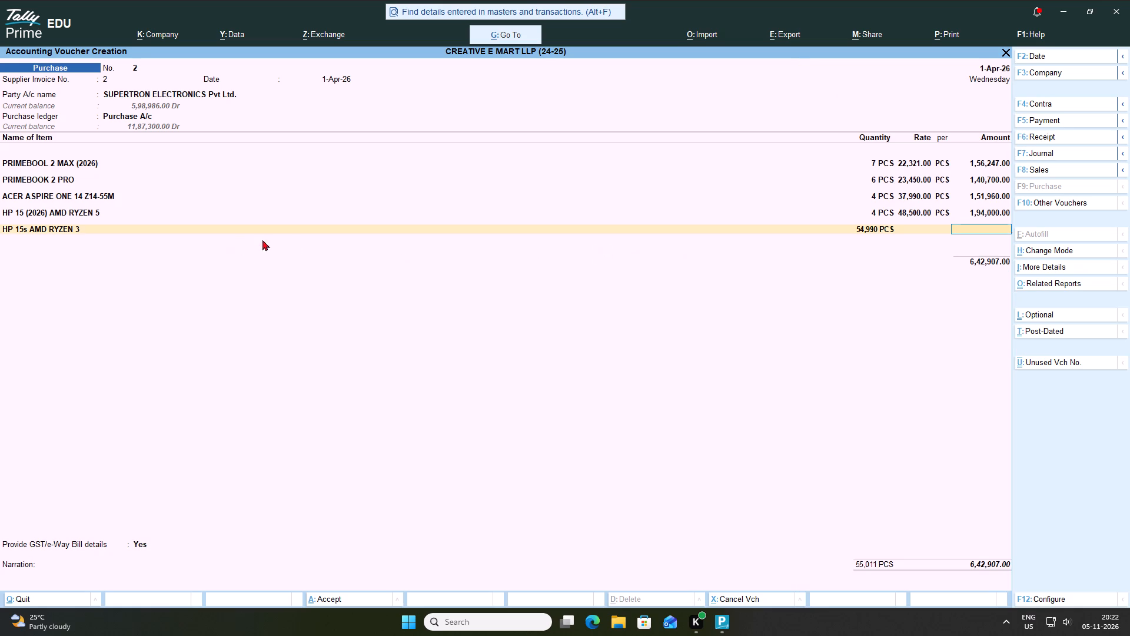
left_click(48, 227)
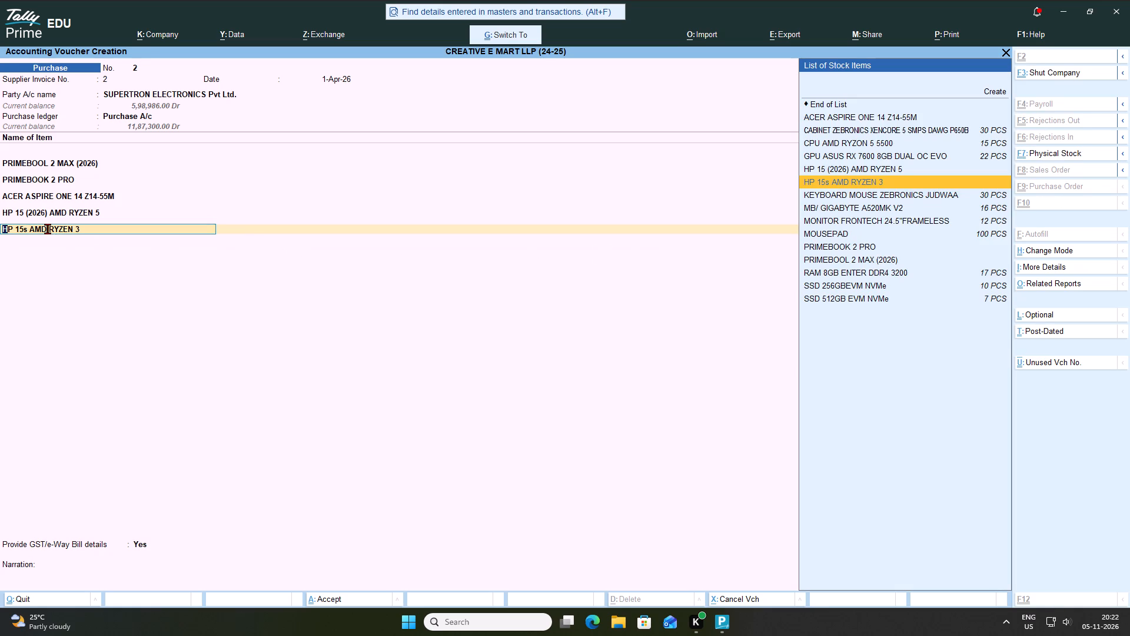
key("ctrl+Return")
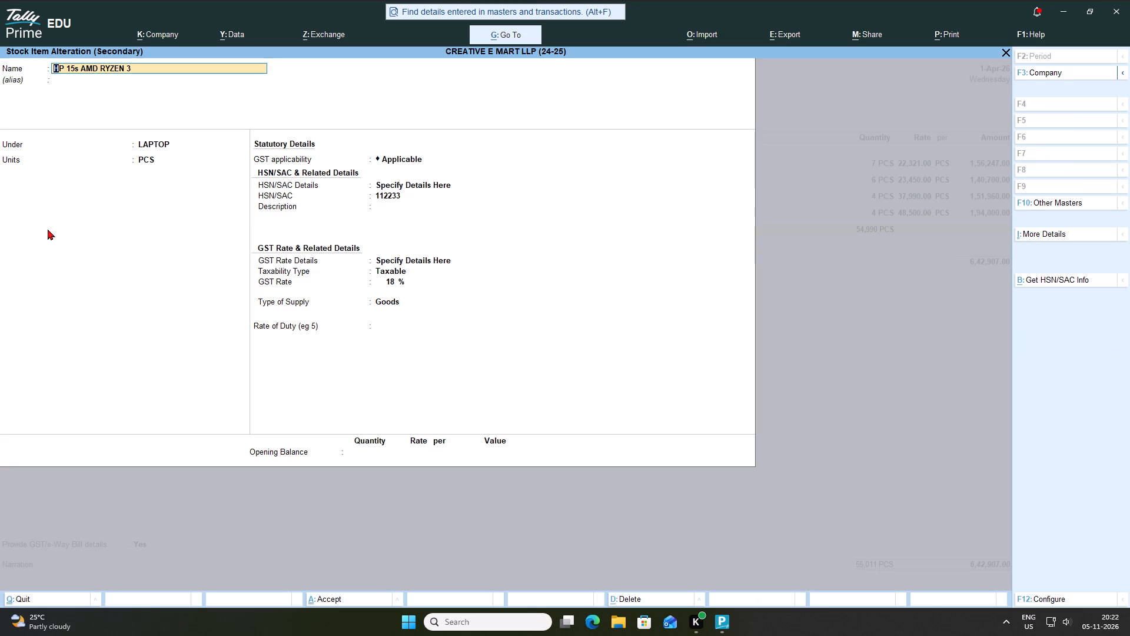
key("alt+d")
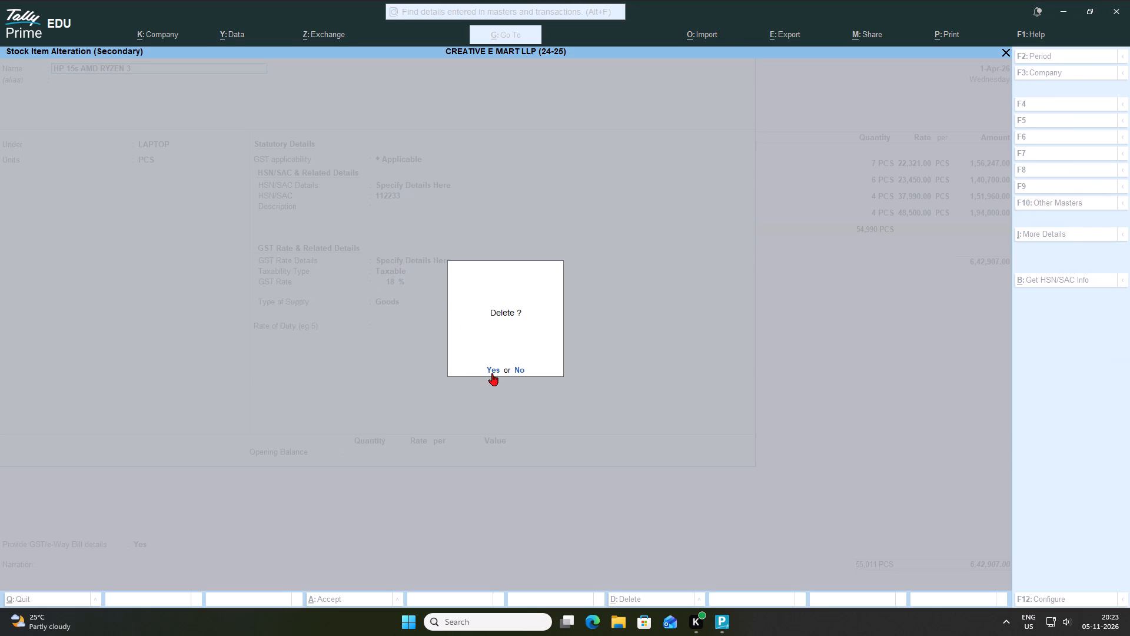
left_click(492, 373)
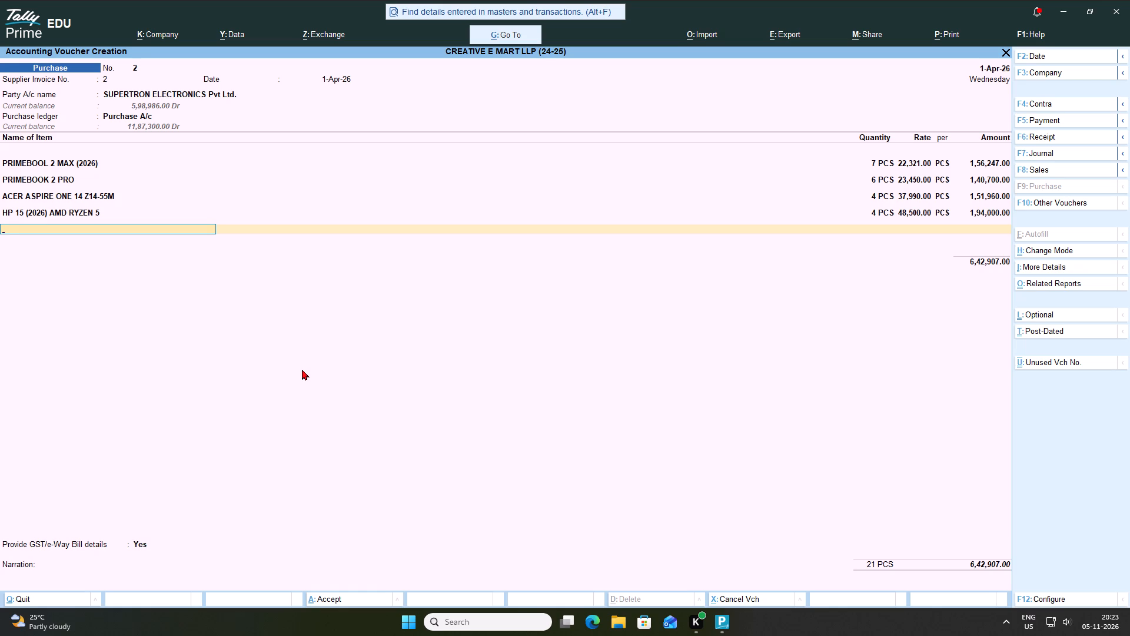
Start a new stock item from the empty voucher line and name it HP 15s AMD RYZEN 3.
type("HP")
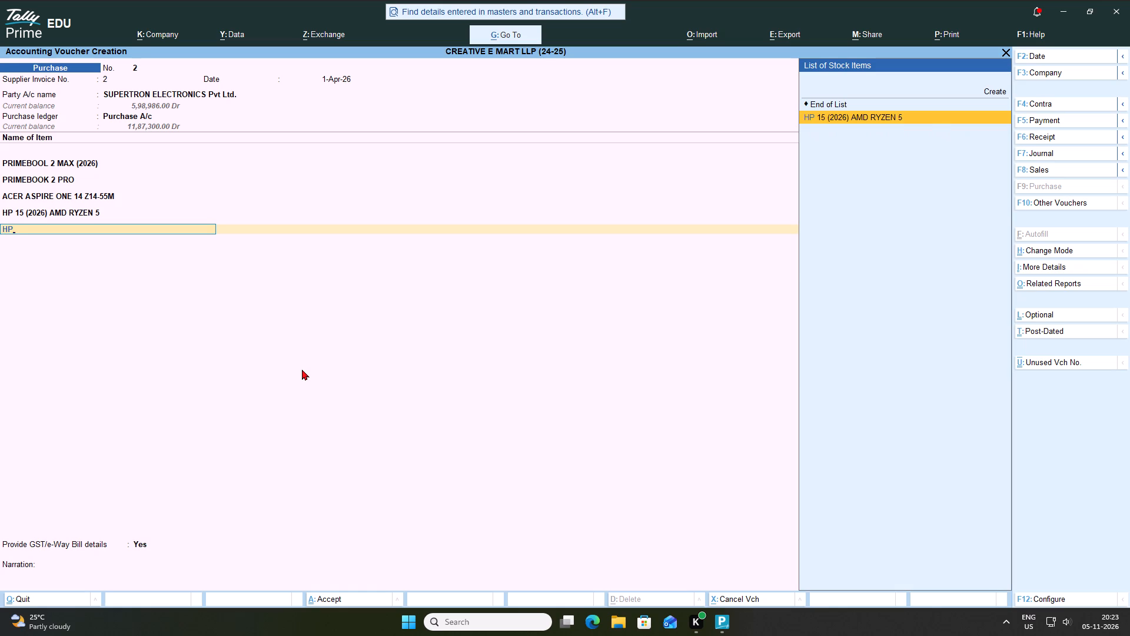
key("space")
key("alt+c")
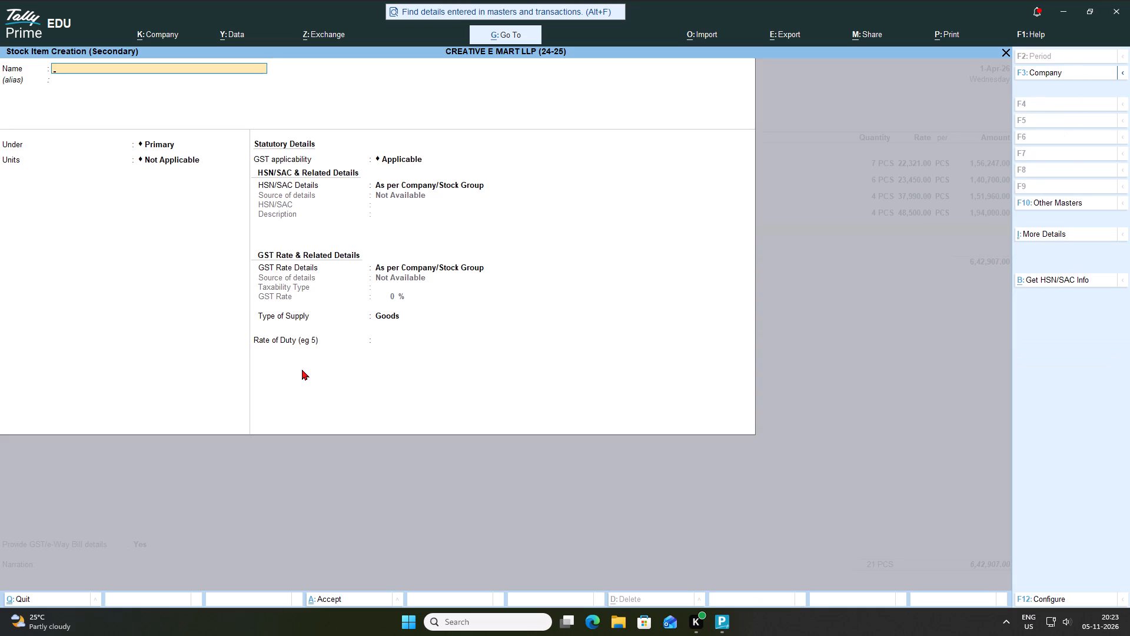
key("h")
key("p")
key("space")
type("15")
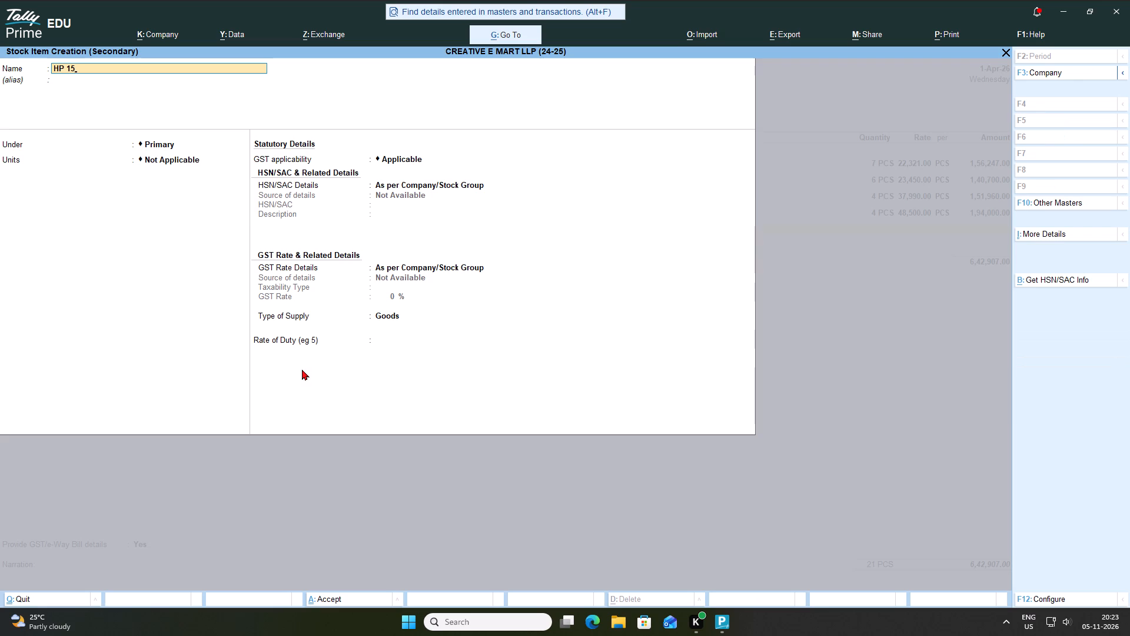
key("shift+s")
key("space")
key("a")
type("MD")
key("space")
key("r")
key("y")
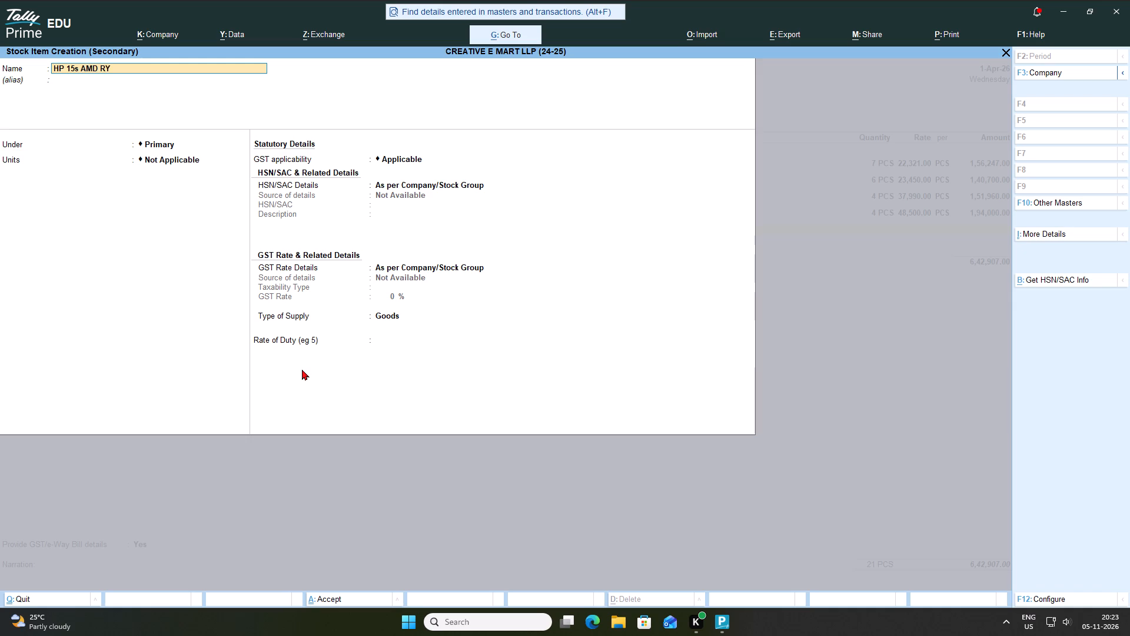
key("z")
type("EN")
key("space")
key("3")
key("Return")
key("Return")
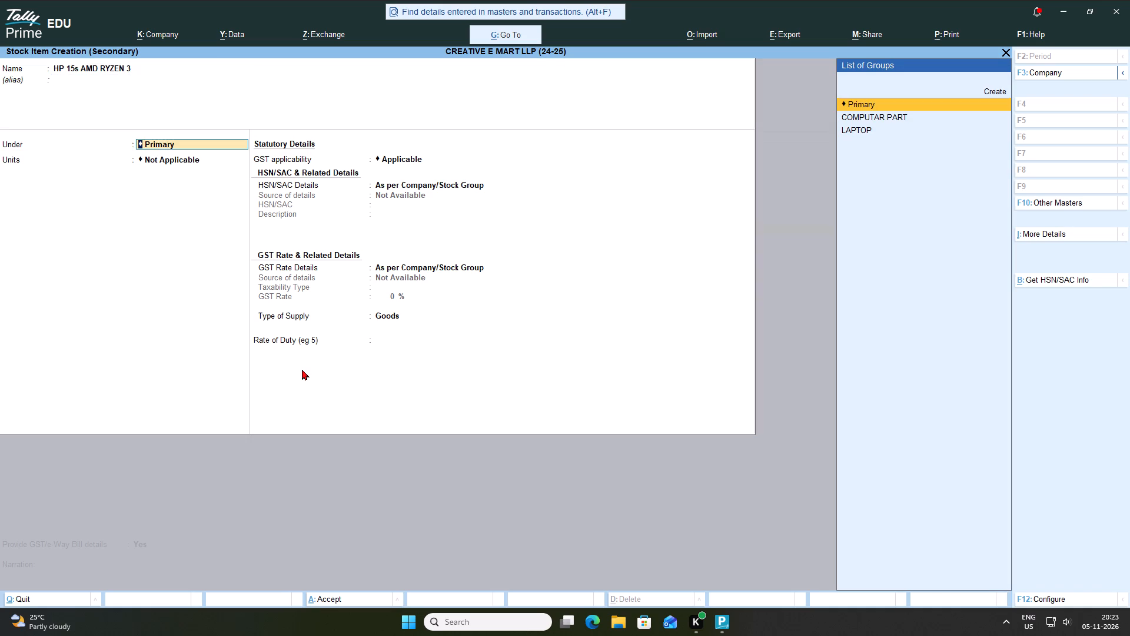
Place the new stock item under the LAPTOP group with PCS as its unit.
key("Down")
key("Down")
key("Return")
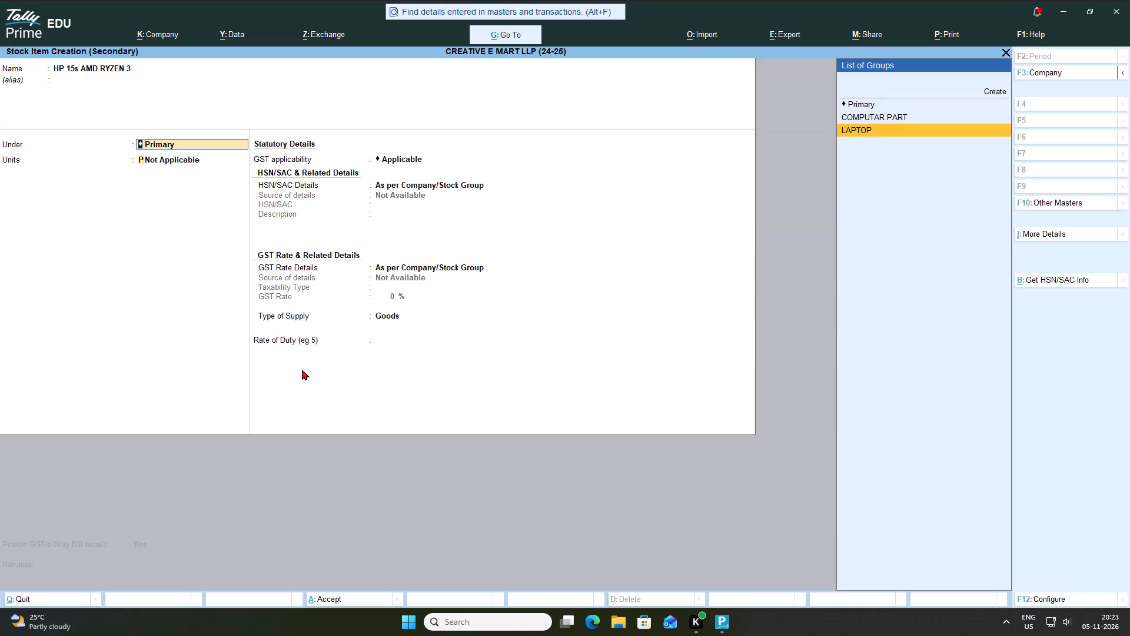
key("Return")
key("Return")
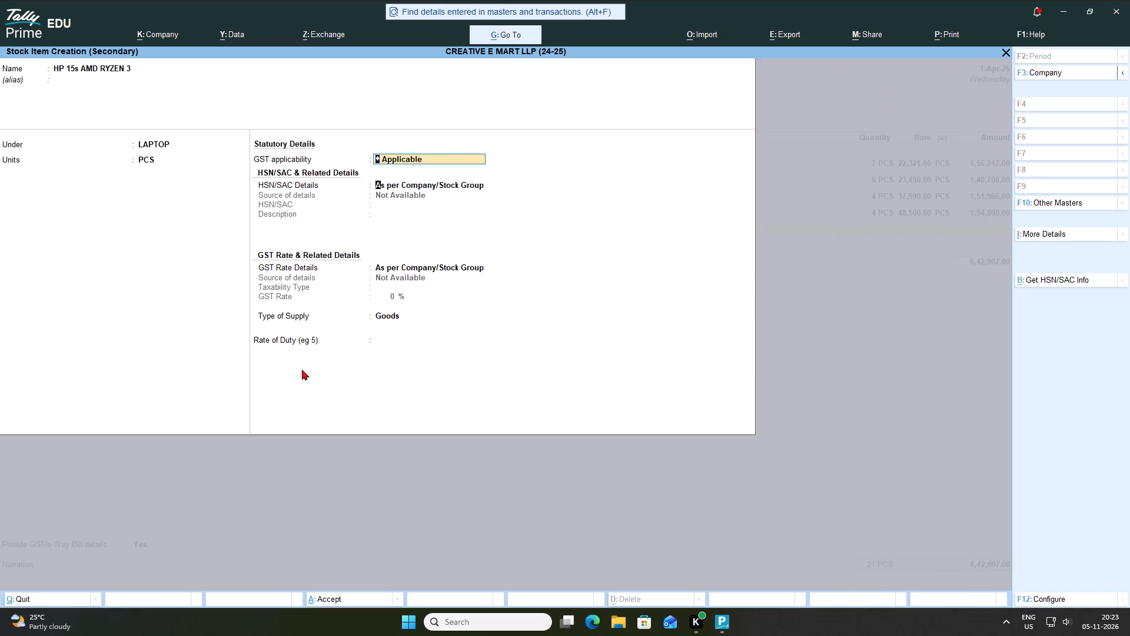
Specify the item's HSN/SAC details directly, with HSN/SAC code 112233 and no description.
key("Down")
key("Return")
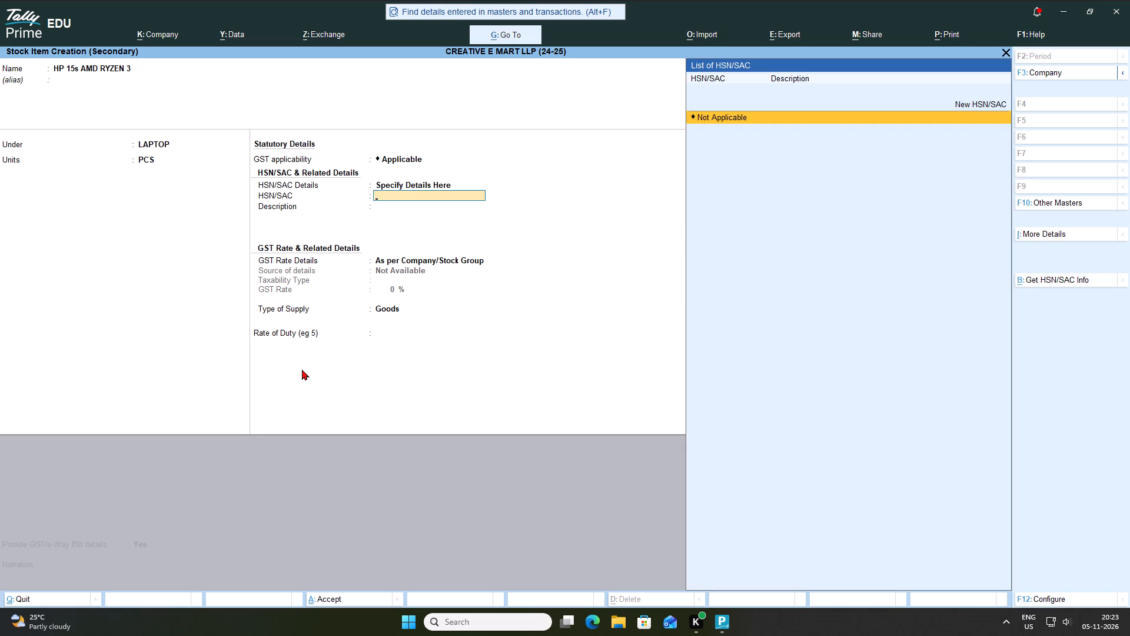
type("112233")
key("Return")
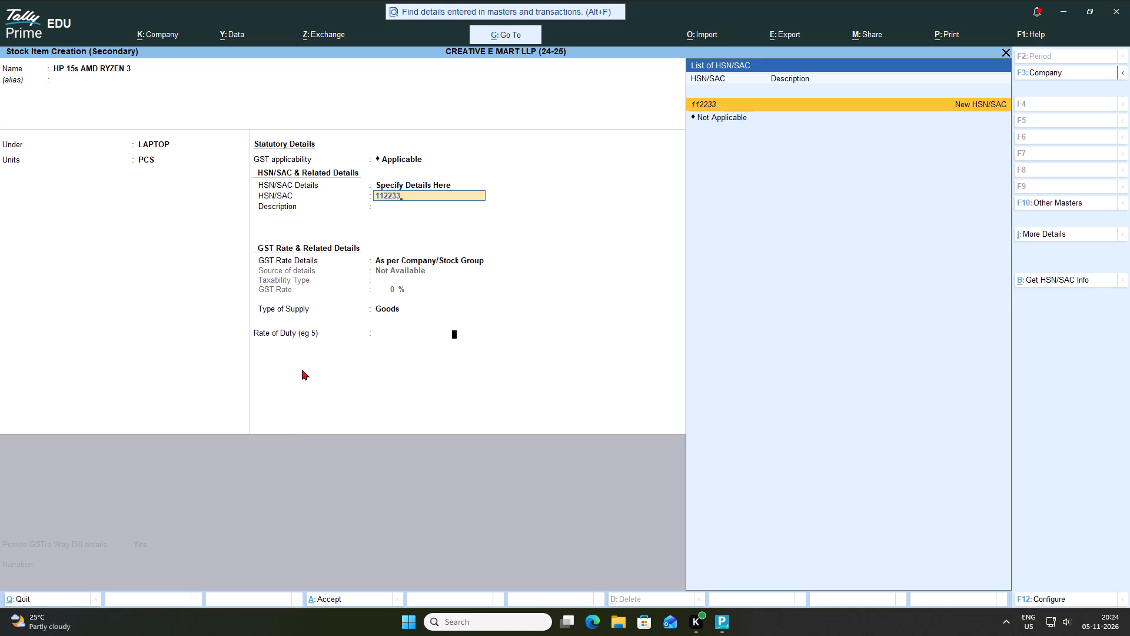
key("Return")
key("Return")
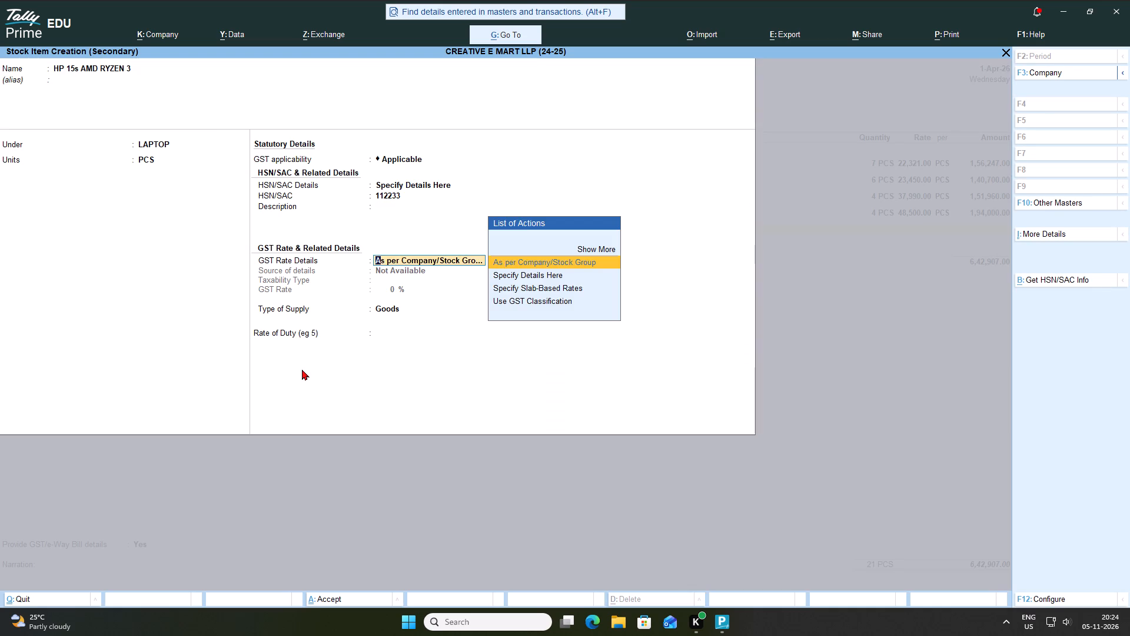
Specify the item's GST rate details directly as Taxable at 18% for Goods, and save the stock item.
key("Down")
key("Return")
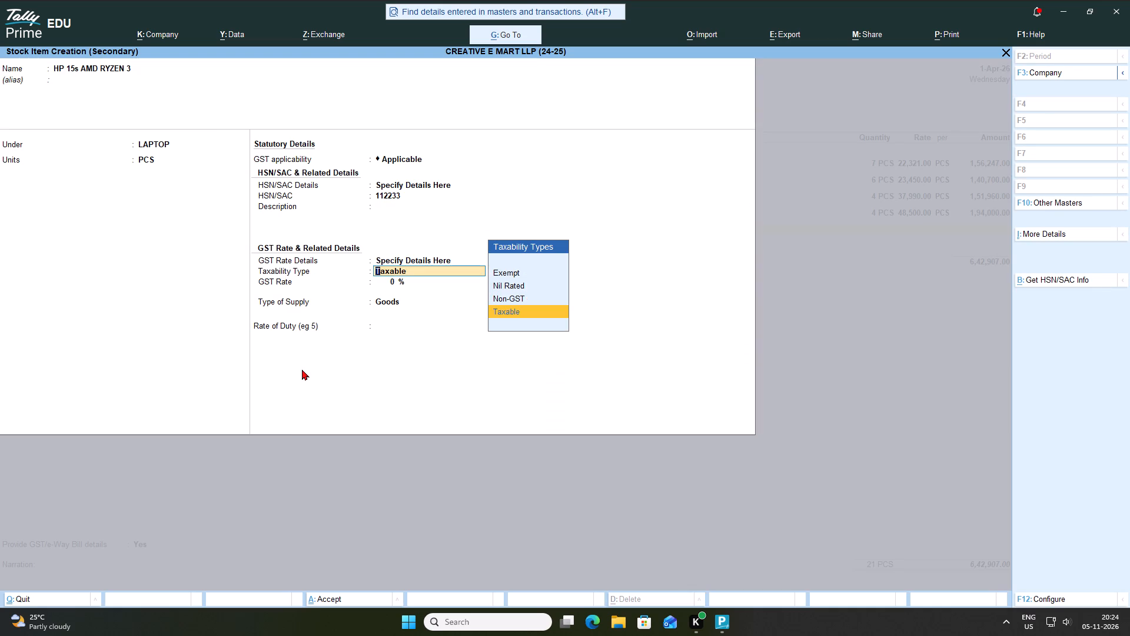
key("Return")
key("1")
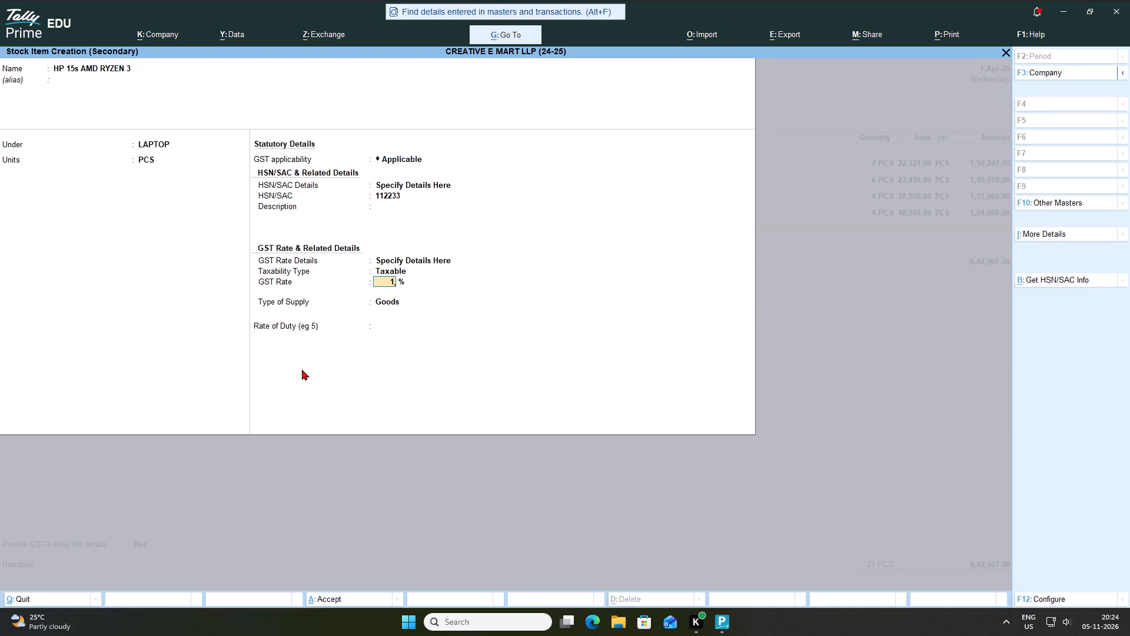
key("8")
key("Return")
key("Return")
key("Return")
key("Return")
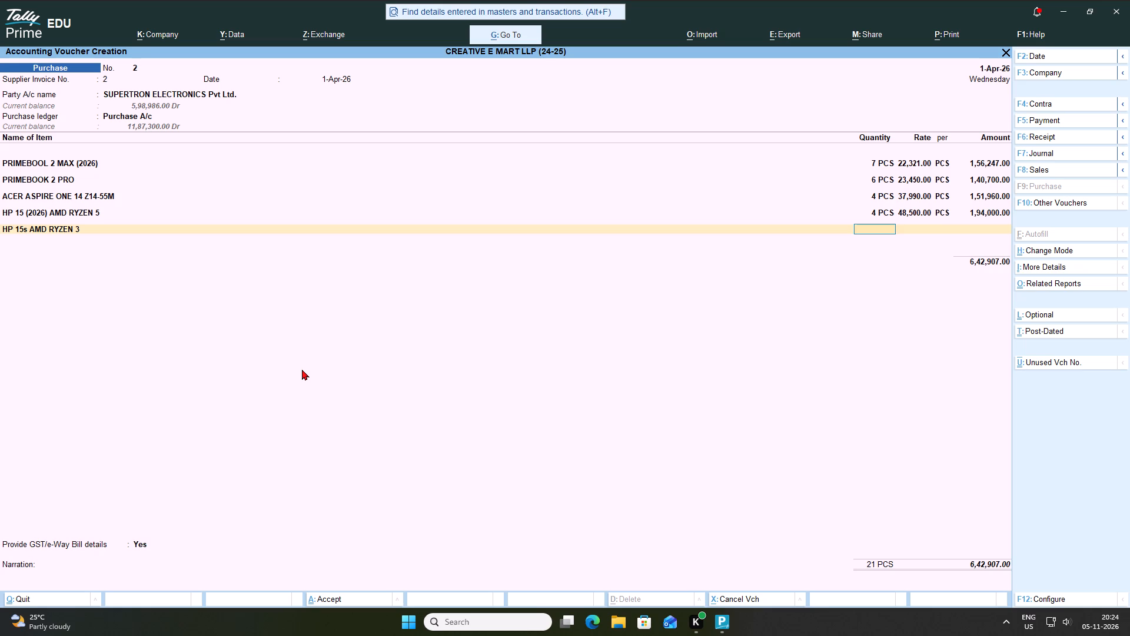
Enter 4 PCS at a rate of 55,990 for the HP 15s AMD RYZEN 3 line.
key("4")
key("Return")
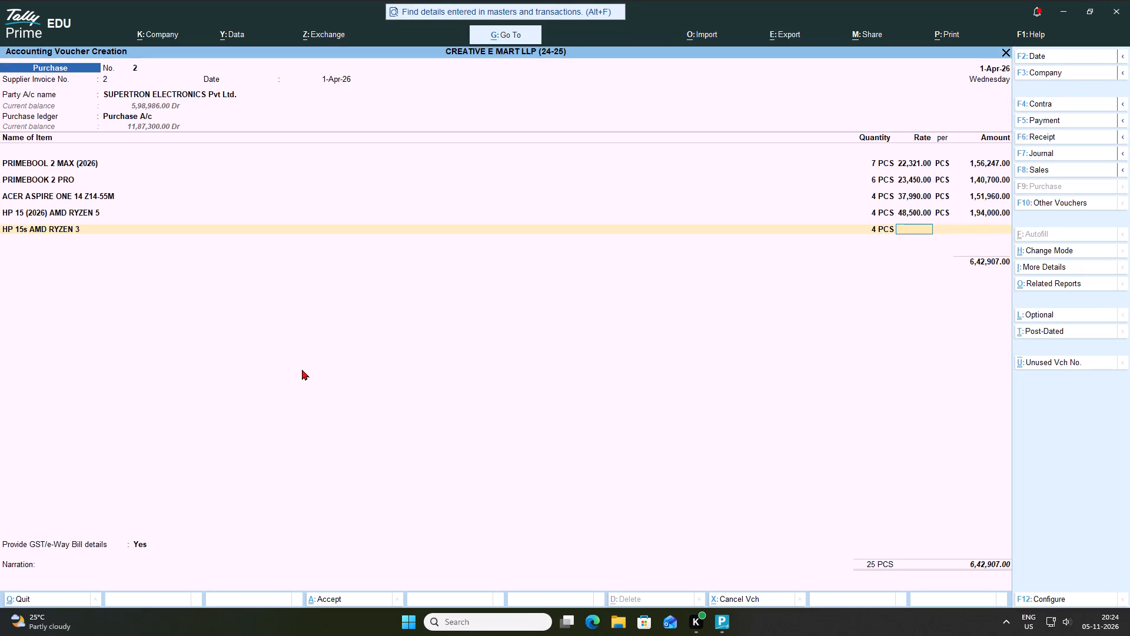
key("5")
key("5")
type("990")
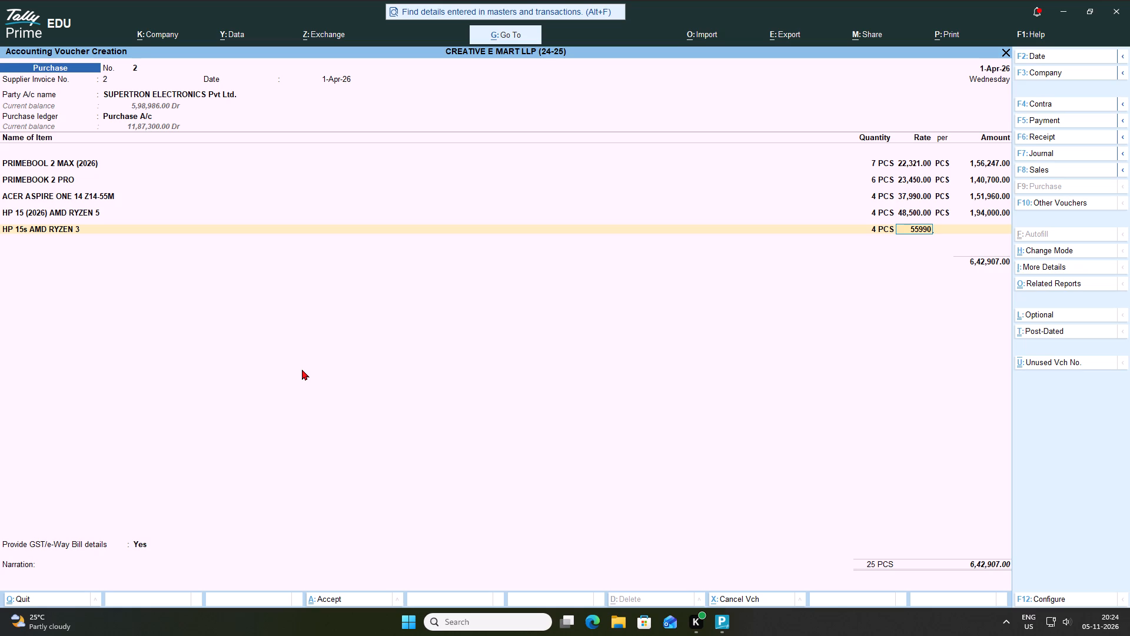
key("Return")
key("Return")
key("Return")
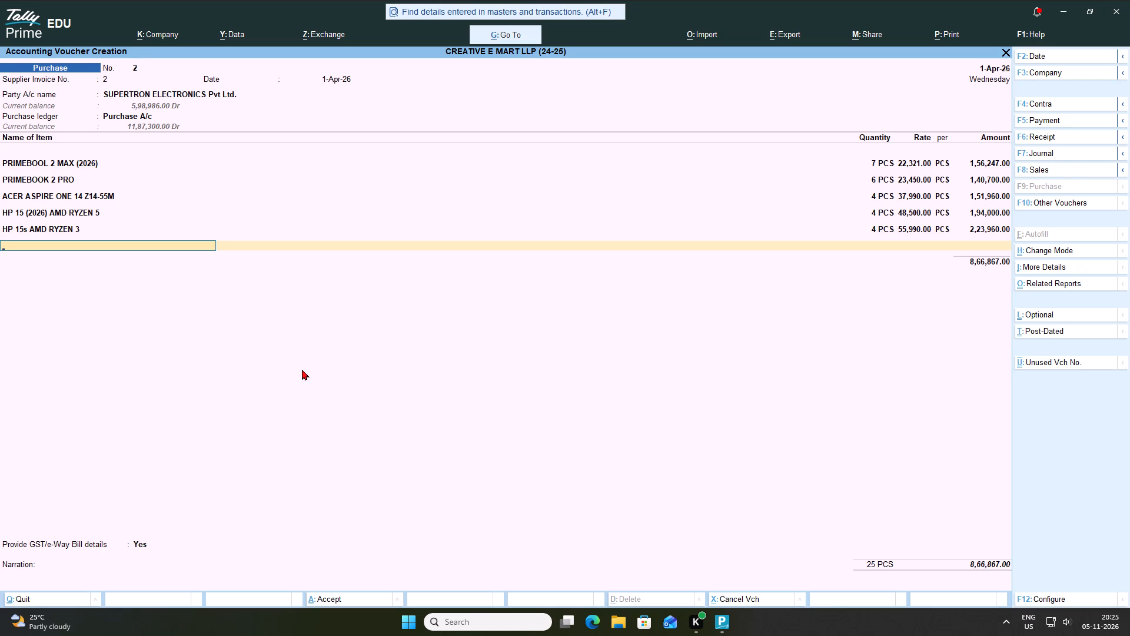
Create a stock item from the purchase's next item line, named ASUS VIVOBOOK 15 (2026) INTEL CORE I3, with no alias.
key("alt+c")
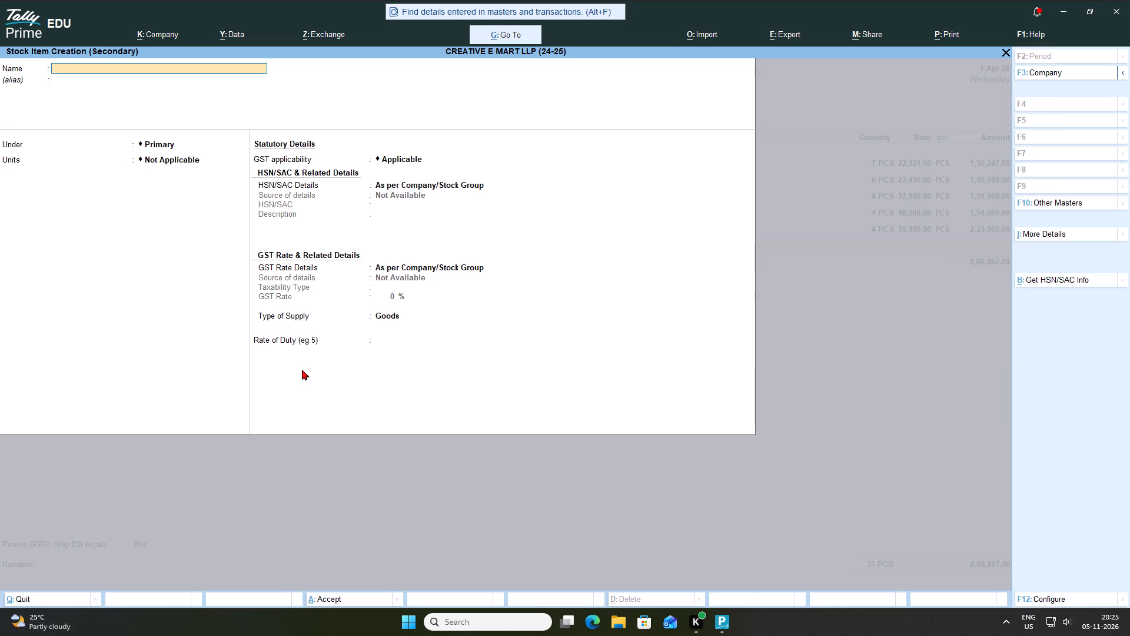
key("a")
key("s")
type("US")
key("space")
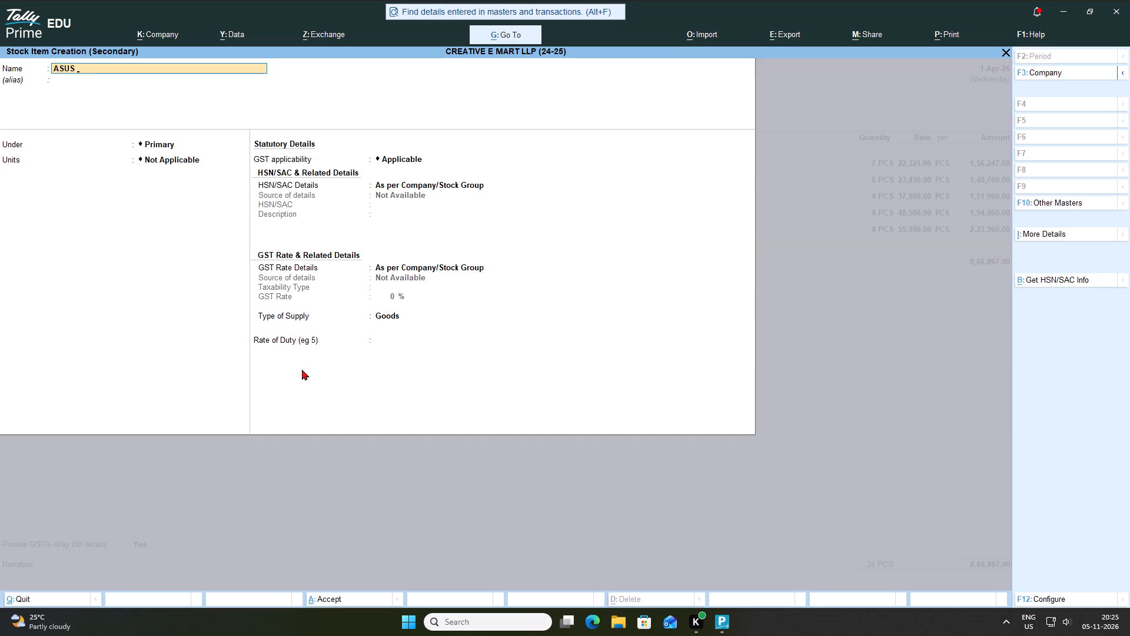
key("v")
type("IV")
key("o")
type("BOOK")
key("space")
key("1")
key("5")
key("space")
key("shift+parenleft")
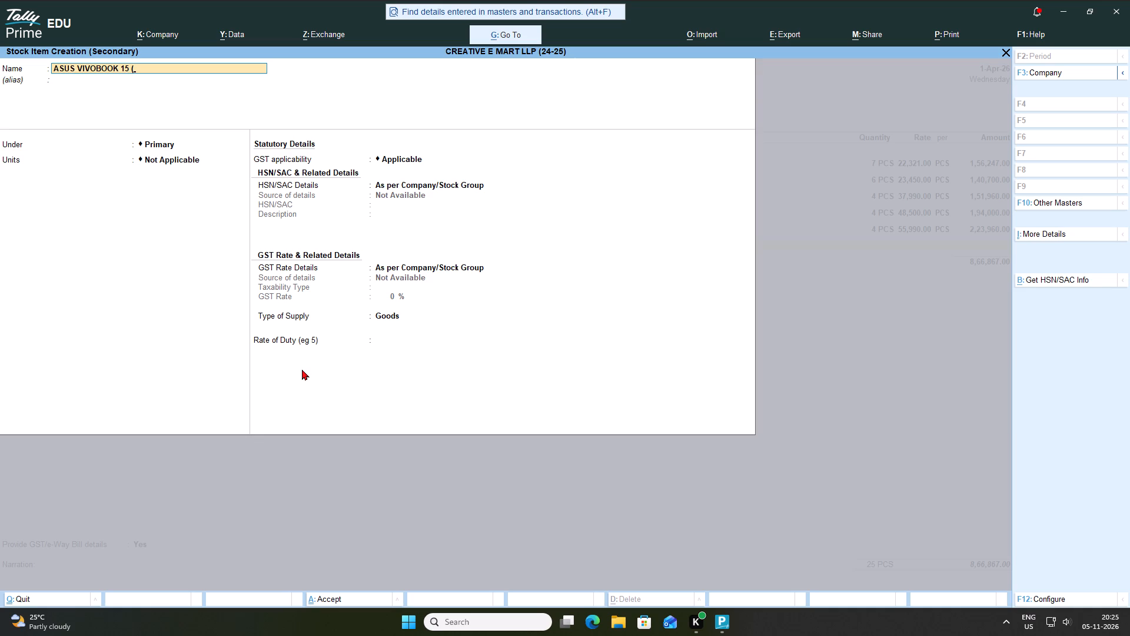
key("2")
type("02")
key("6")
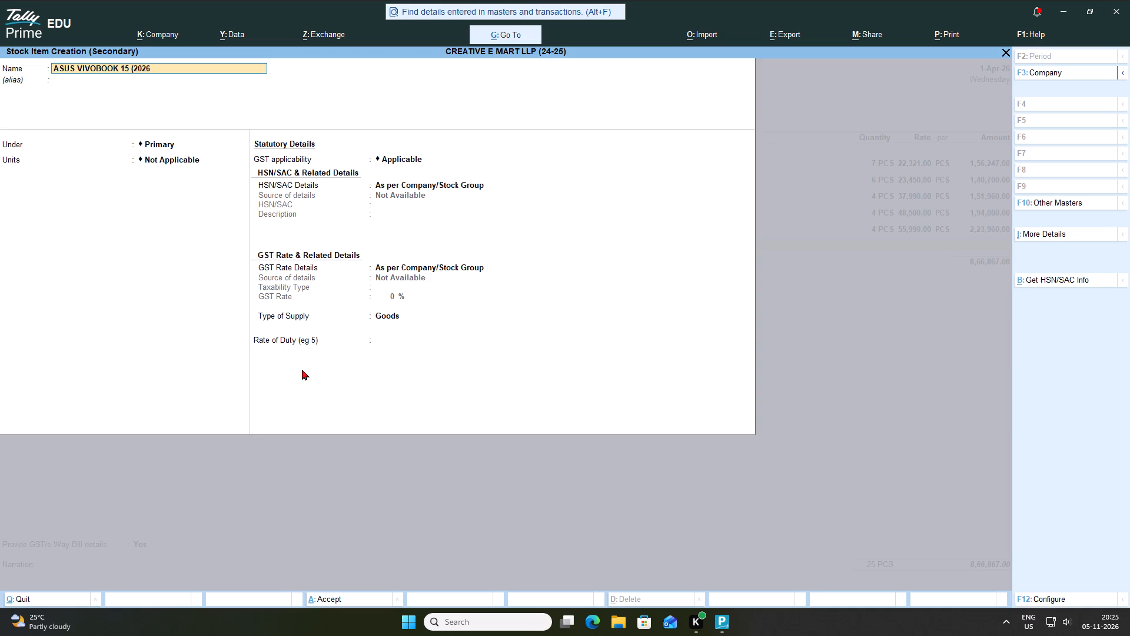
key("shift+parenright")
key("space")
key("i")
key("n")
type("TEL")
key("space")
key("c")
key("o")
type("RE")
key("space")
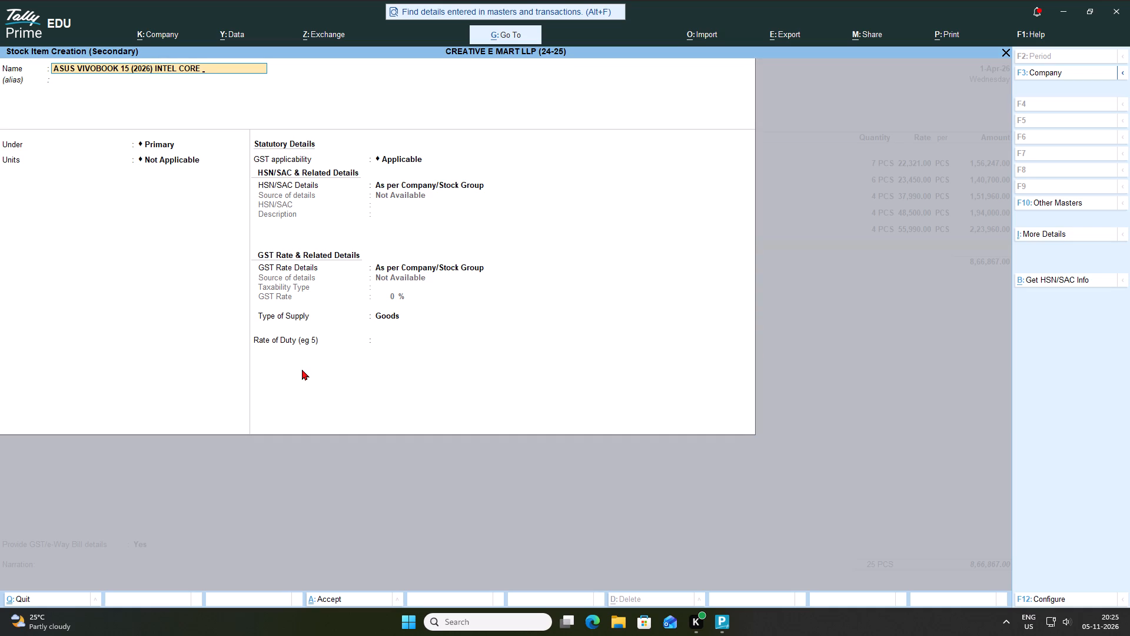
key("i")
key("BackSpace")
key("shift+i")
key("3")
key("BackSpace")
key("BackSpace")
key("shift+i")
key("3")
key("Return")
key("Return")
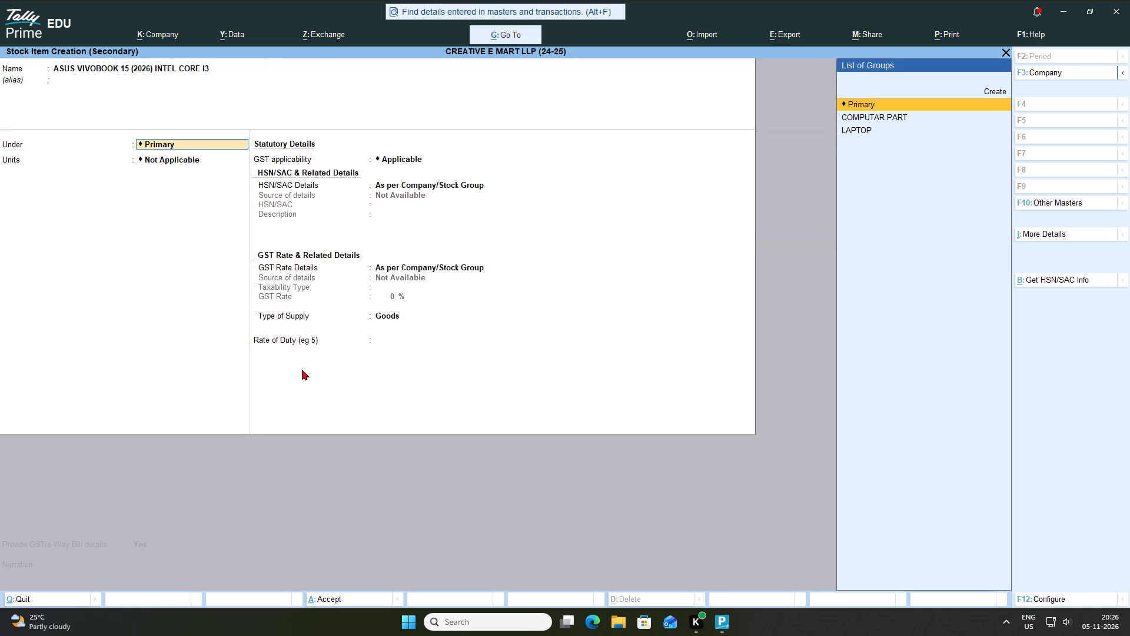
Place the new ASUS stock item under the LAPTOP group with PCS as its unit.
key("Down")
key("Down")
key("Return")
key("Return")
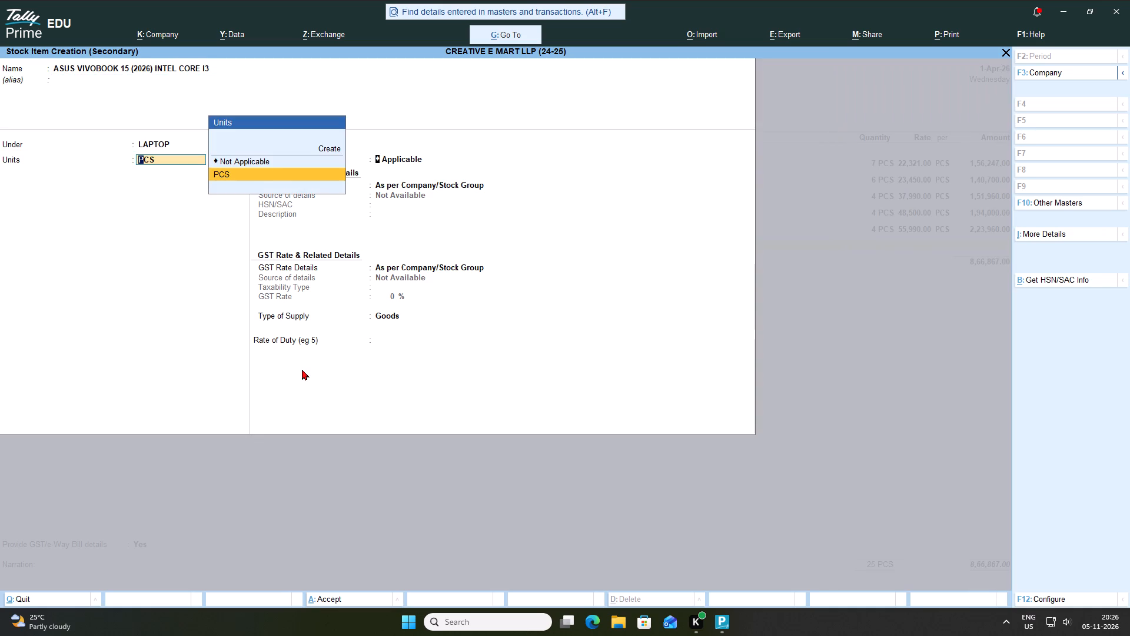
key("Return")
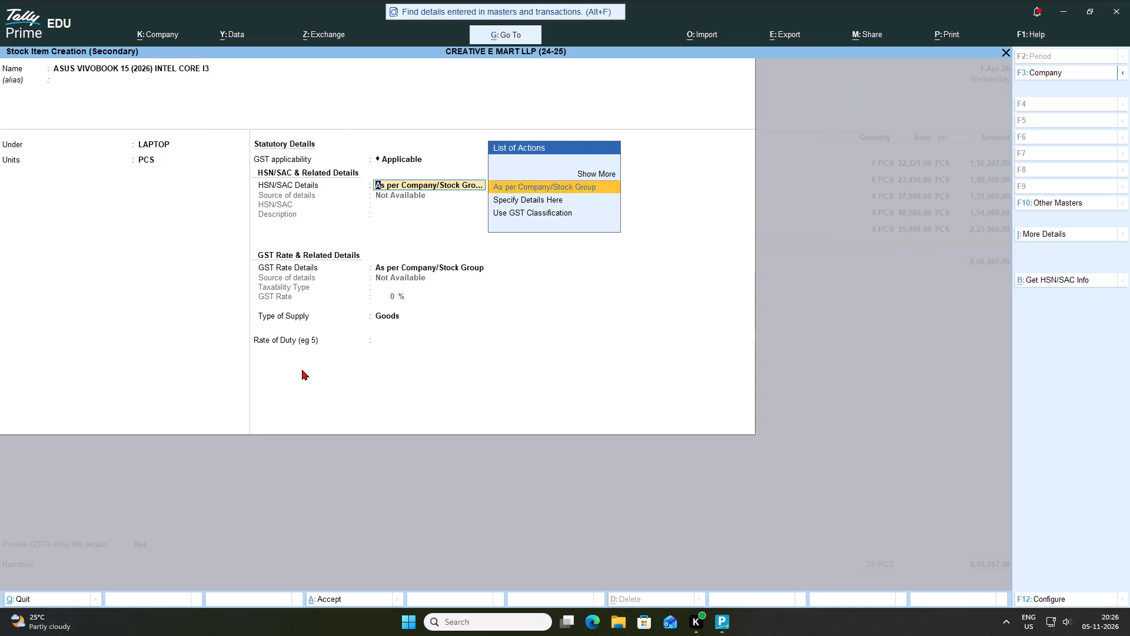
Specify the item's HSN/SAC details directly, with HSN/SAC code 112233 and no description.
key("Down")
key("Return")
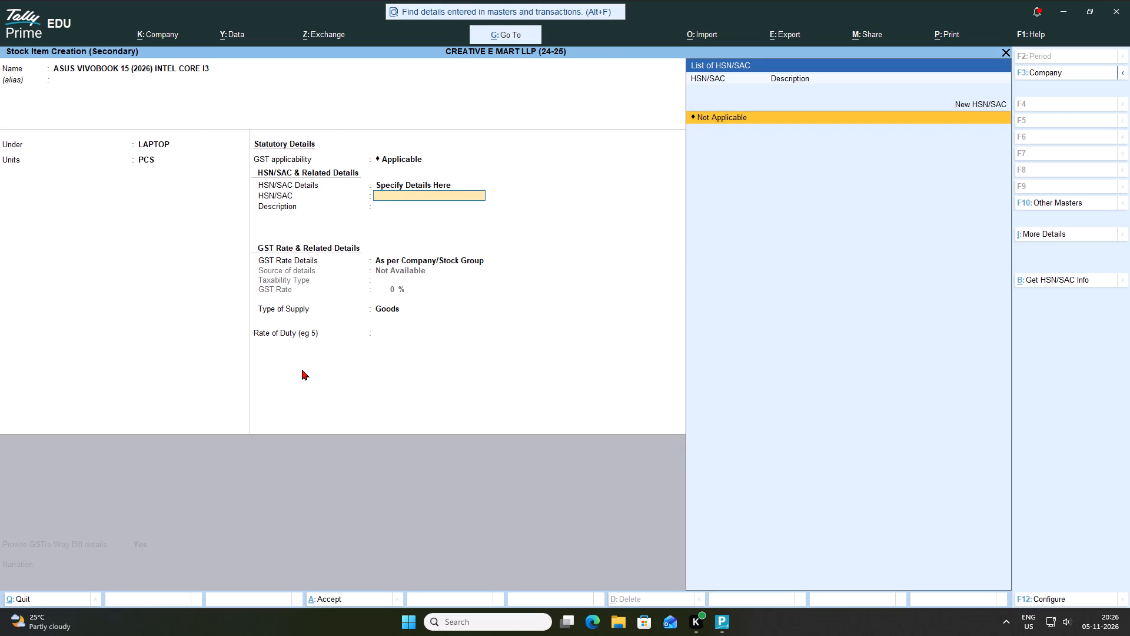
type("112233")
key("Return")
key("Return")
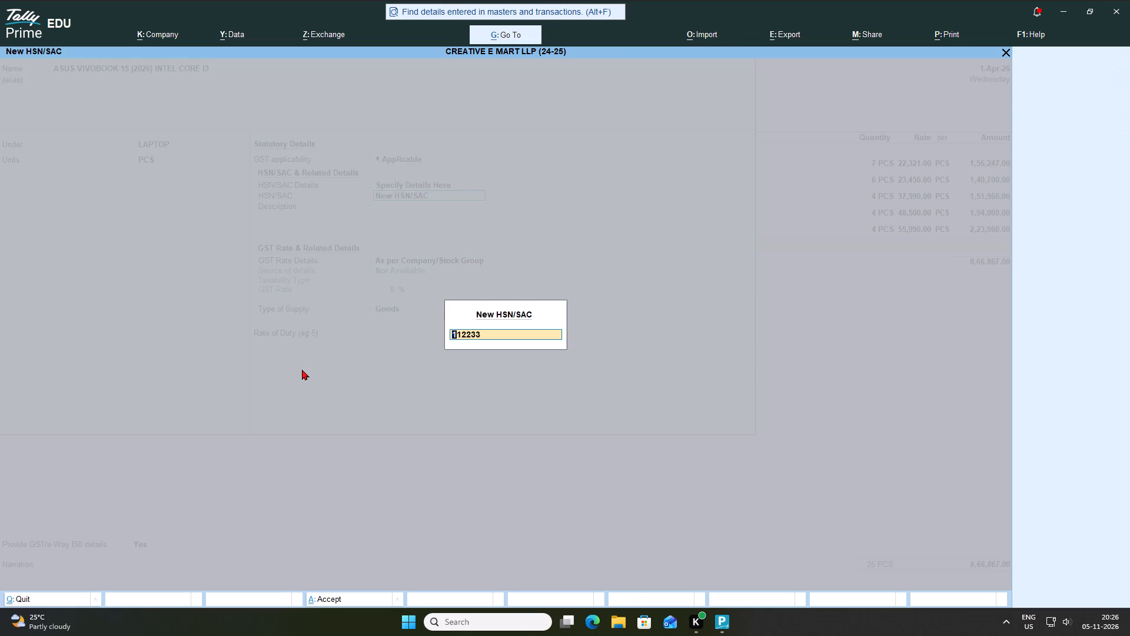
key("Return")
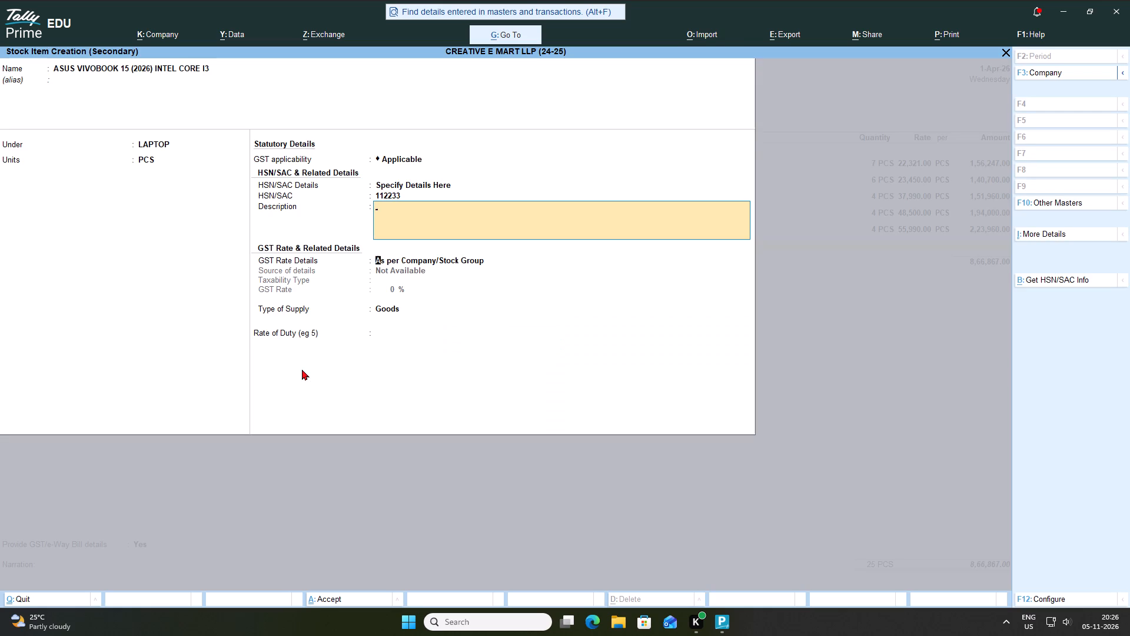
Specify the ASUS item's GST rate details directly as Taxable at 18% with Goods as the supply type, and save the item.
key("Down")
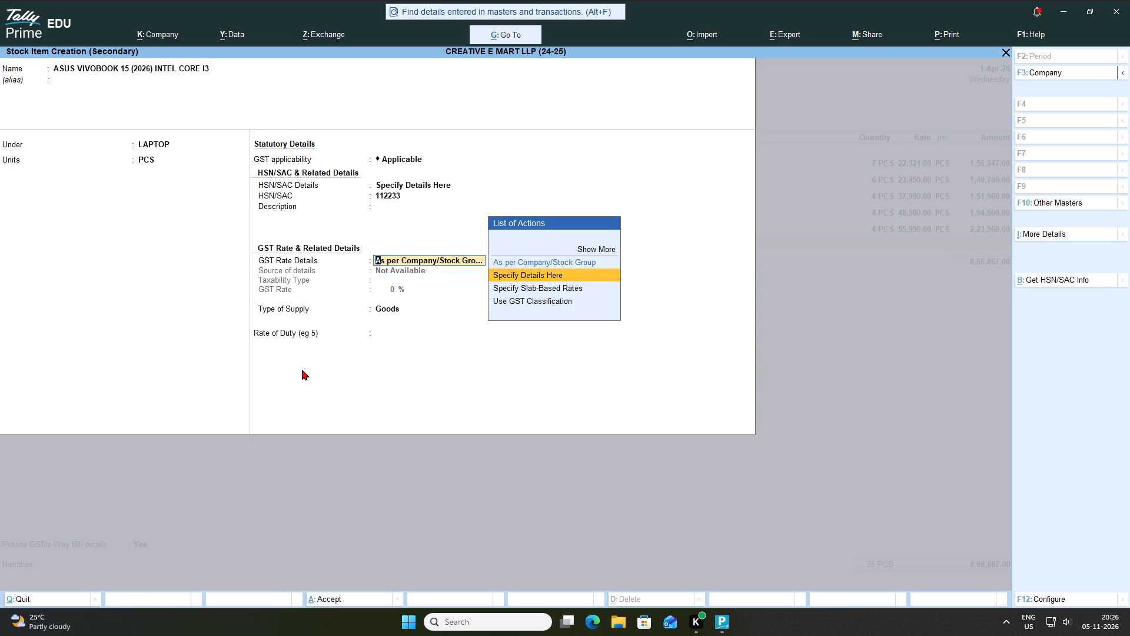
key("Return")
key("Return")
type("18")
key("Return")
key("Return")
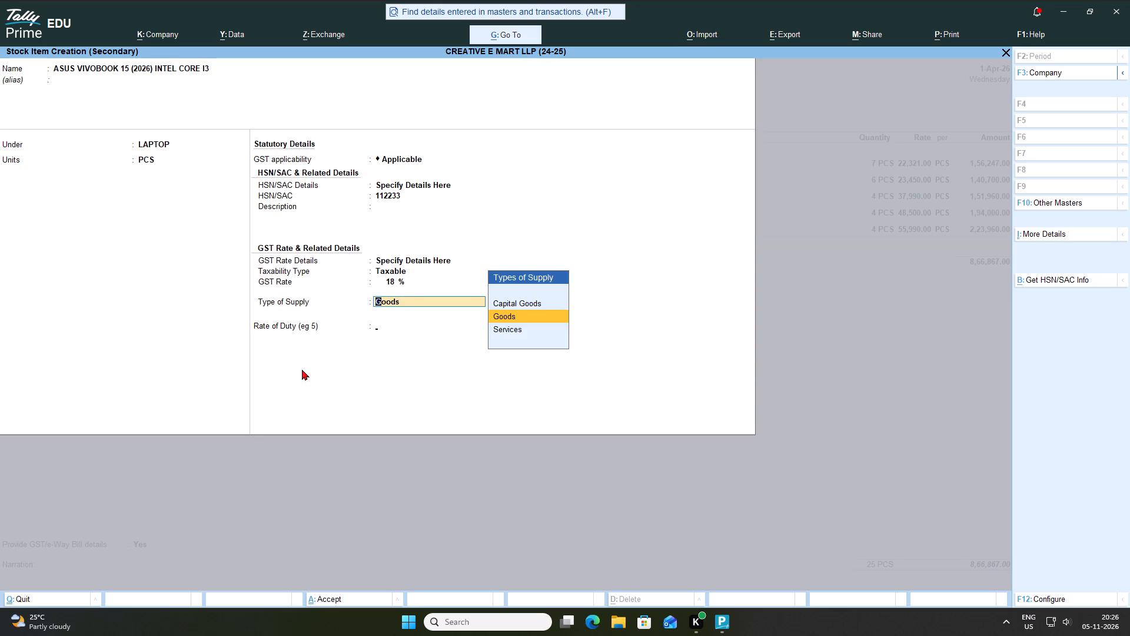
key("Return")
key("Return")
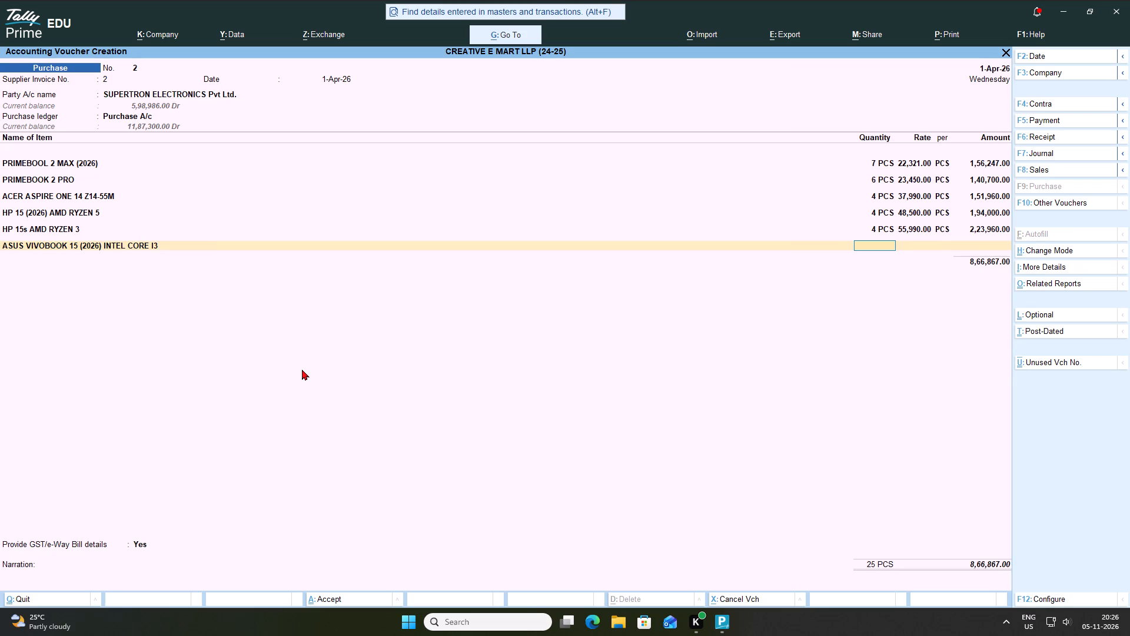
Enter 4 PCS at a rate of 55,900 for the ASUS VIVOBOOK 15 (2026) INTEL CORE I3 line.
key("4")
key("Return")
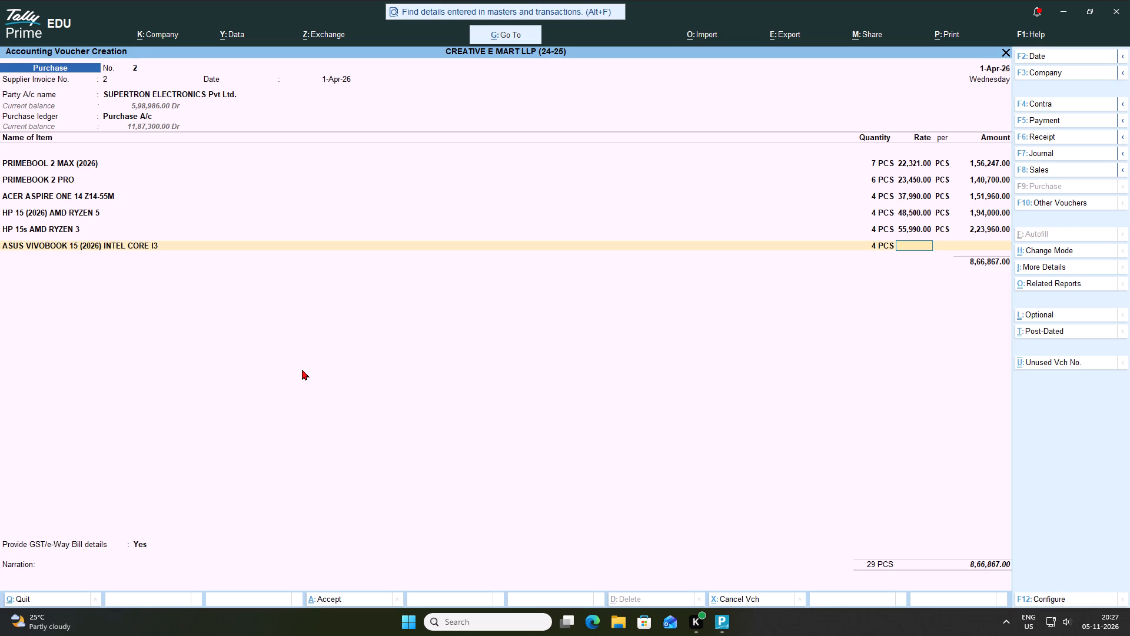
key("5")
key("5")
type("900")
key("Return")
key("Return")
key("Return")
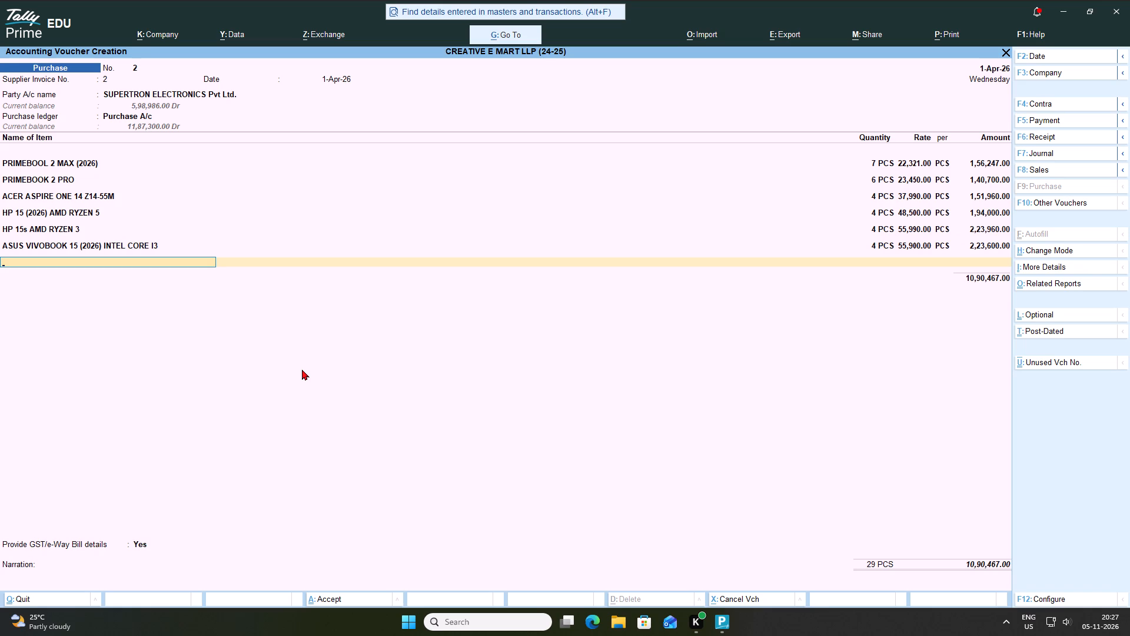
End the purchase's item list and add the CGST ledger below it with its calculated amount.
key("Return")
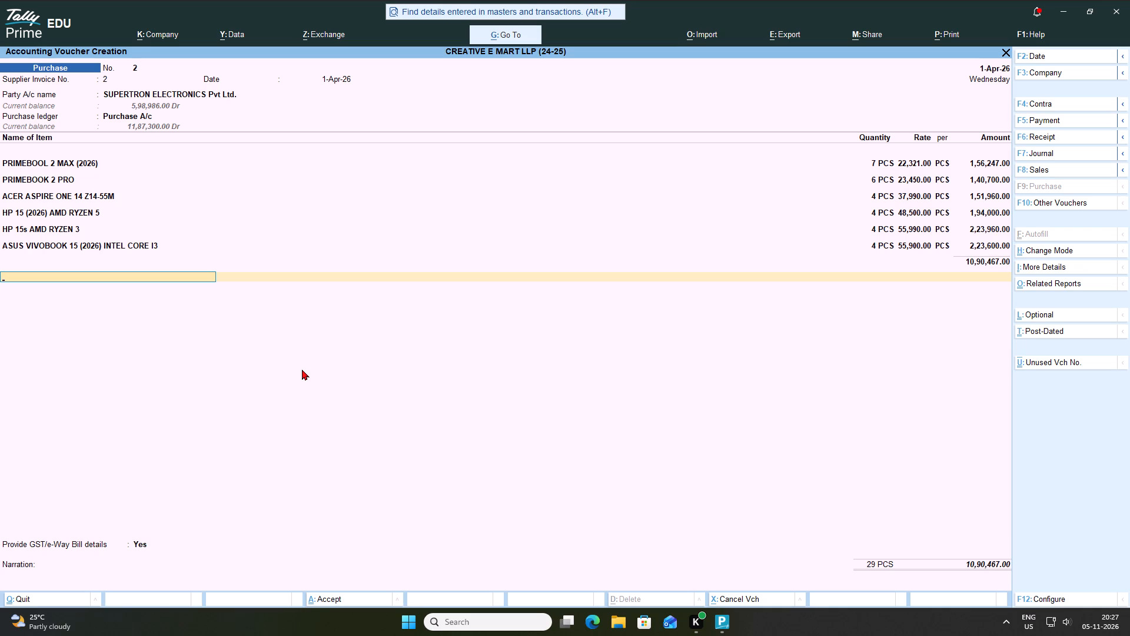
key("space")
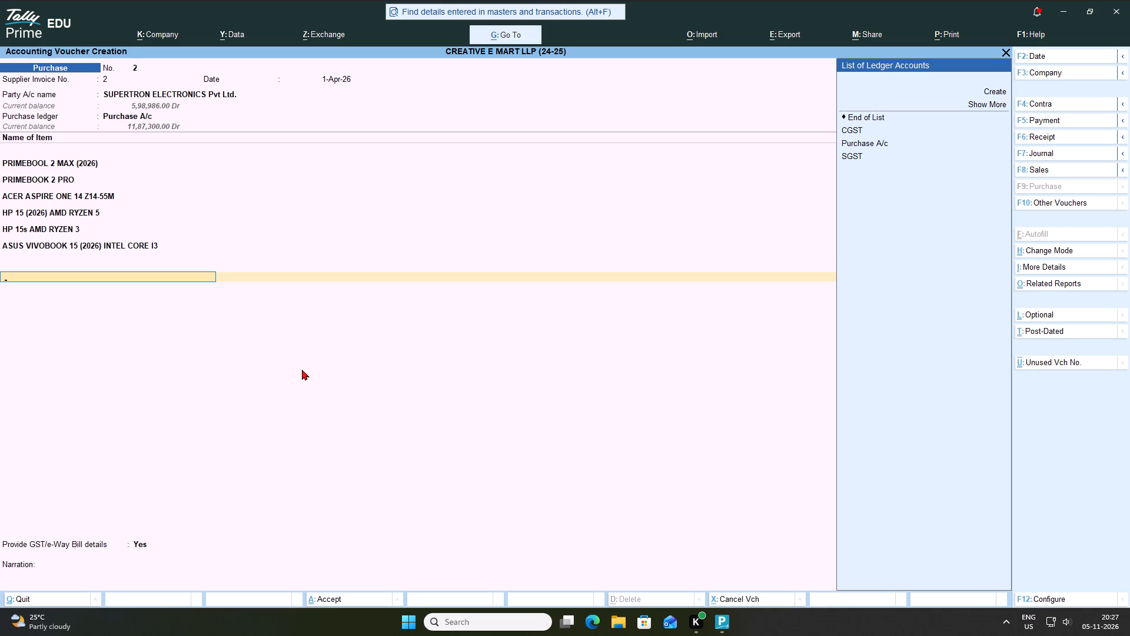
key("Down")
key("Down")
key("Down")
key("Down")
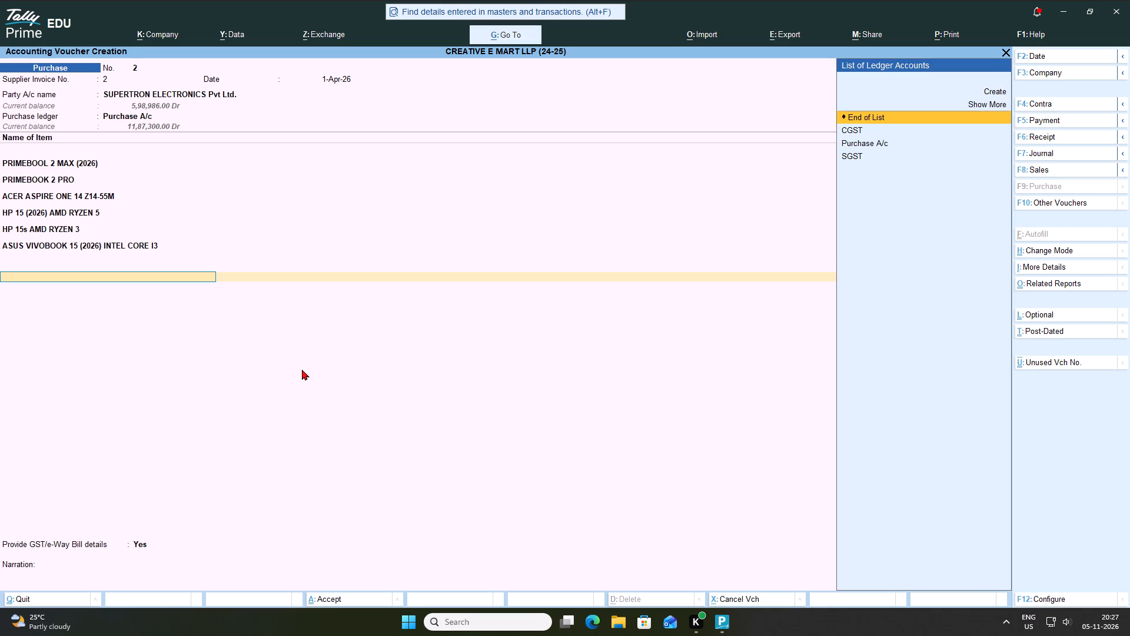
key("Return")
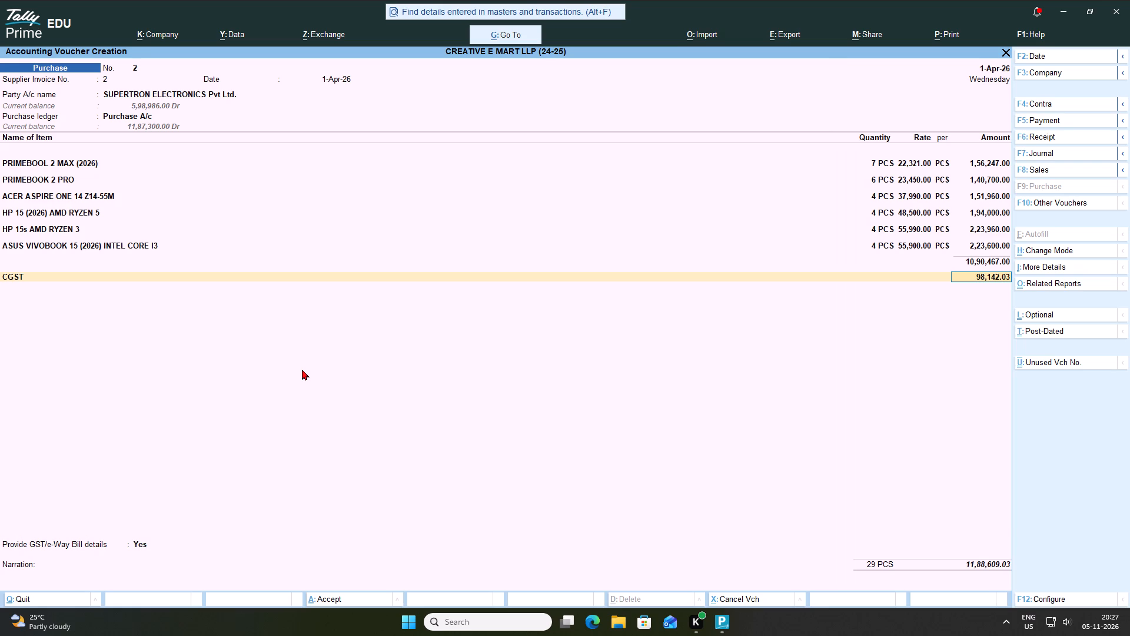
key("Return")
Add the SGST ledger below the CGST line with its calculated amount.
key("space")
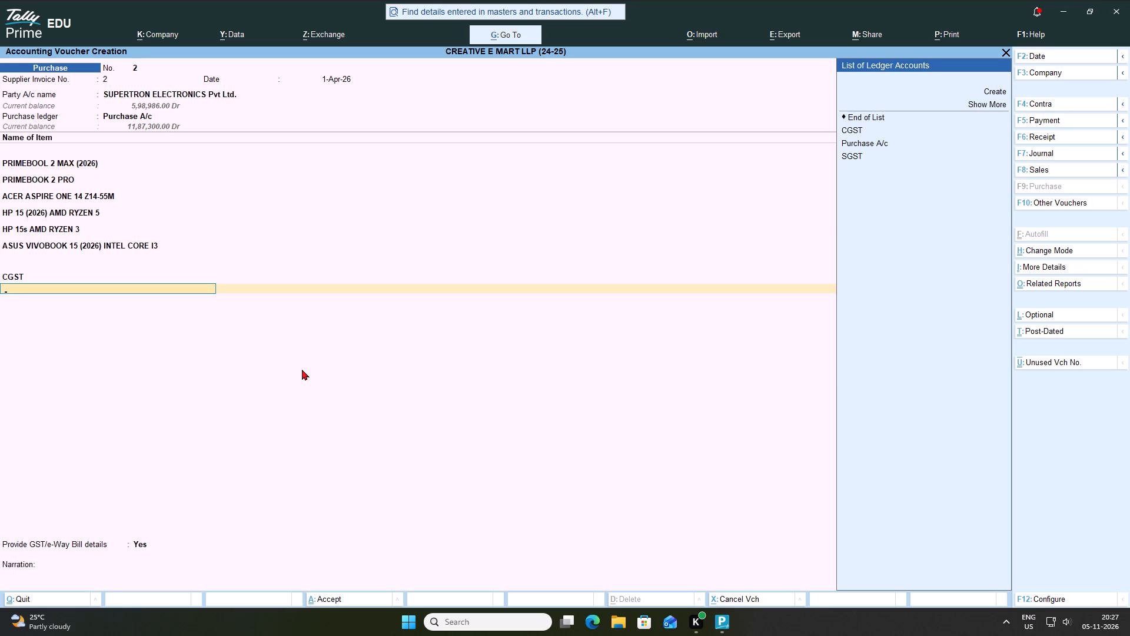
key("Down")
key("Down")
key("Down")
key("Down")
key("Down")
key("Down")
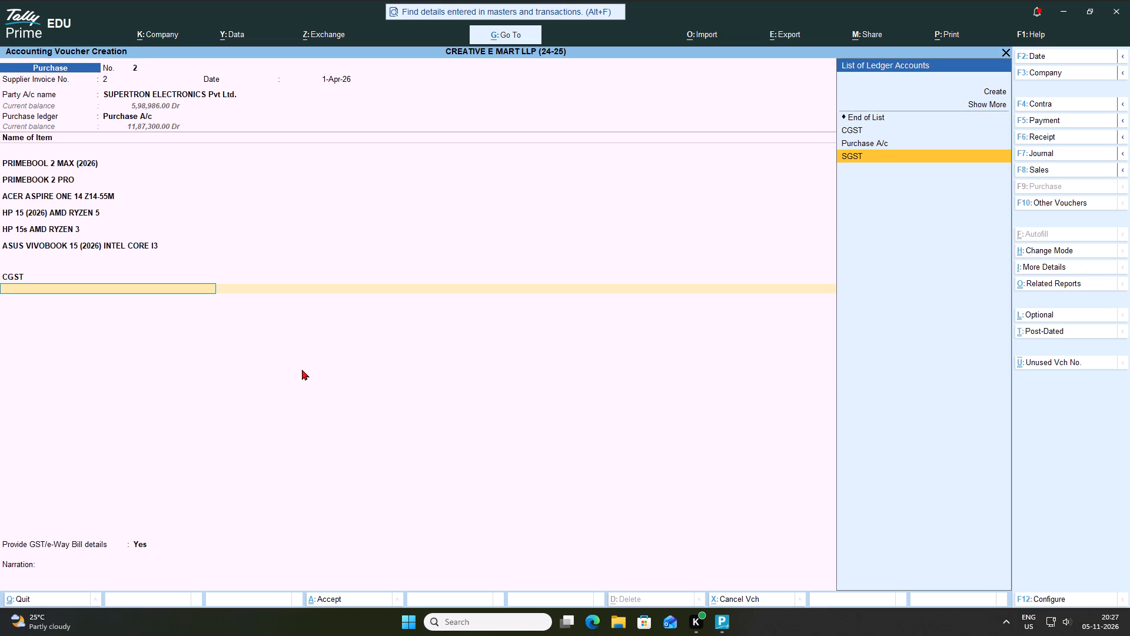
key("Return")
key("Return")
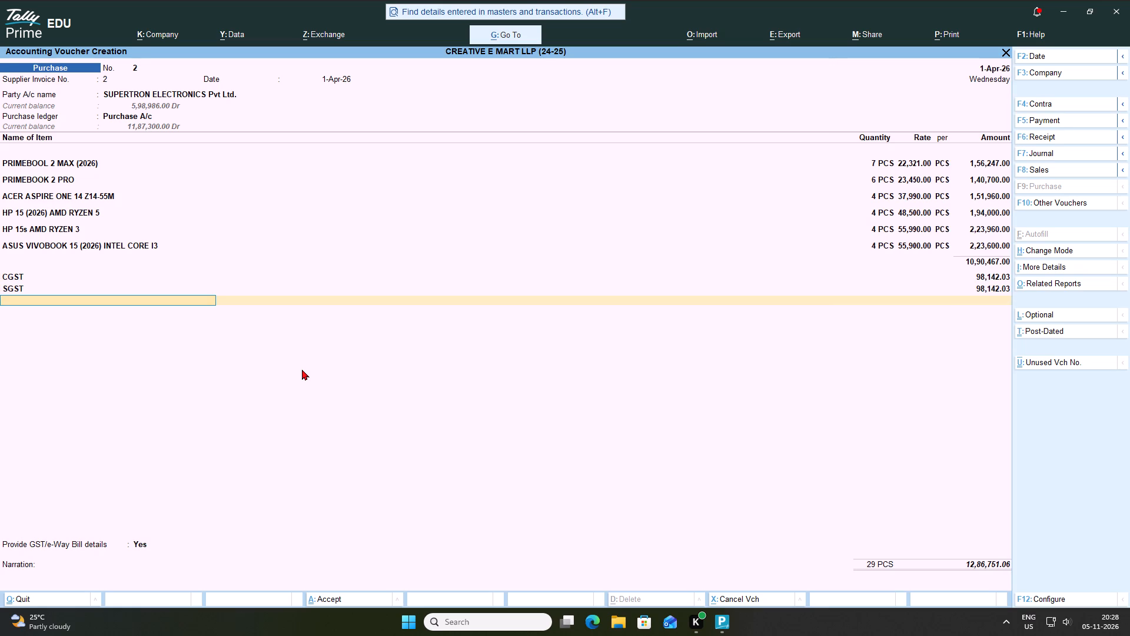
Create a ledger from the purchase's next ledger line, named ROUND OFF, with no alias.
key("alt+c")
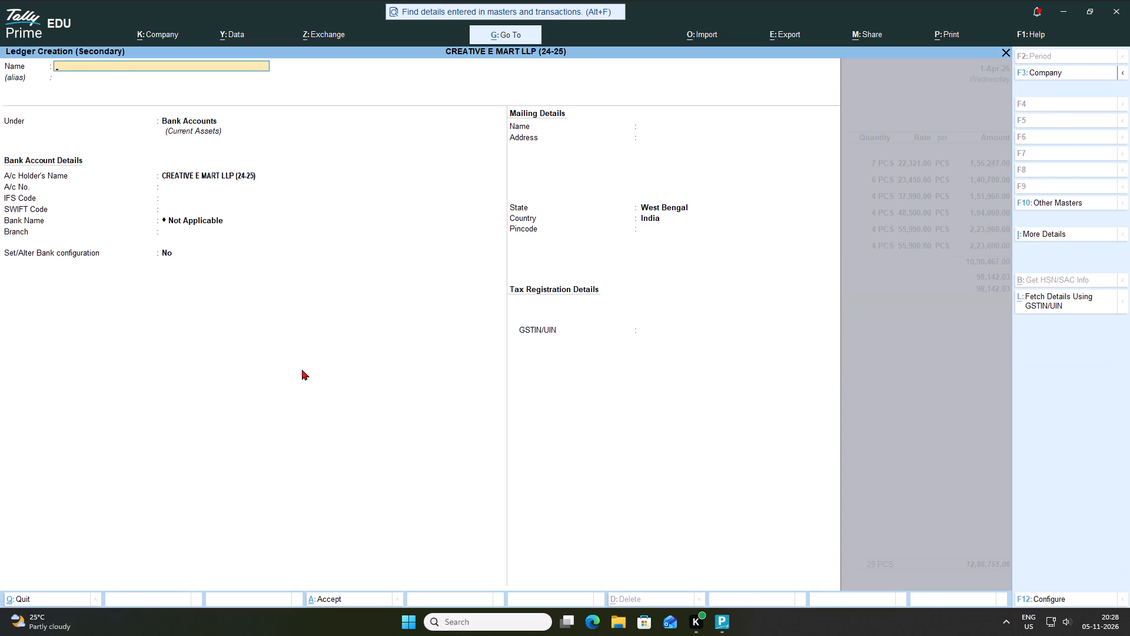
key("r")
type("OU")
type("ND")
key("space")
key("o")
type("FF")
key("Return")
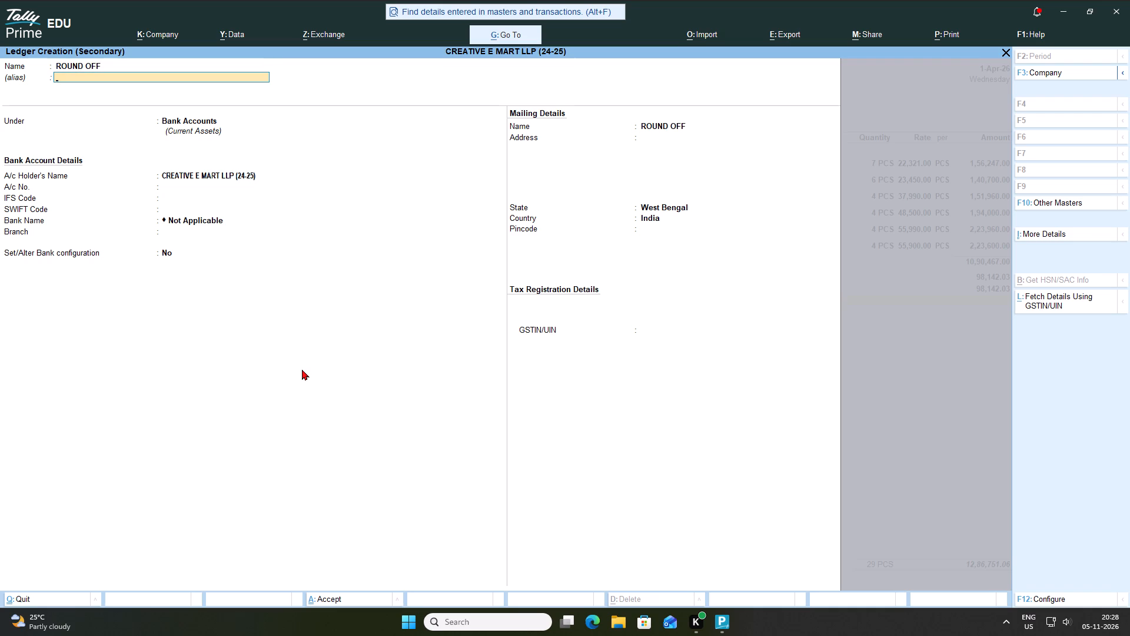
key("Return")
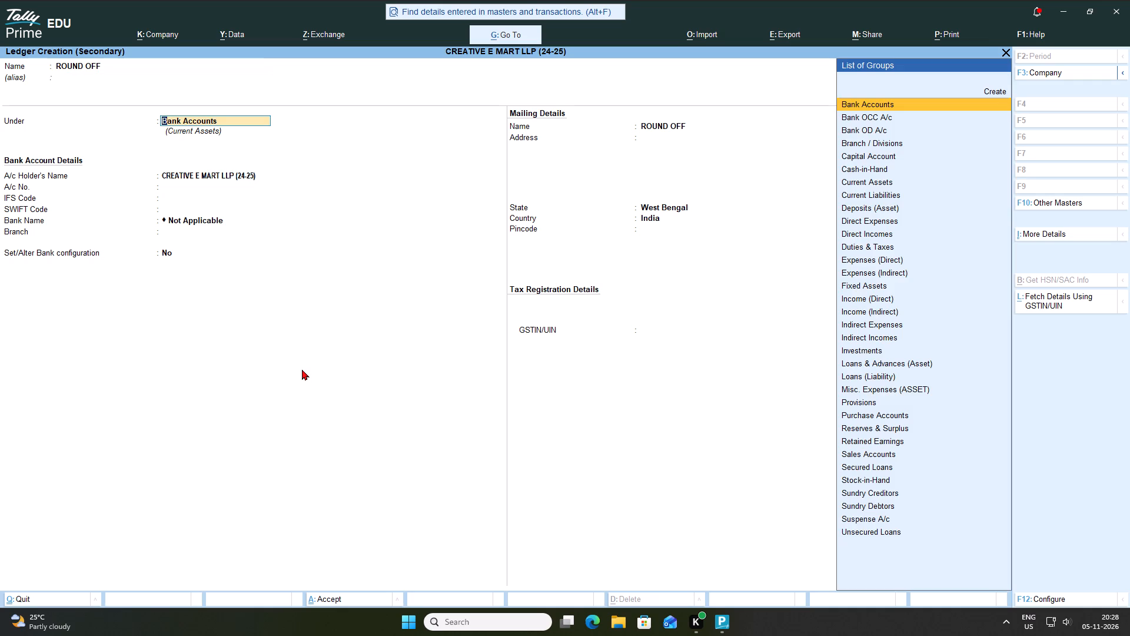
Place ROUND OFF under Indirect Expenses as an Invoice Rounding ledger with Normal Rounding and a limit of 1, and save it.
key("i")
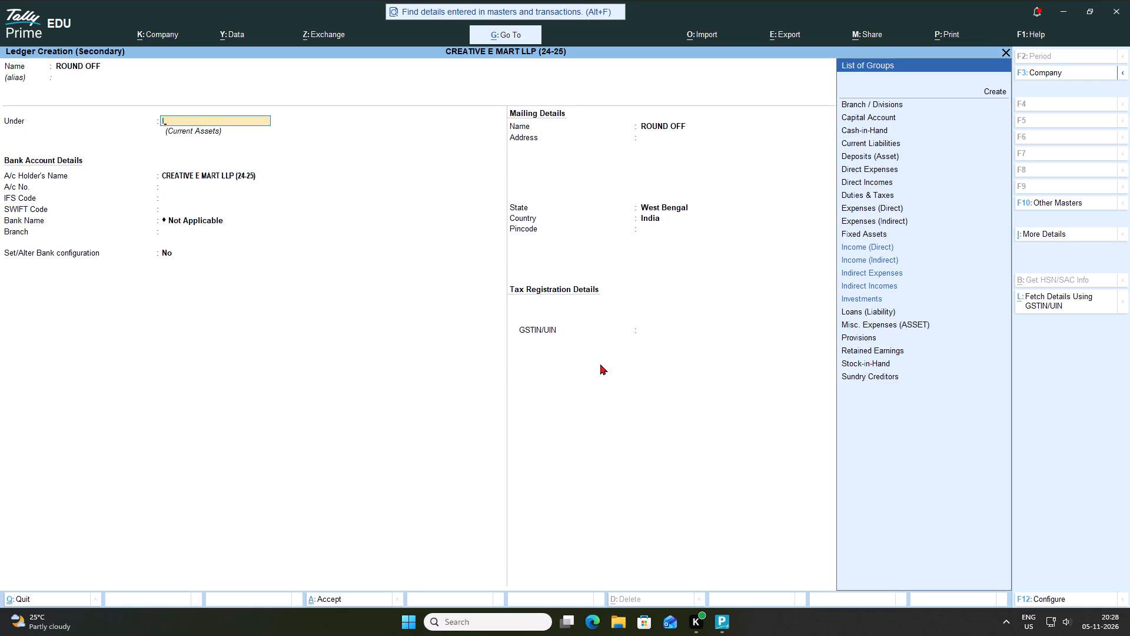
left_click(869, 272)
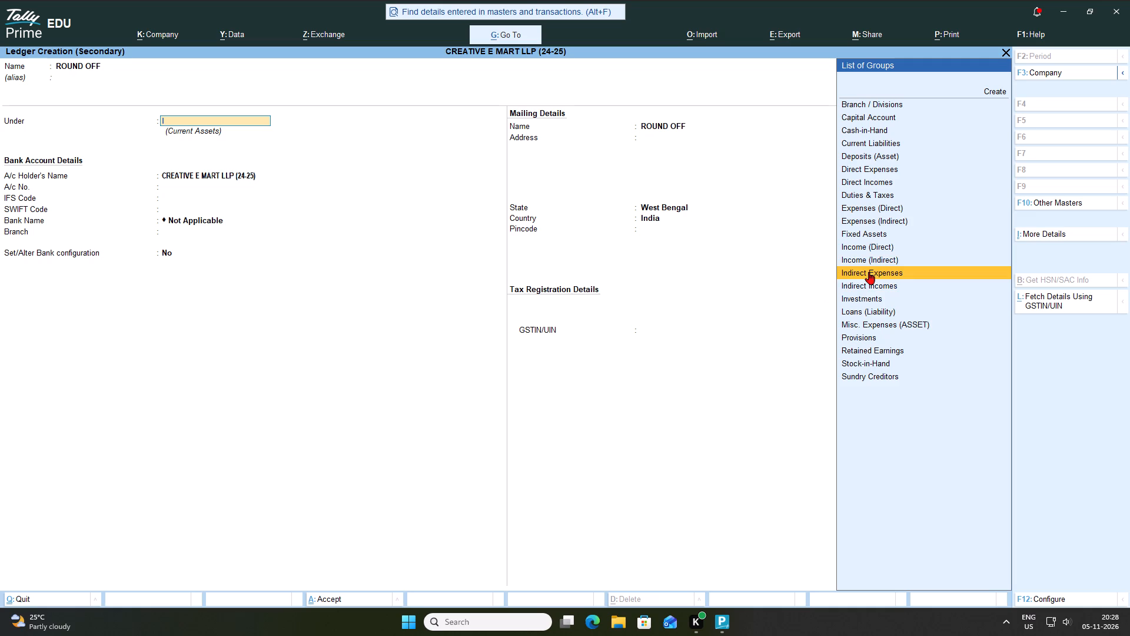
key("Return")
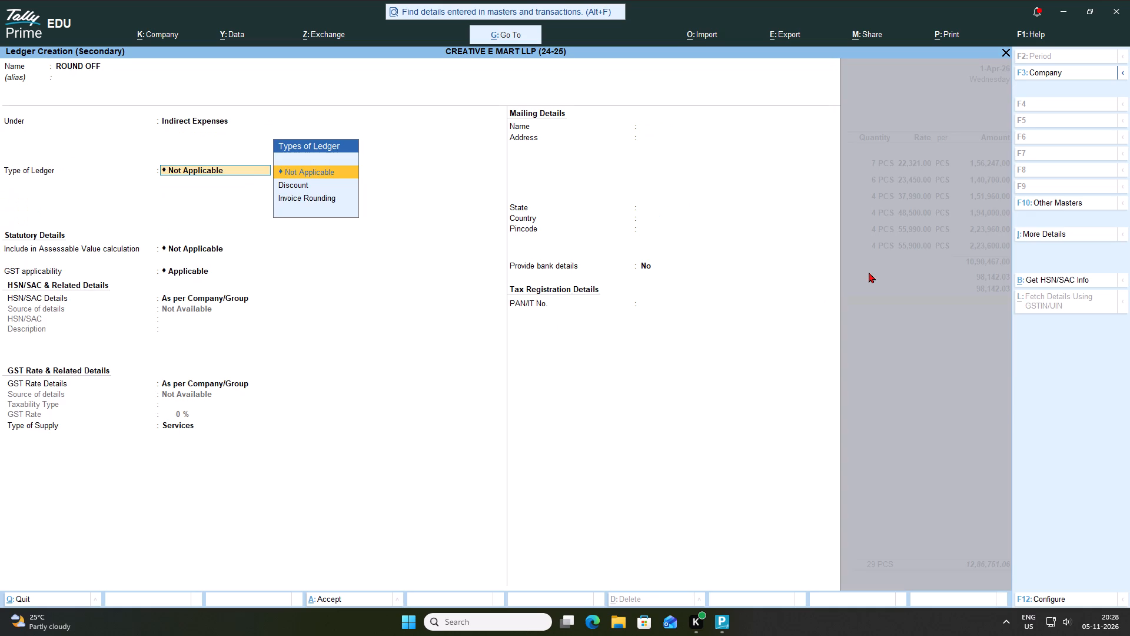
key("Down")
key("Down")
key("Return")
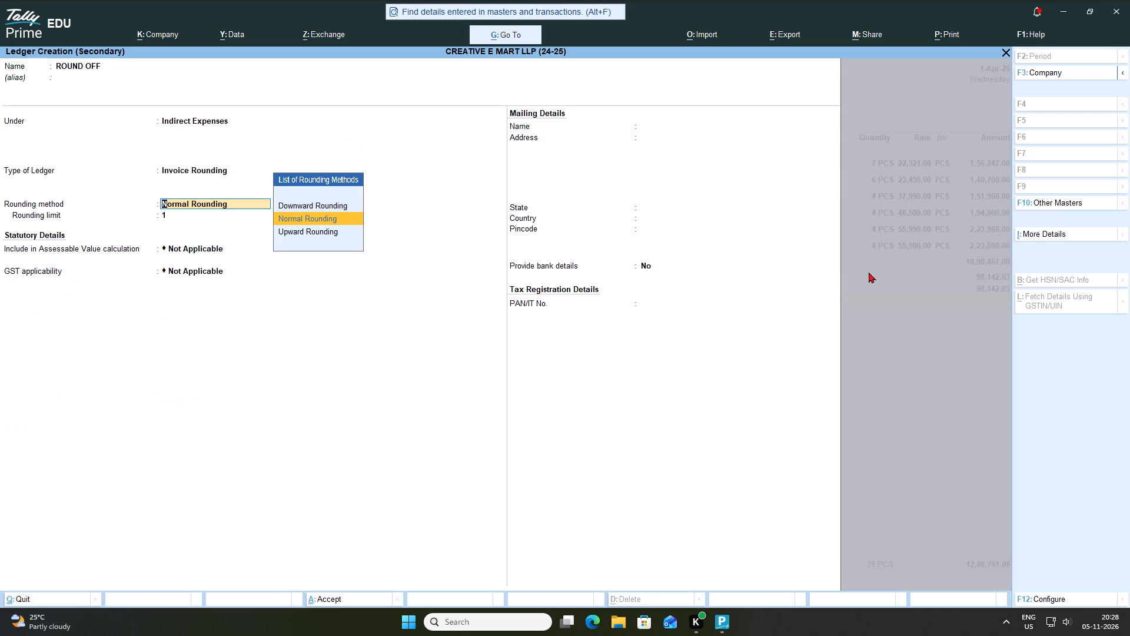
key("Return")
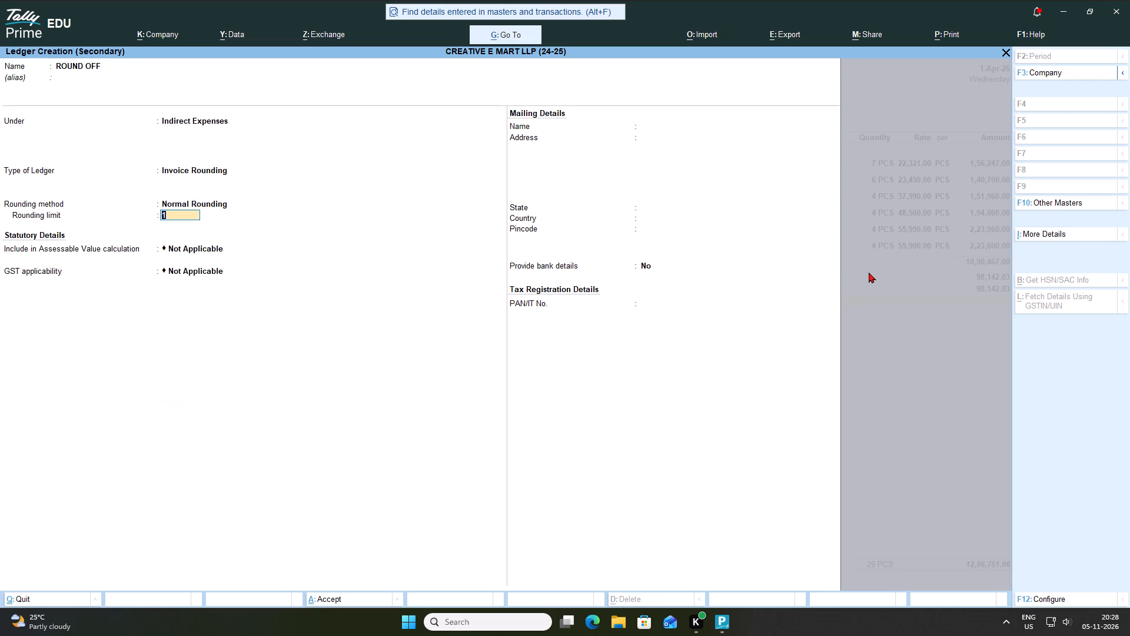
key("Return")
key("Return")
key("Return")
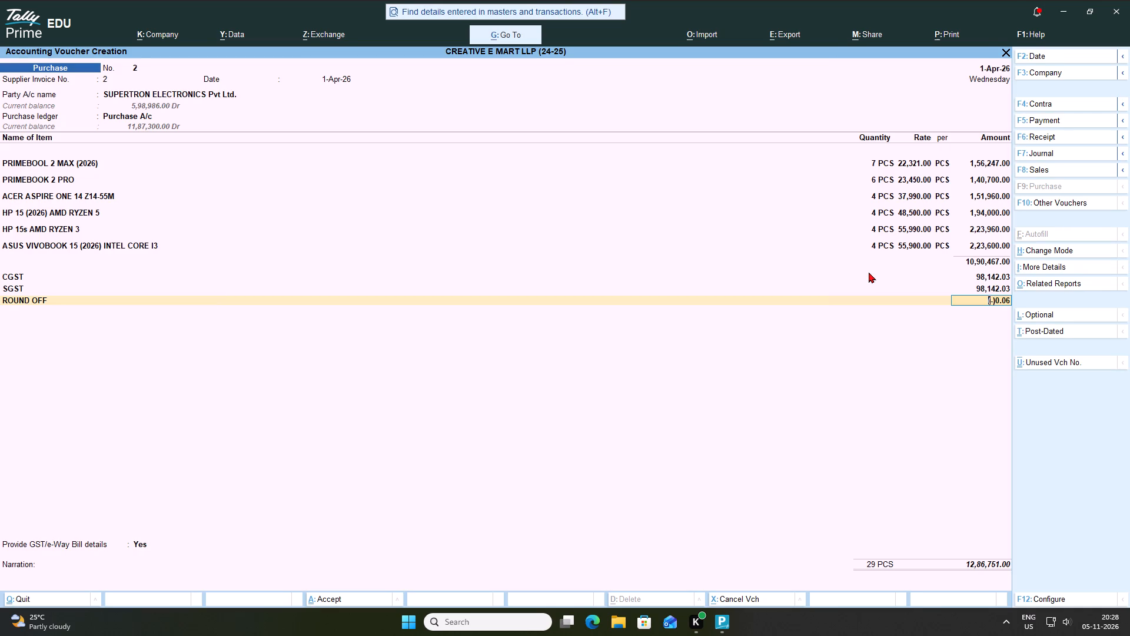
Keep the calculated ROUND OFF amount, end the ledger lines, and choose Yes for GST/e-Way Bill details, leaving its entries at their defaults.
key("Return")
key("Return")
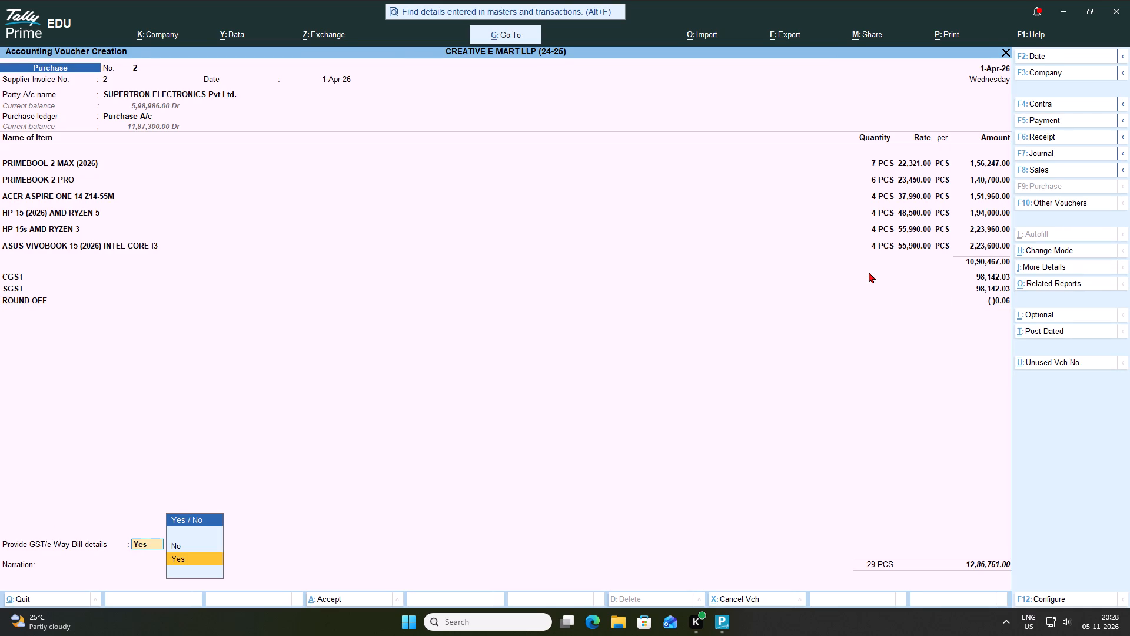
key("Return")
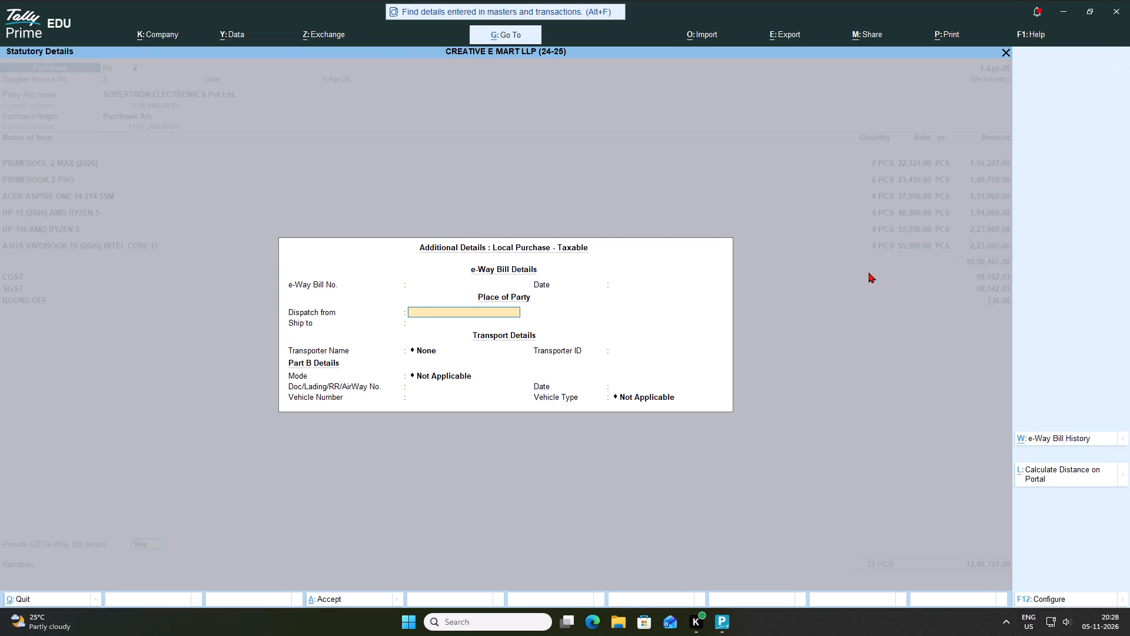
key("Return")
key("Return")
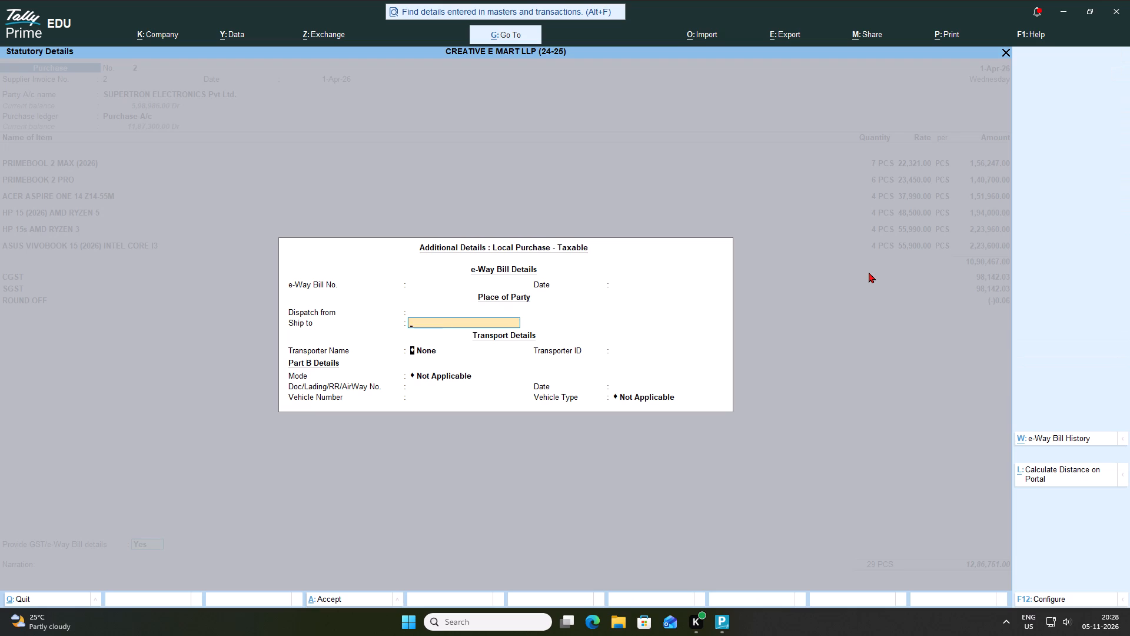
key("Return")
key("Return")
key("Return")
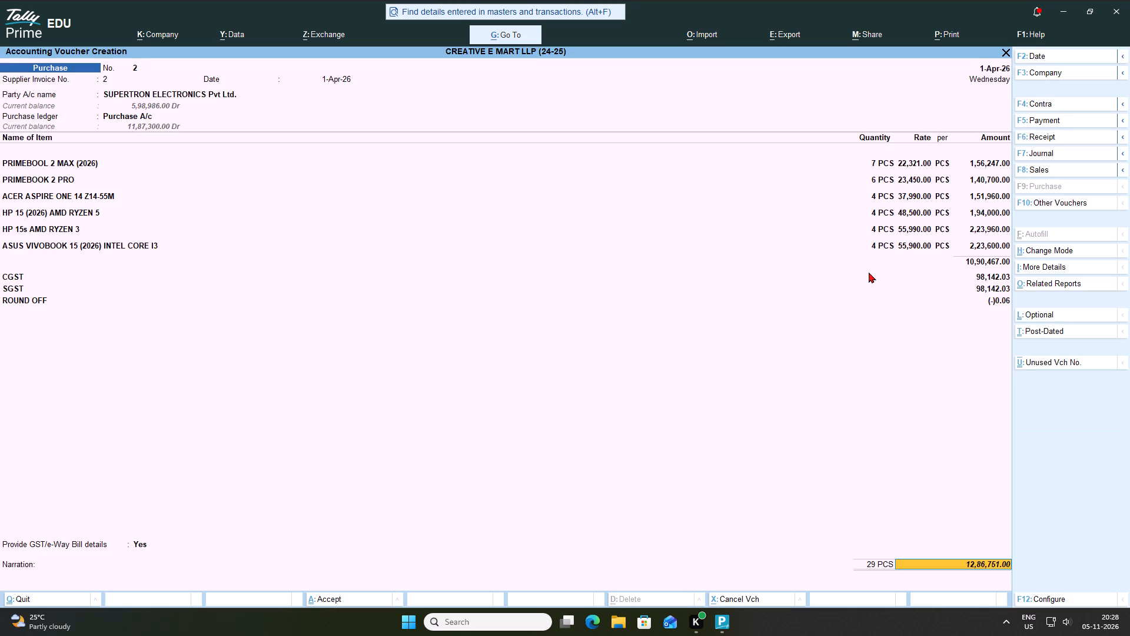
Allocate the purchase's full amount to New Ref 2 without credit days, leave the narration empty, and save the voucher.
key("Return")
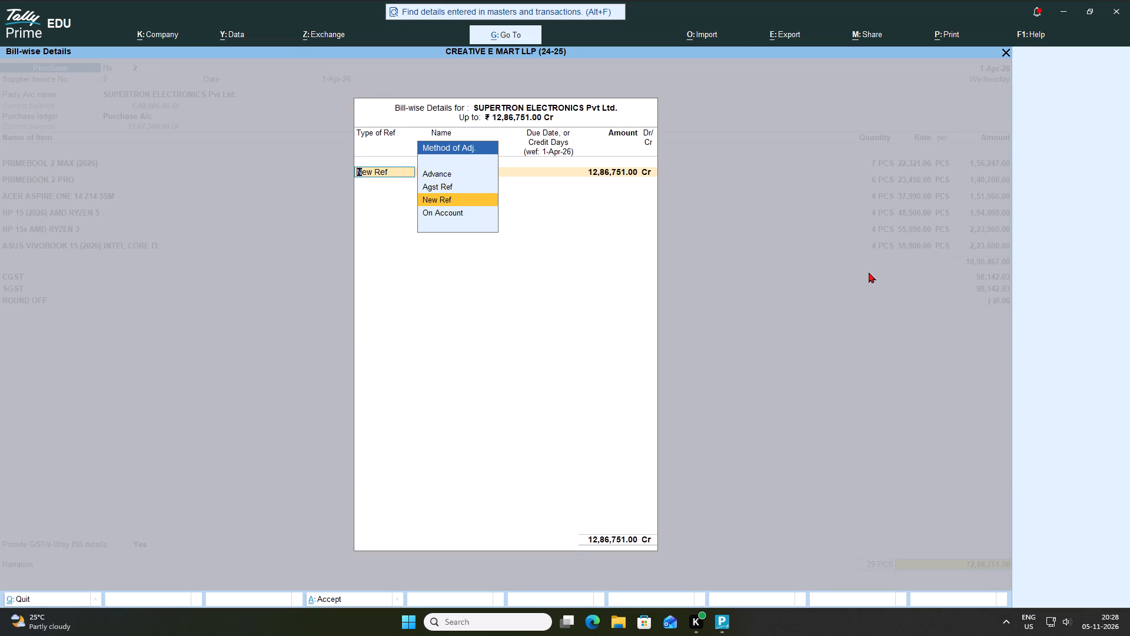
key("Return")
key("Return")
key("Return")
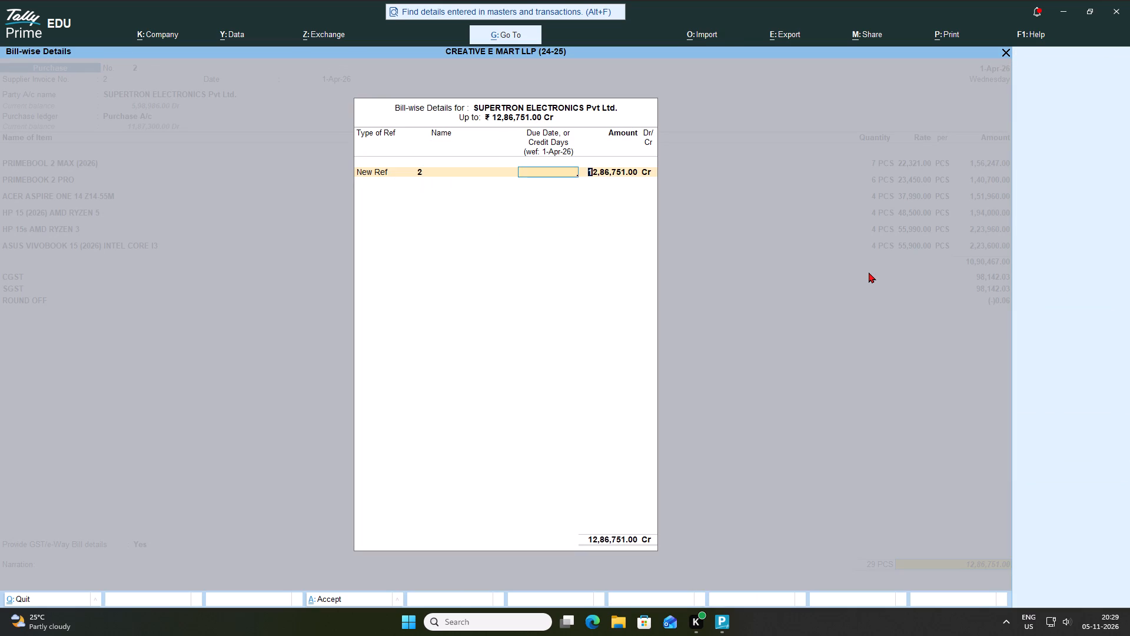
key("Return")
key("Return")
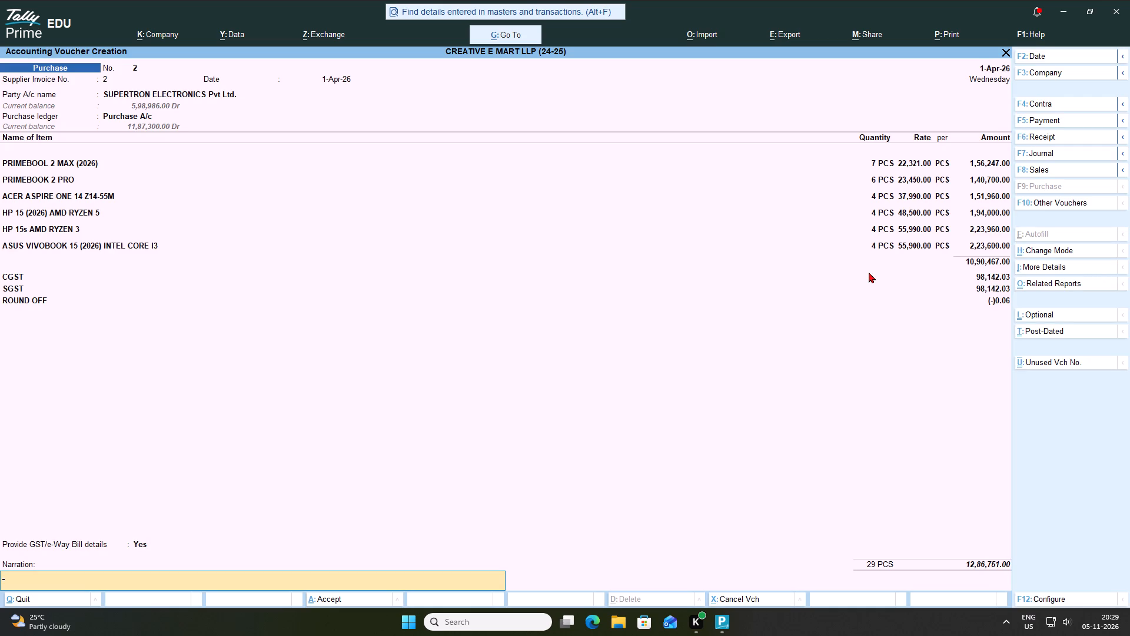
key("Return")
key("Return")
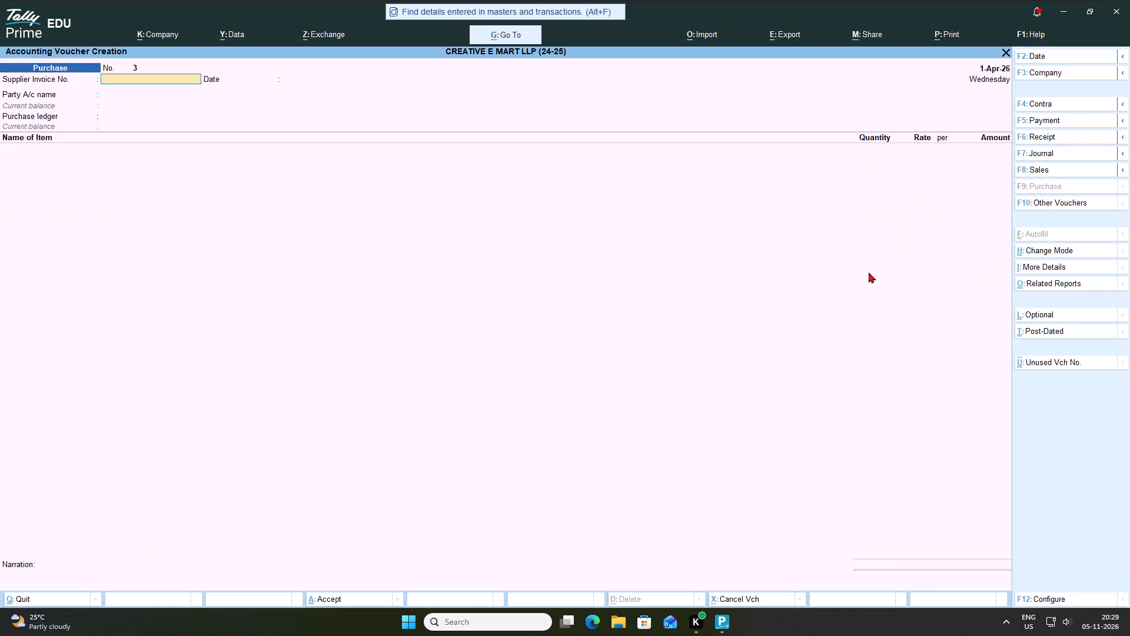
Start the following purchase with supplier invoice number 0003, dated 1-Apr-26, and SUPERTRON ELECTRONICS Pvt Ltd. as the party account.
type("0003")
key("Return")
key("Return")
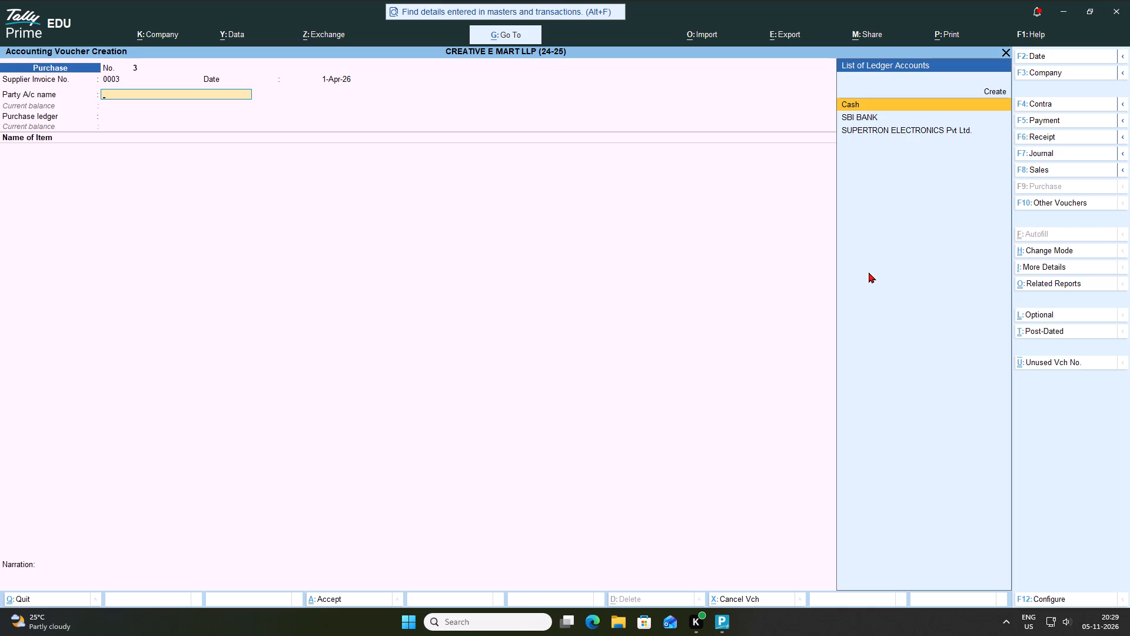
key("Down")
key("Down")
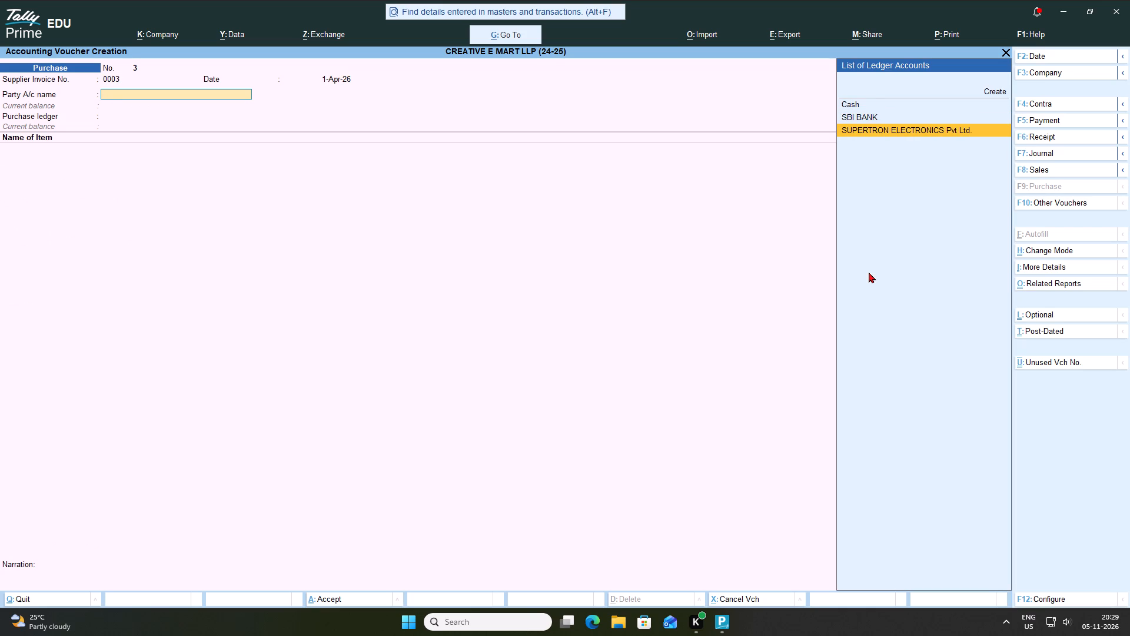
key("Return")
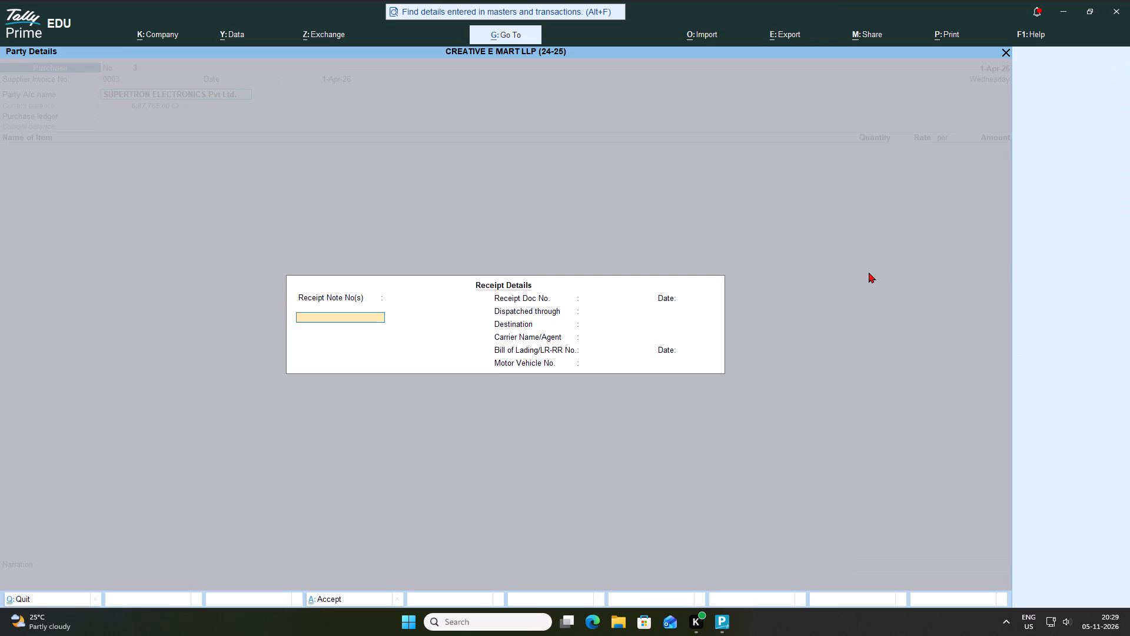
Leave all receipt details blank for the invoice 0003 purchase.
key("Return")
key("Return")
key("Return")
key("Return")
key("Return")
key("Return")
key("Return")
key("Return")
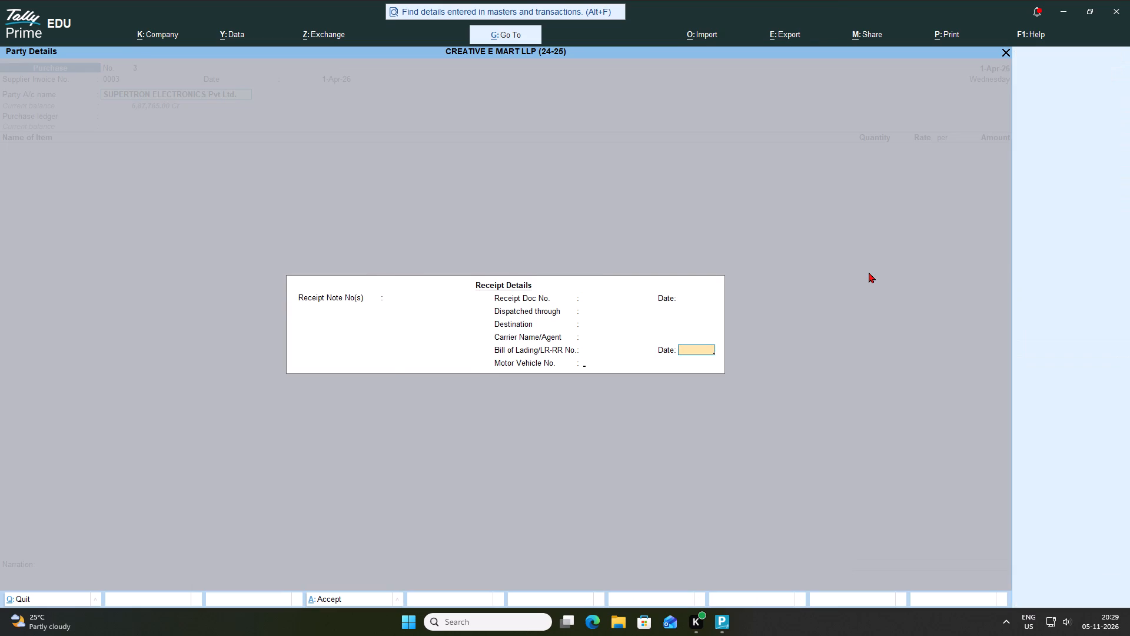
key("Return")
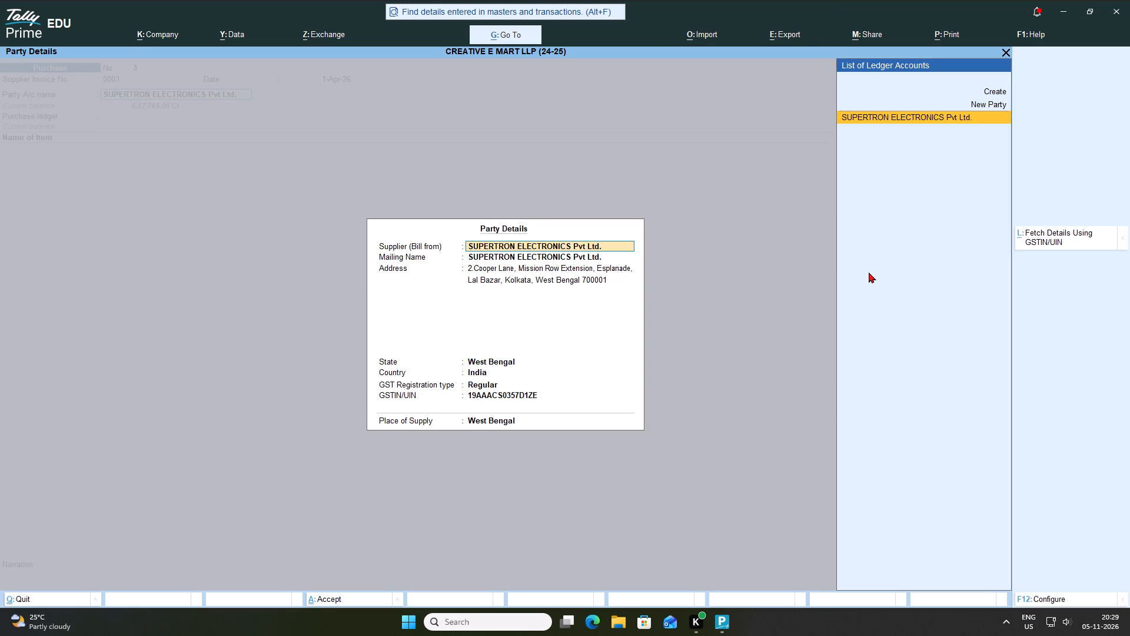
Keep SUPERTRON ELECTRONICS Pvt Ltd.'s stored party details and choose Purchase A/c as the purchase ledger.
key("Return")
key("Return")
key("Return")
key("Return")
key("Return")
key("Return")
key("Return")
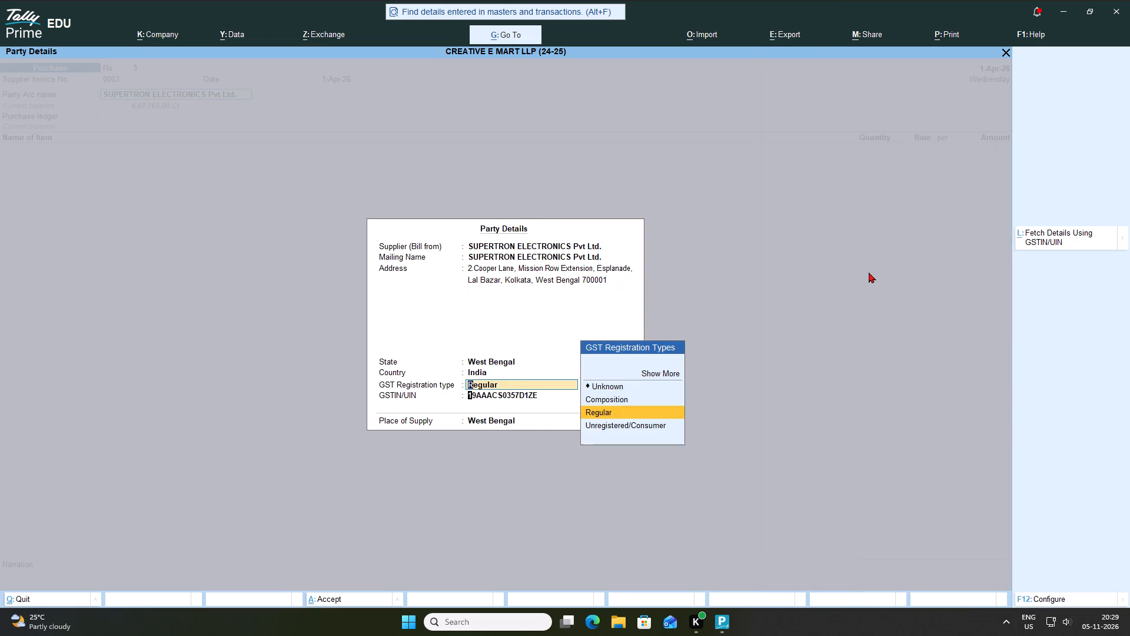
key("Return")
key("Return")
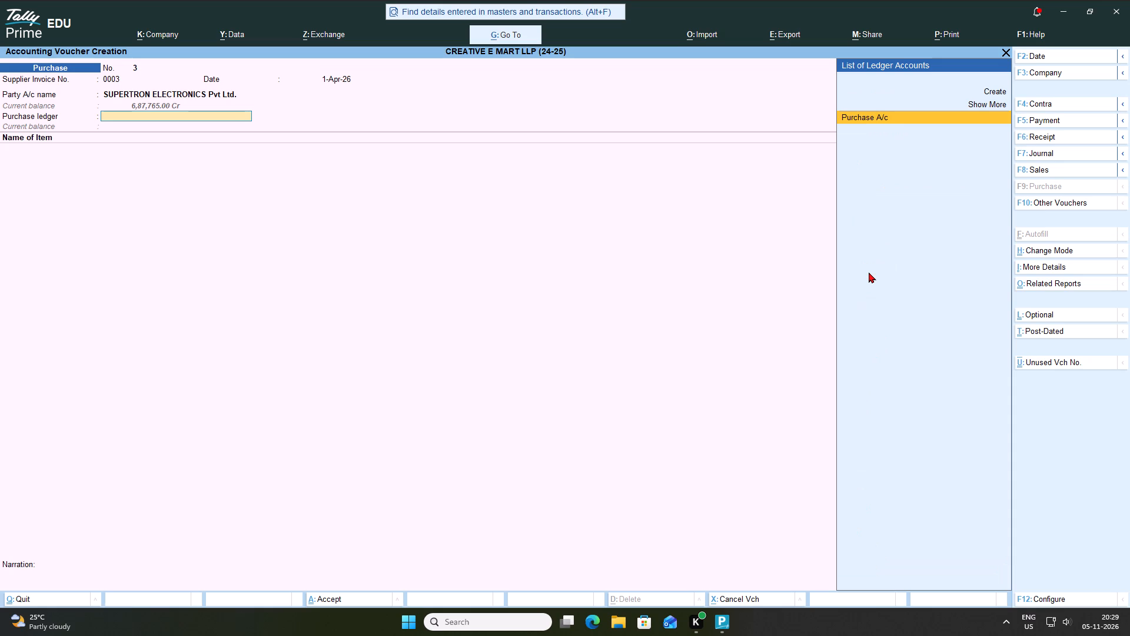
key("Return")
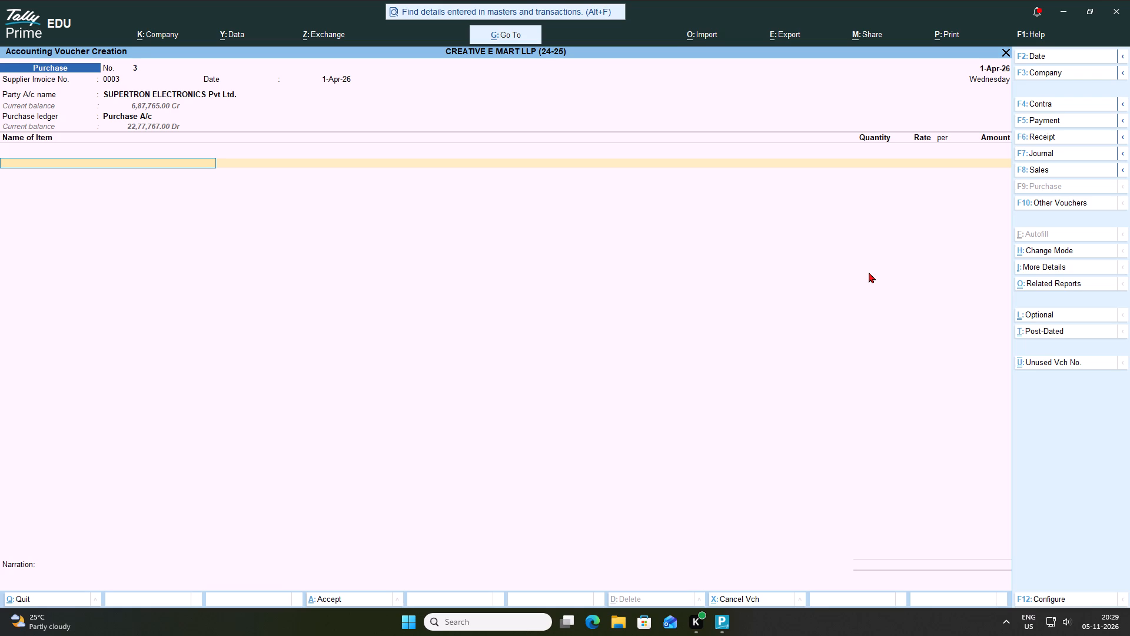
Create a stock item from the purchase's first item line, named LENOVO LOQ 13TH GEN, with no alias.
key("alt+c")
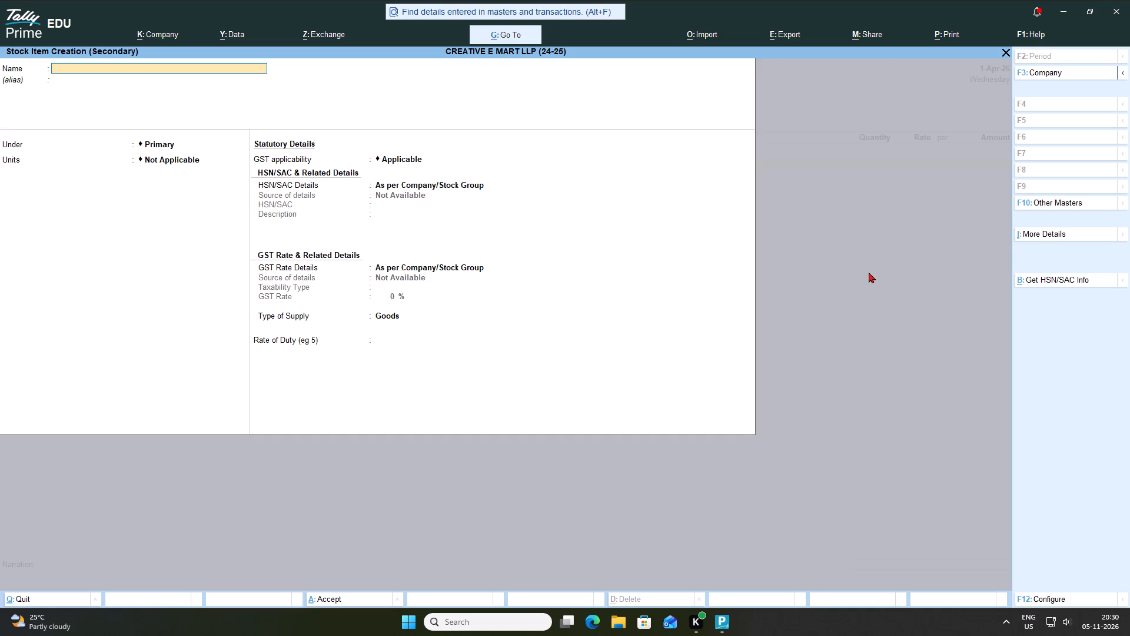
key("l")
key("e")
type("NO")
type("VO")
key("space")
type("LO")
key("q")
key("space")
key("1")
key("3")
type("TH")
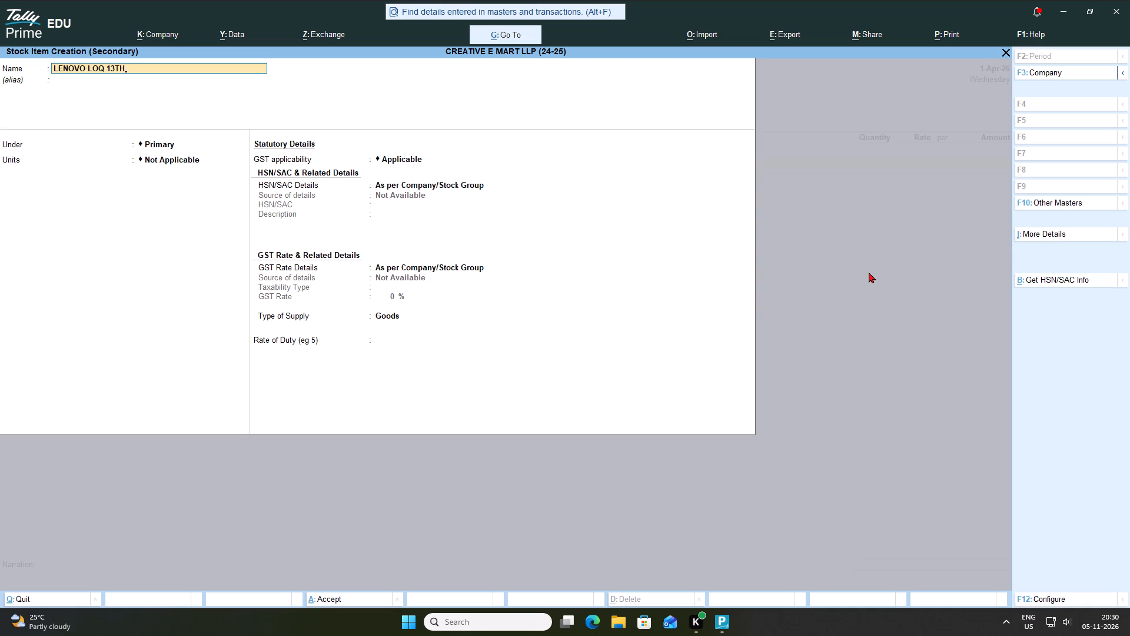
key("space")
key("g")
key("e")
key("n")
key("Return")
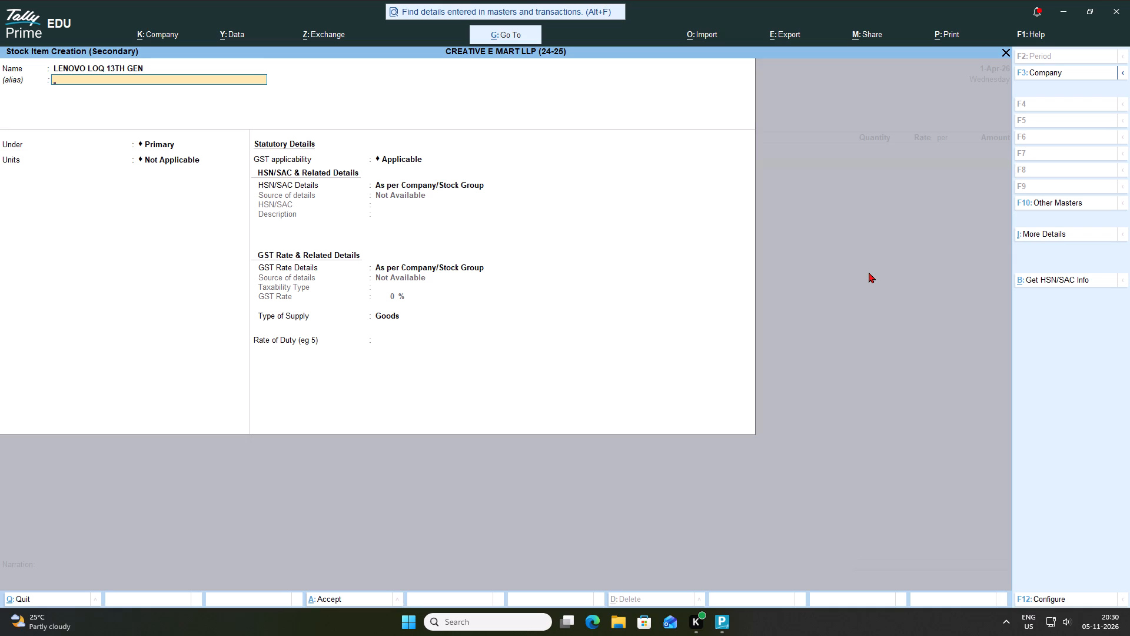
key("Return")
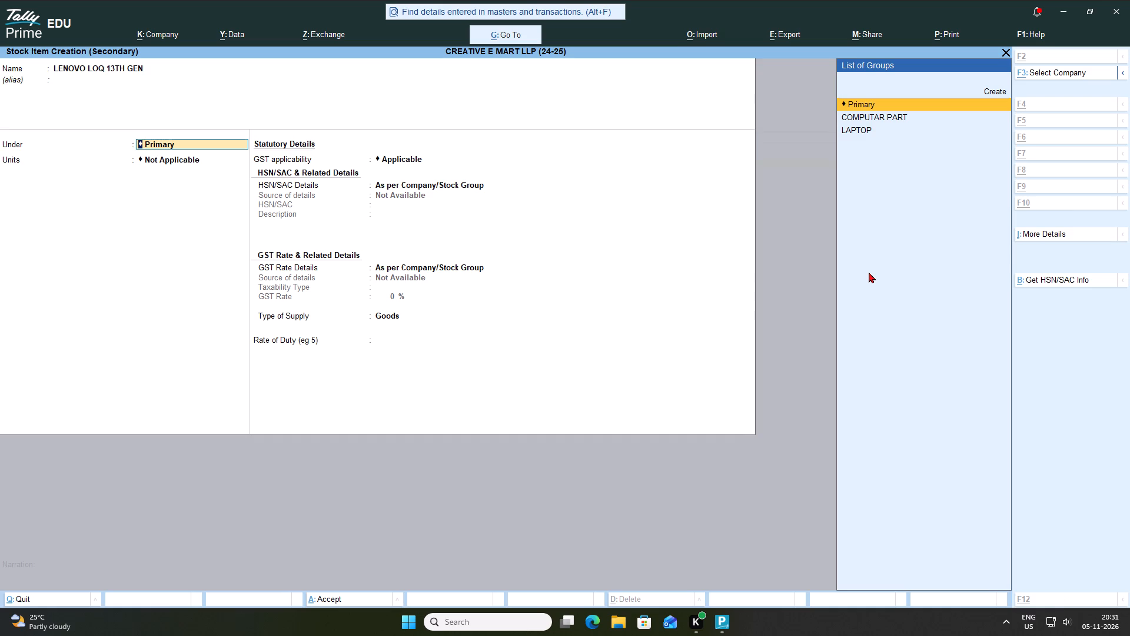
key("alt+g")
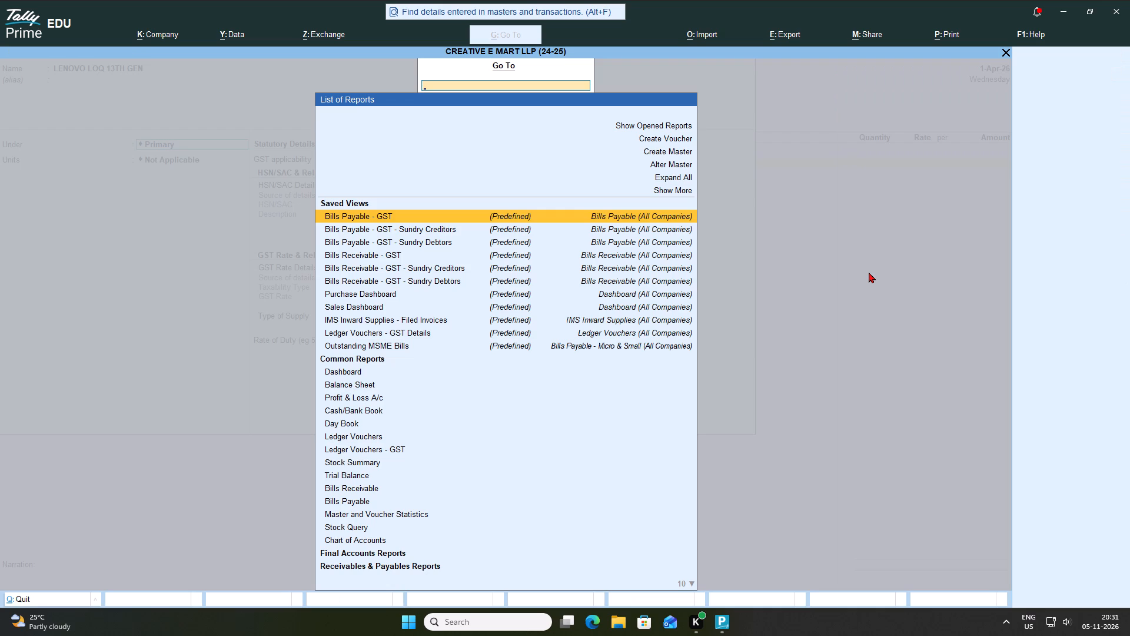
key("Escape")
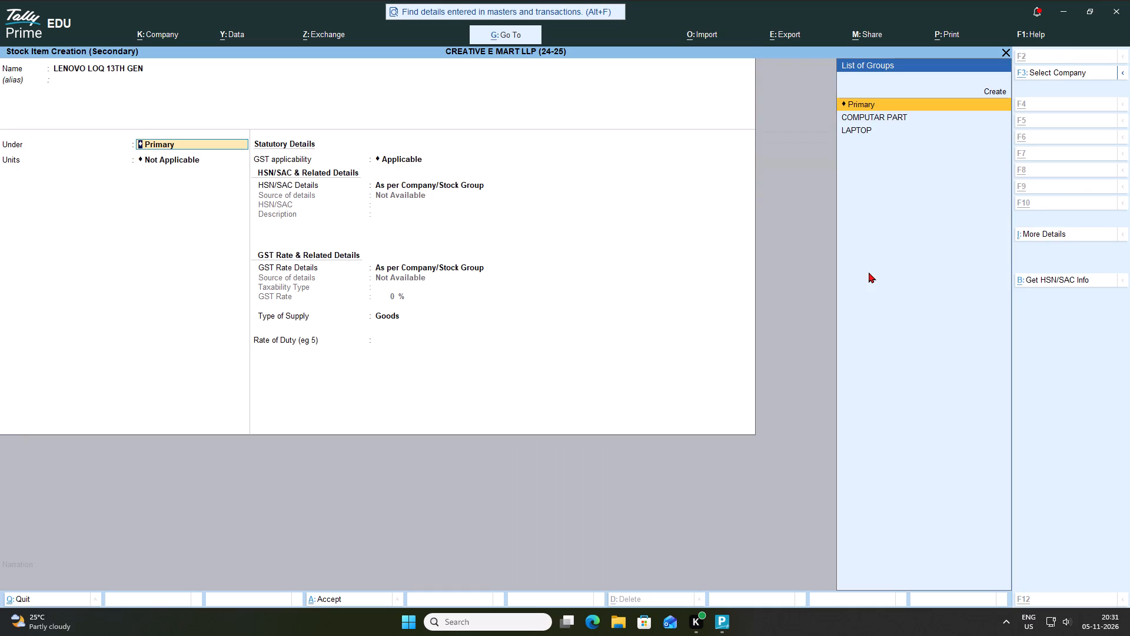
Create a stock group named GAMING LAPTOP under LAPTOP, with no alias, as the parent group of the LENOVO LOQ 13TH GEN item.
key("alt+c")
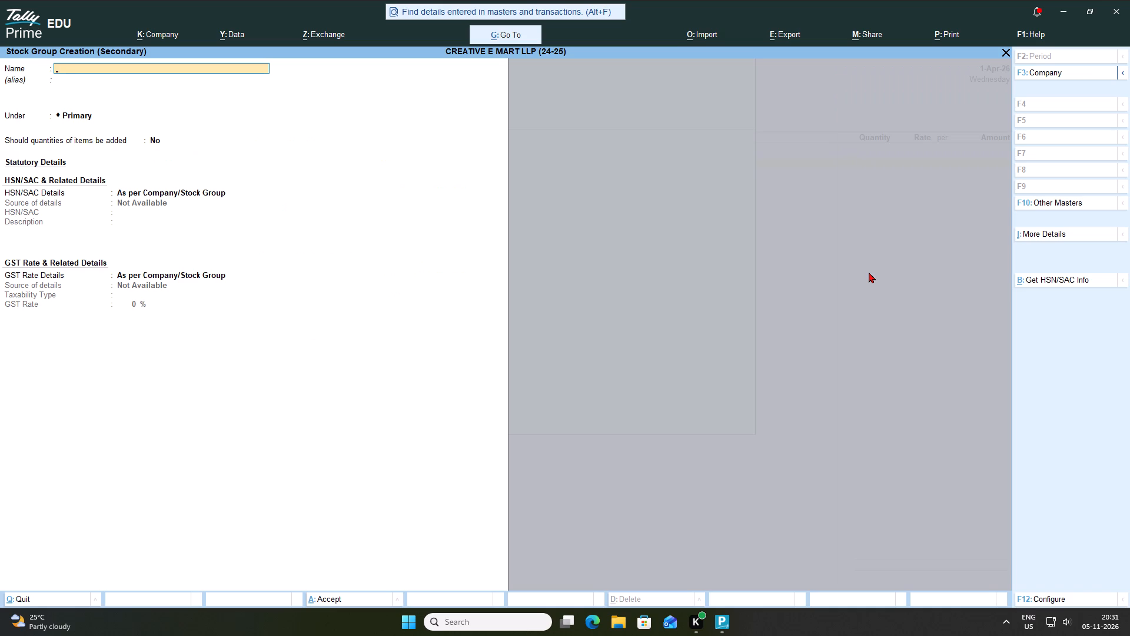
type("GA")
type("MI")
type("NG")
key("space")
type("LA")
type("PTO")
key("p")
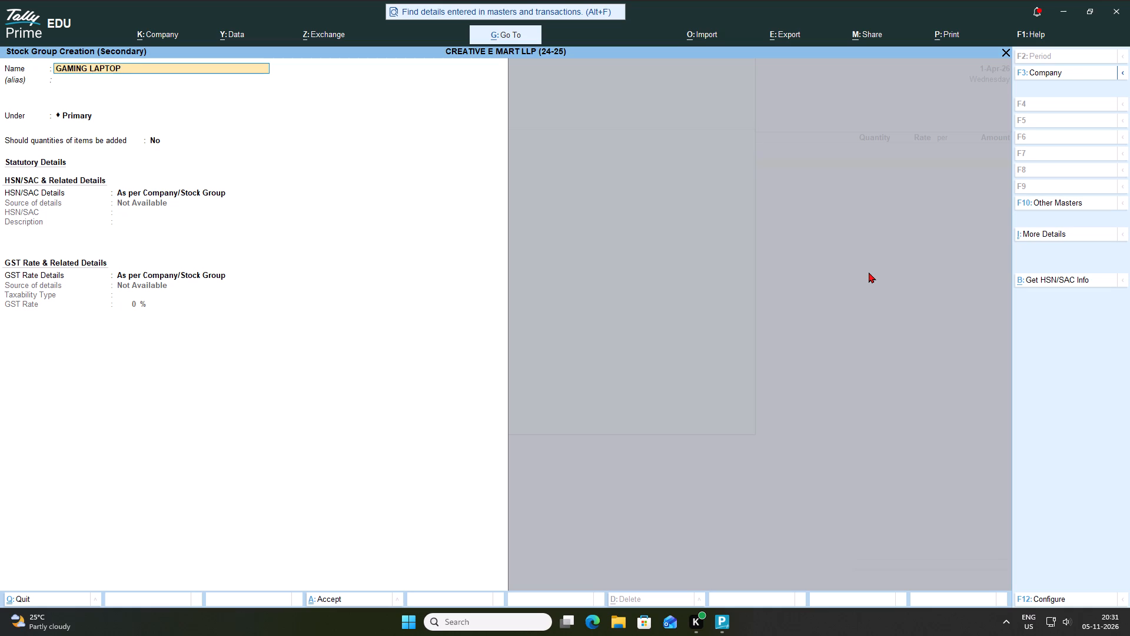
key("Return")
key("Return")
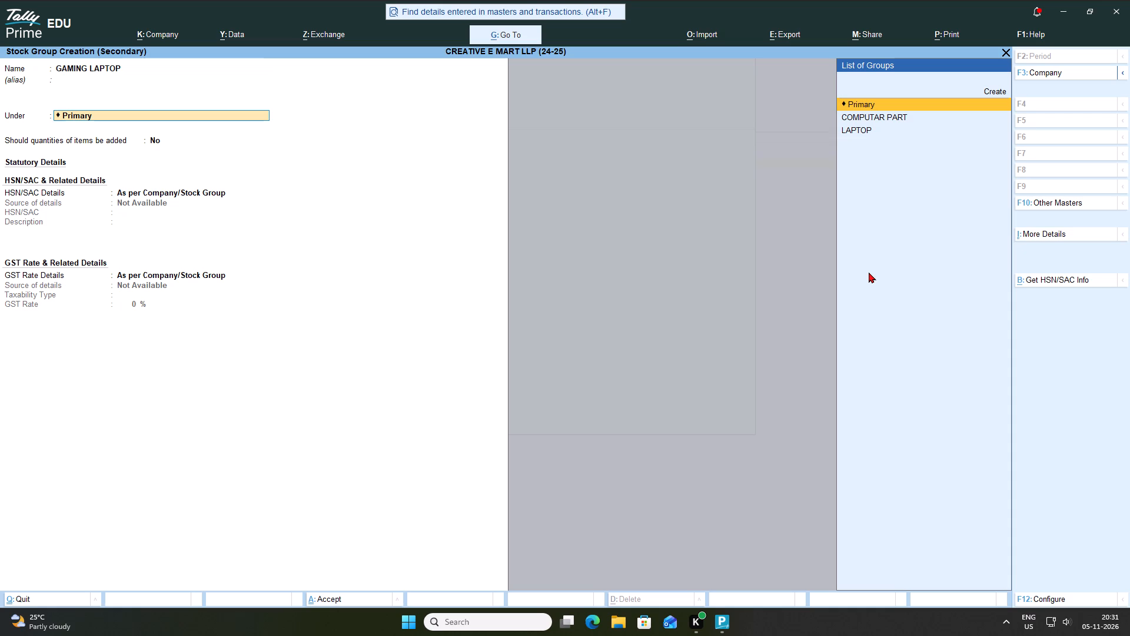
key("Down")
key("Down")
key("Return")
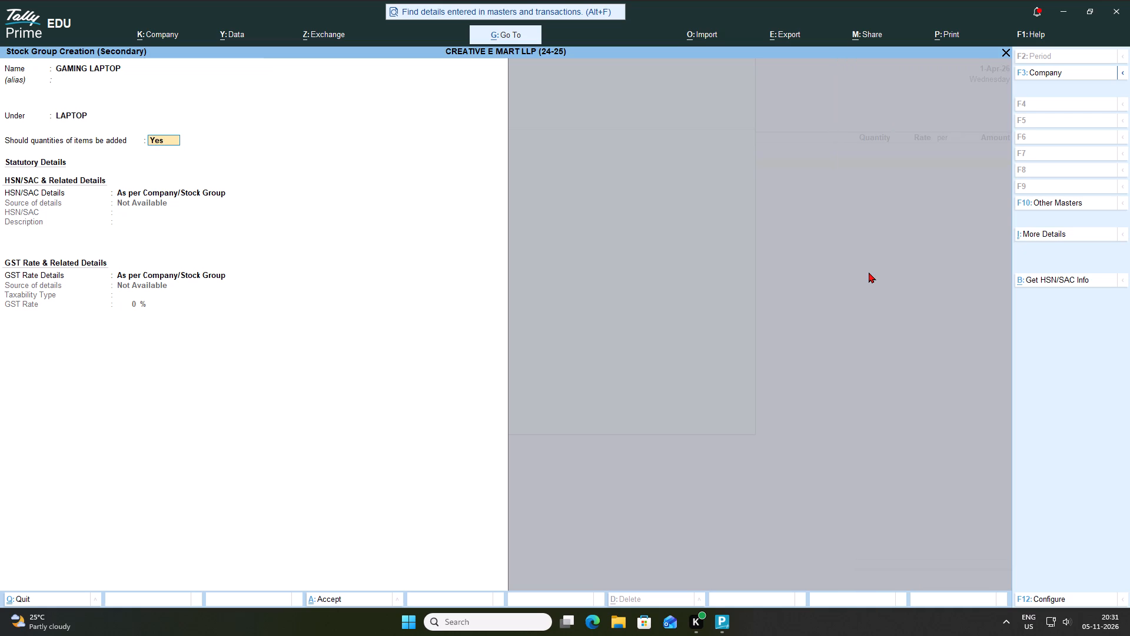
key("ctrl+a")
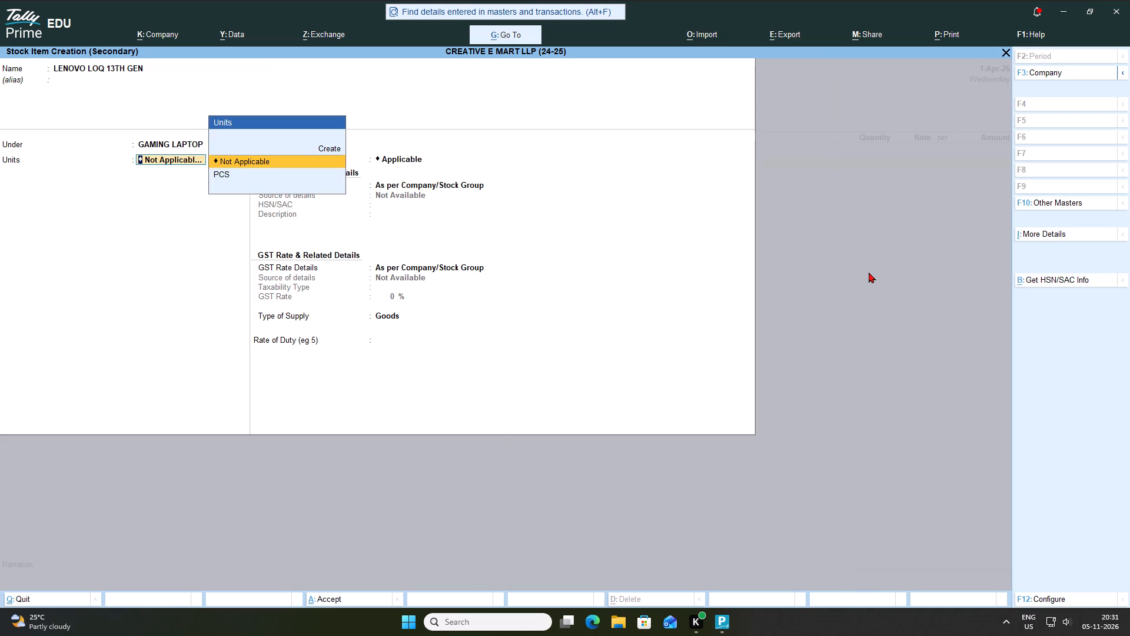
Set the LENOVO LOQ 13TH GEN item's unit to PCS.
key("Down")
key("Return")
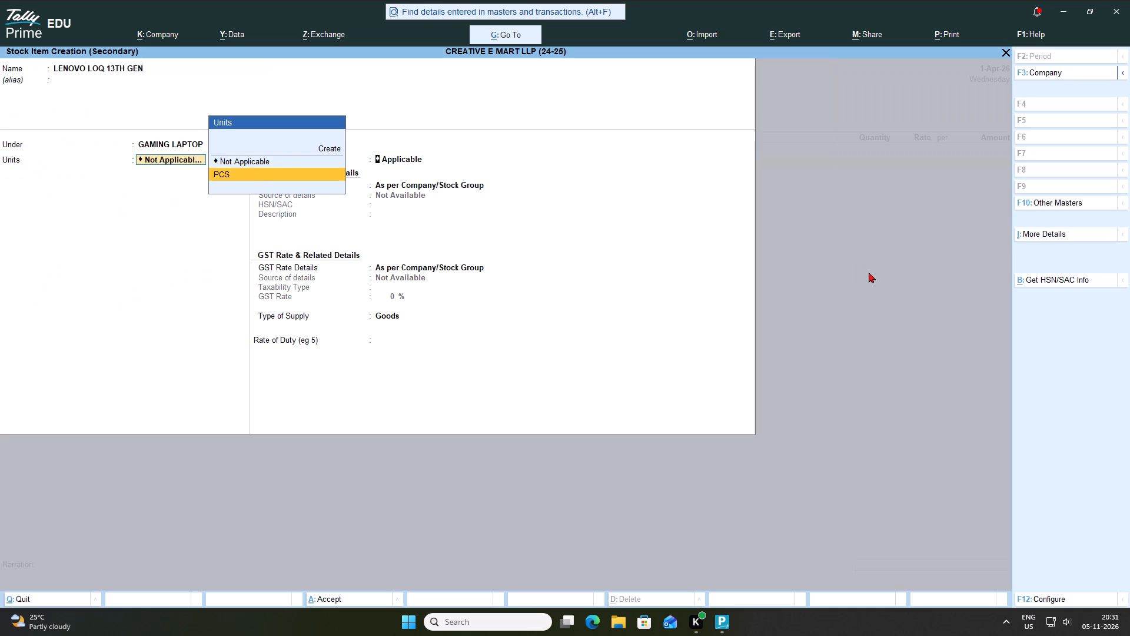
Keep GST applicable for the item and specify HSN/SAC 121212 directly on it, leaving the description blank.
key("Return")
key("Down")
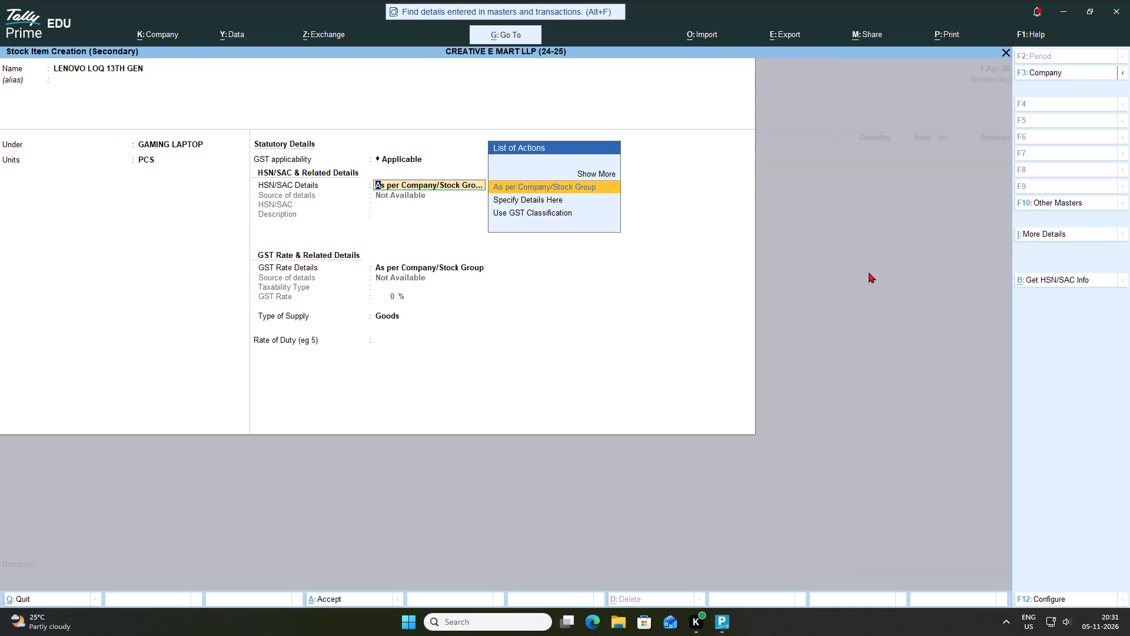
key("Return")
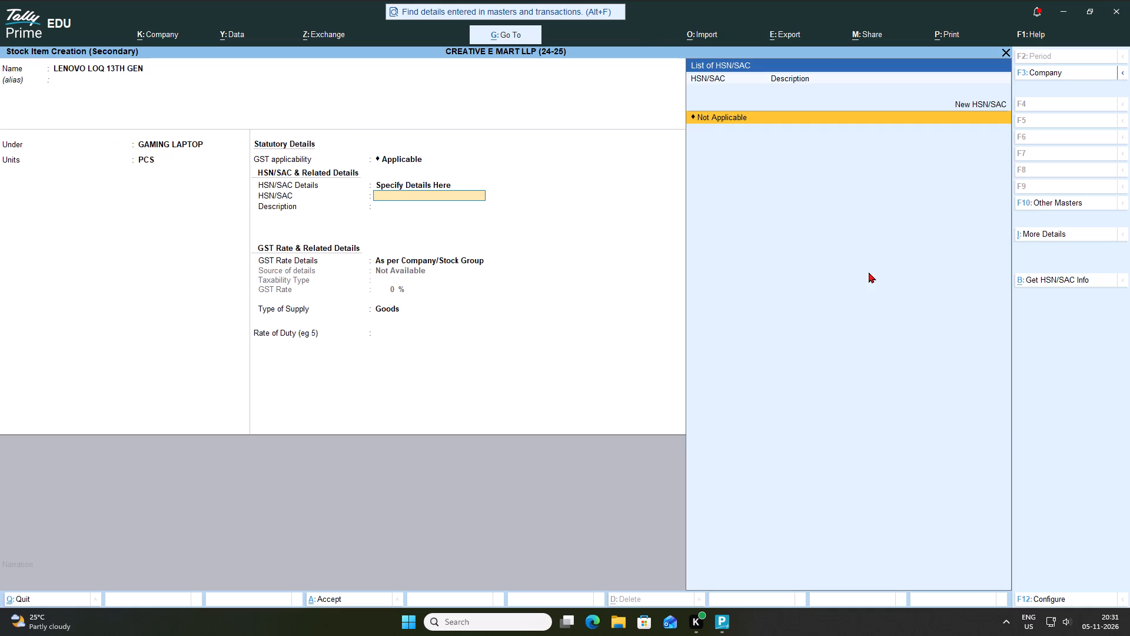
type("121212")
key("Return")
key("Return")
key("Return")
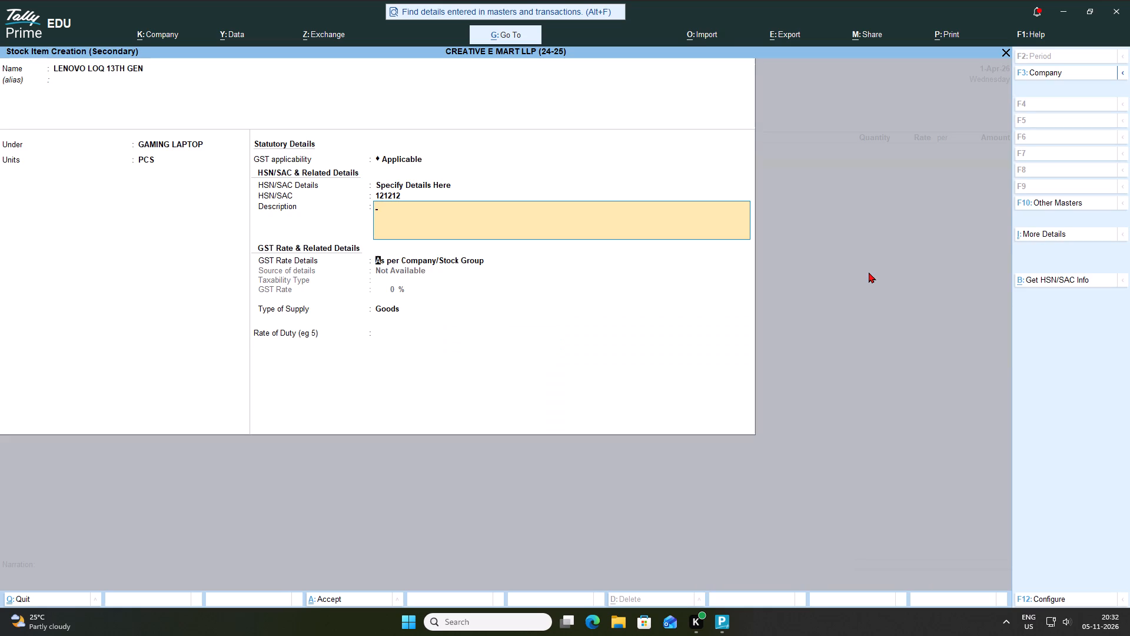
Specify the item's GST rate details as Taxable at 18% with Goods as supply type, leave the duty rate blank, and save the item.
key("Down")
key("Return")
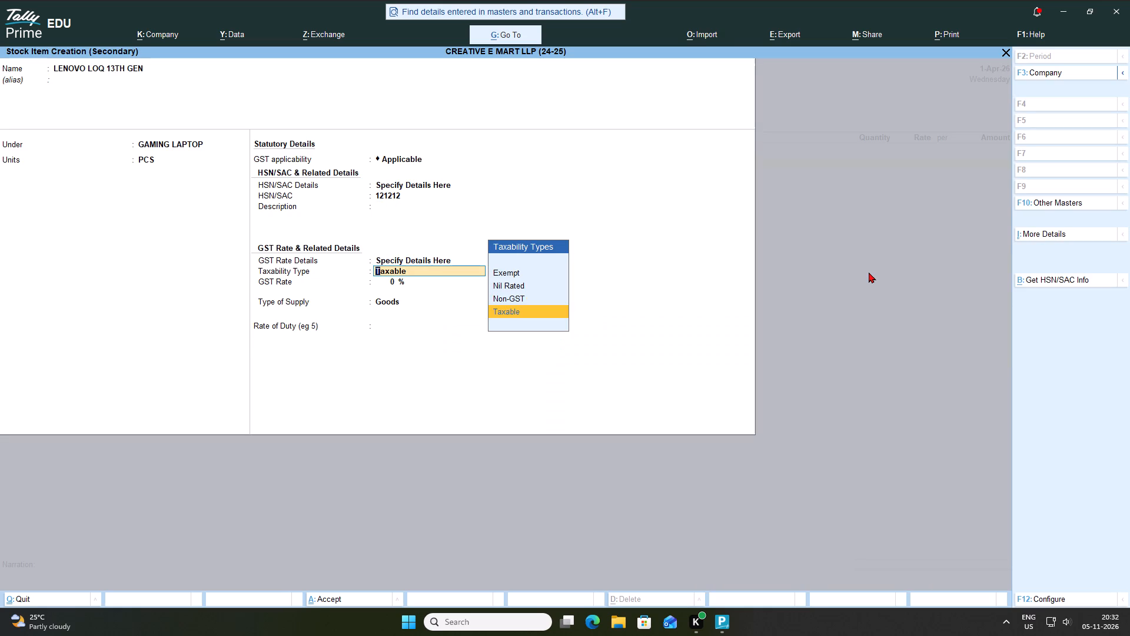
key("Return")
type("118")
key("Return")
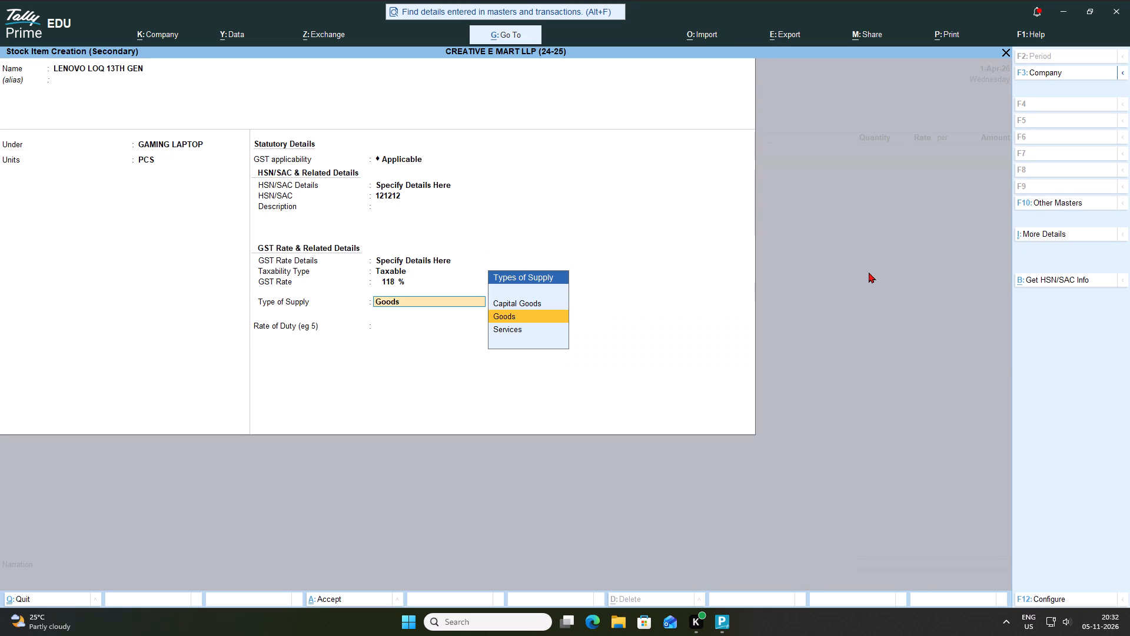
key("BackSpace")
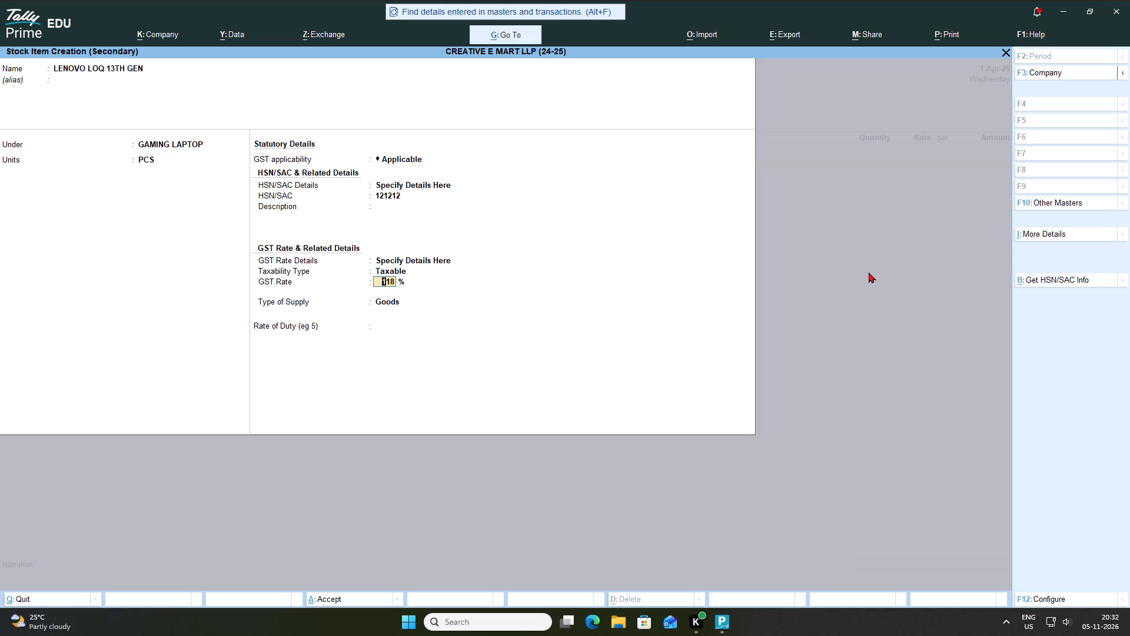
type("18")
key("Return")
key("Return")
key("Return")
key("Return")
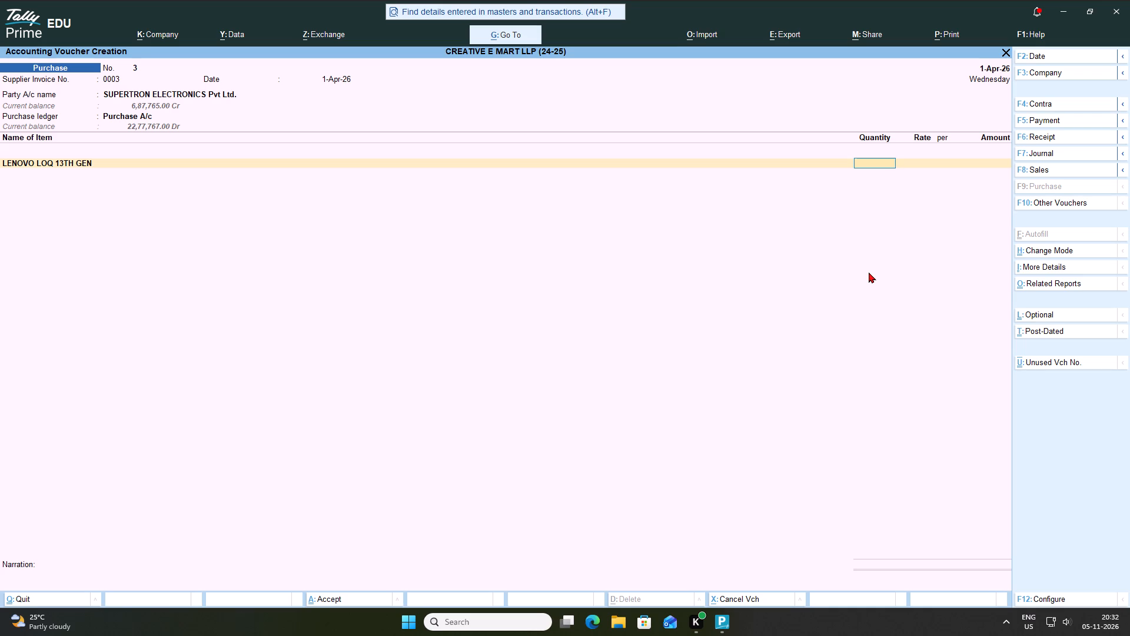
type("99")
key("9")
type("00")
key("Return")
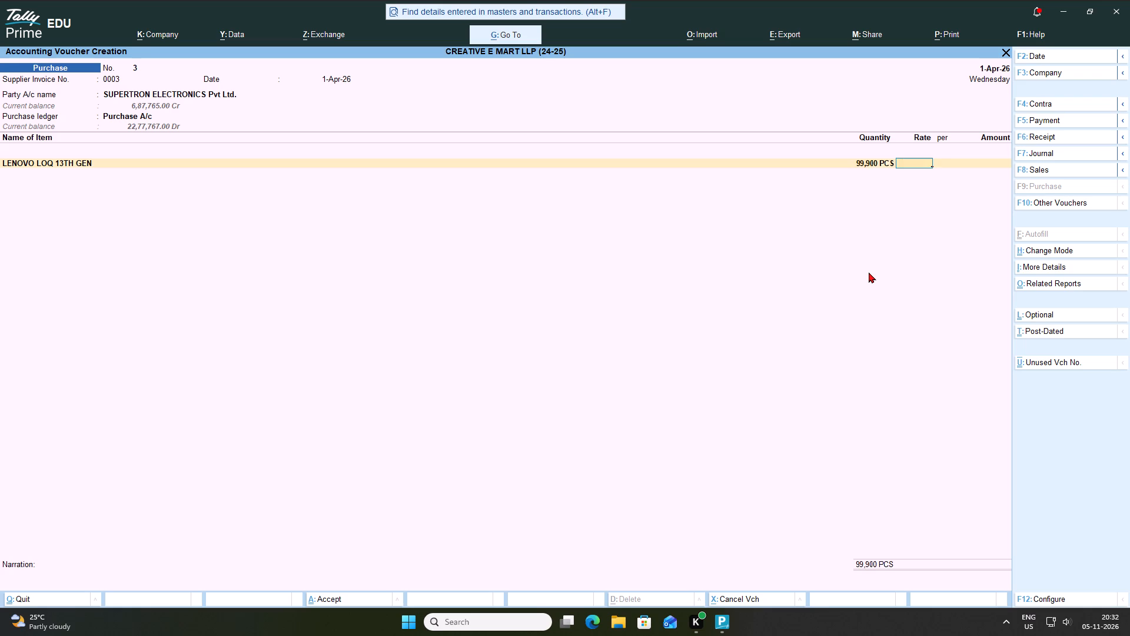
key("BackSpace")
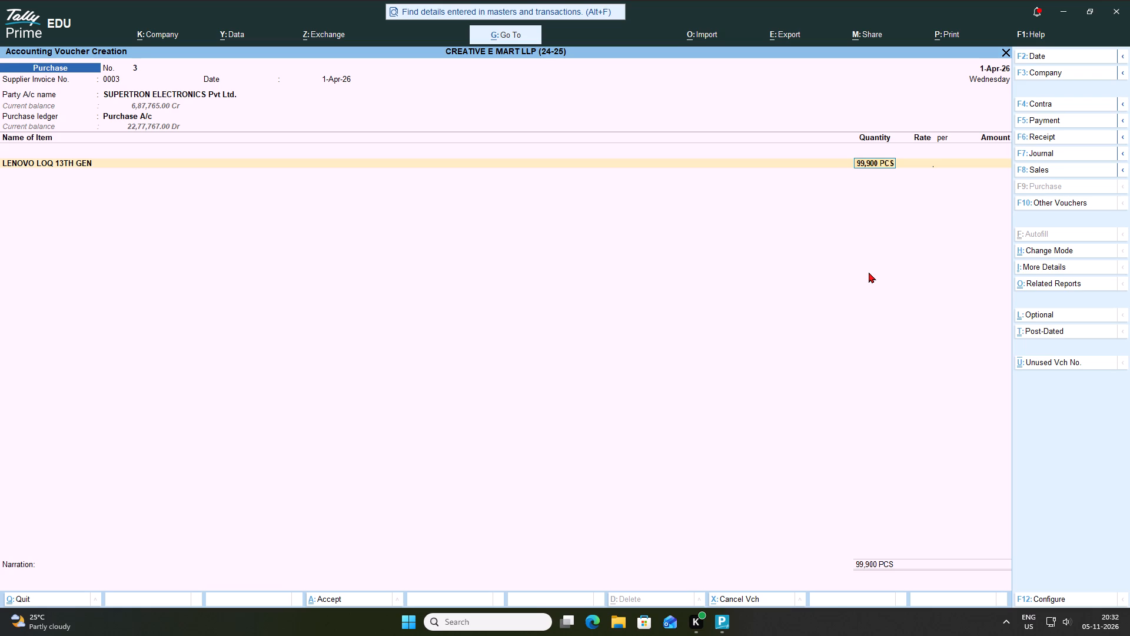
Enter a quantity of 2 PCS at a rate of 99,900 per PCS for the LENOVO LOQ 13TH GEN line.
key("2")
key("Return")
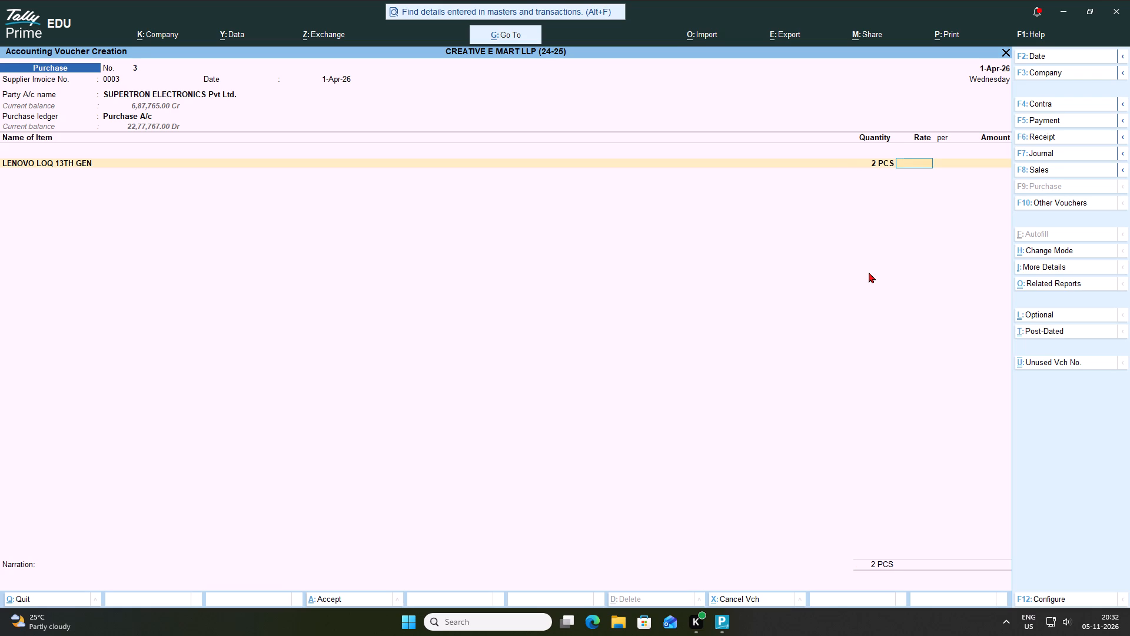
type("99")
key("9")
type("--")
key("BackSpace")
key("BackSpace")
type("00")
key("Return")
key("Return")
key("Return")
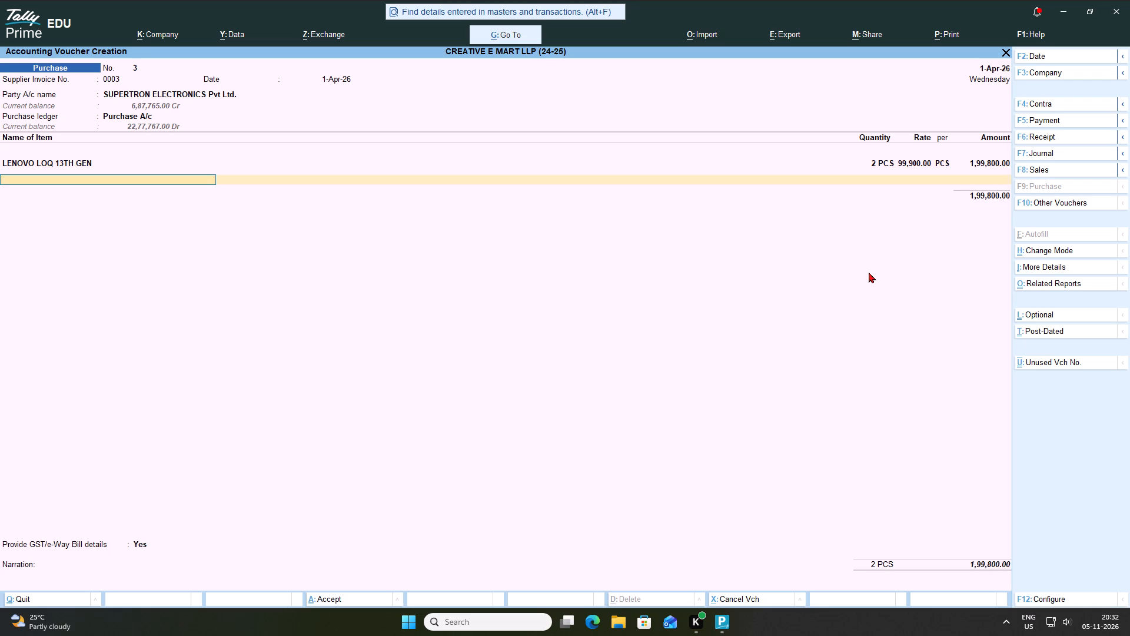
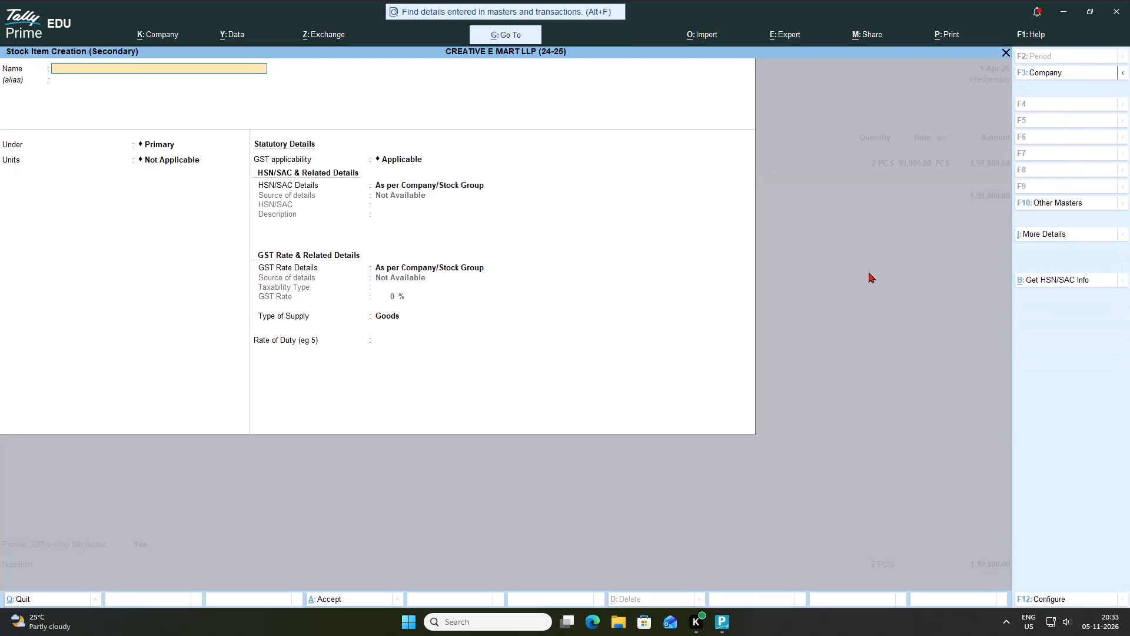
Name the new stock item ASUS TUFGAMING A15 and leave its alias blank.
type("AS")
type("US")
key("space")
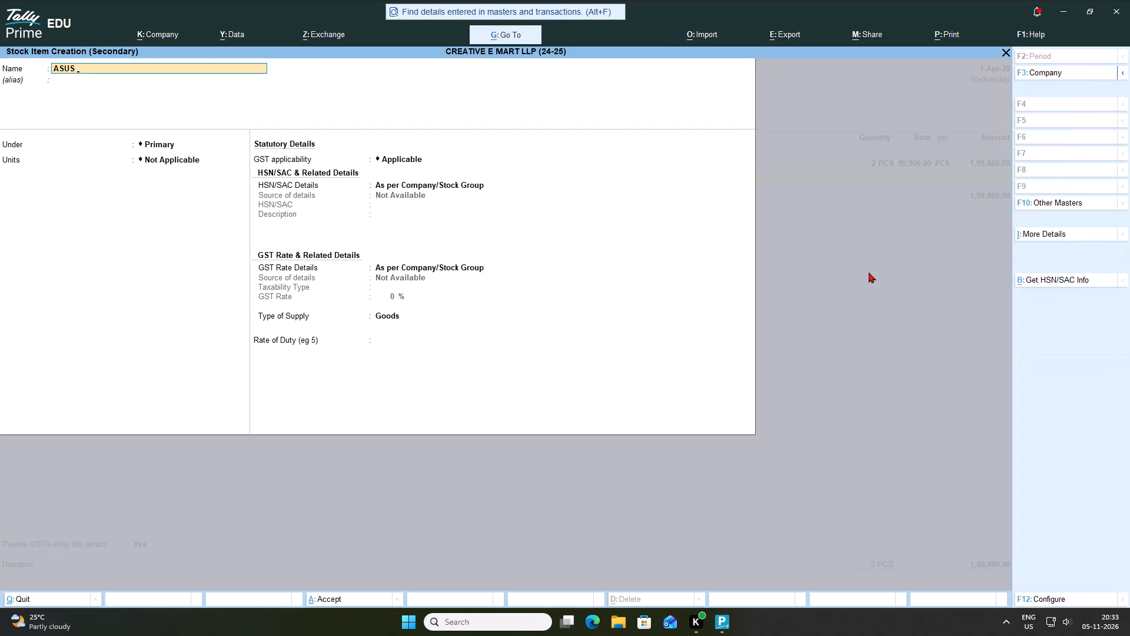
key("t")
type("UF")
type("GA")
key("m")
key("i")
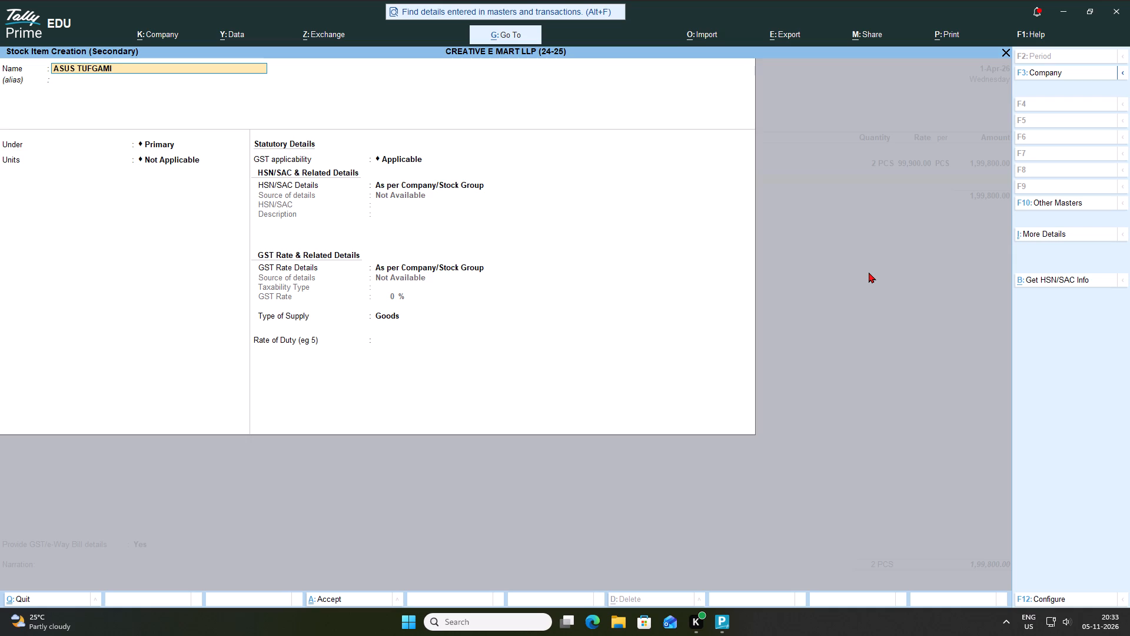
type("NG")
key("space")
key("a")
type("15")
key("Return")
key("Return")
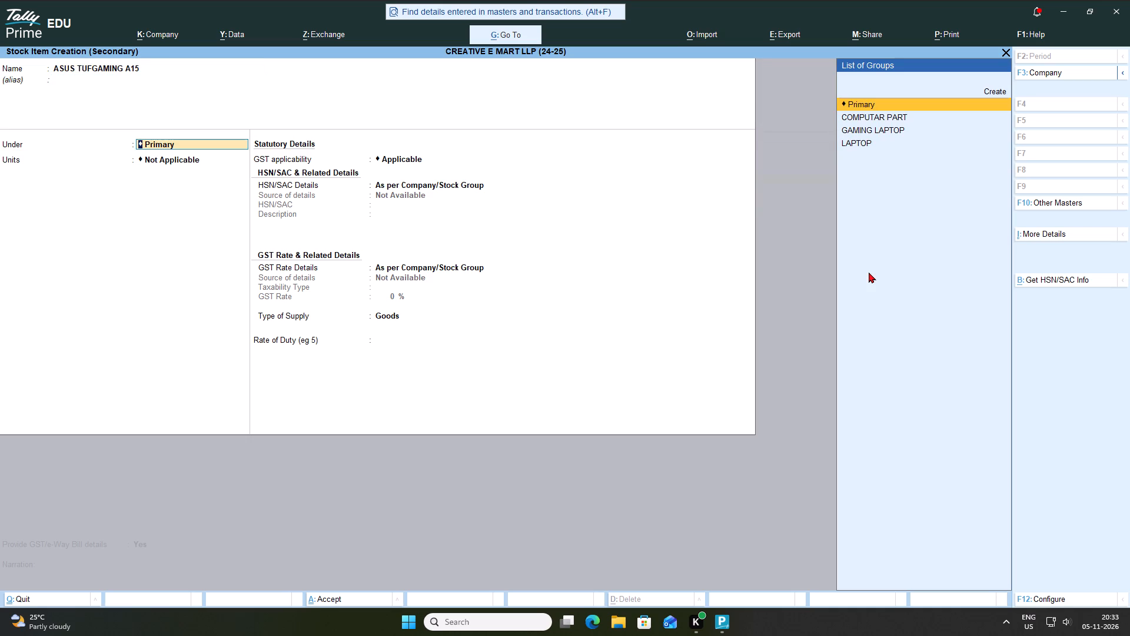
Place the ASUS TUFGAMING A15 item under GAMING LAPTOP with PCS as its unit.
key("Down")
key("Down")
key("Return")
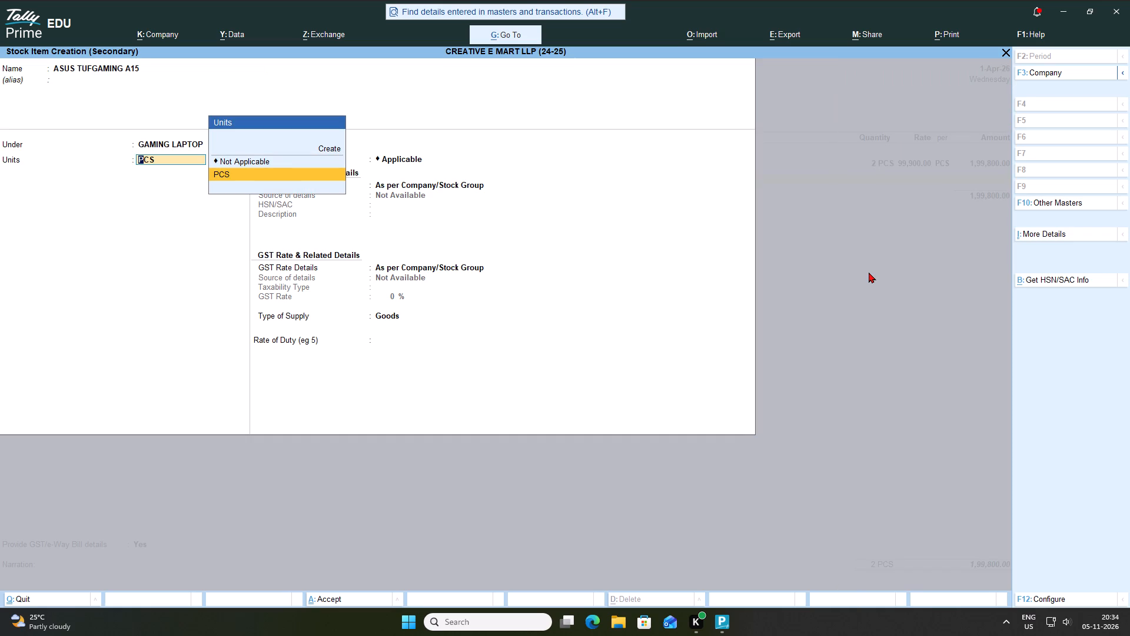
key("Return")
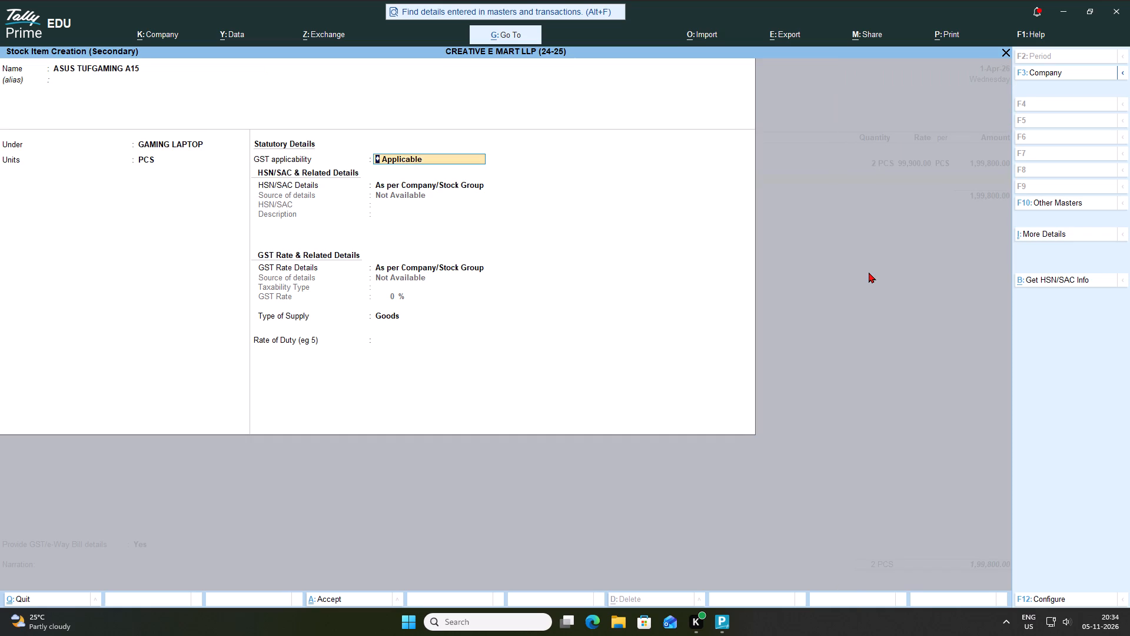
Keep GST applicable for the ASUS item and specify HSN/SAC 121212 directly on it, leaving the description blank.
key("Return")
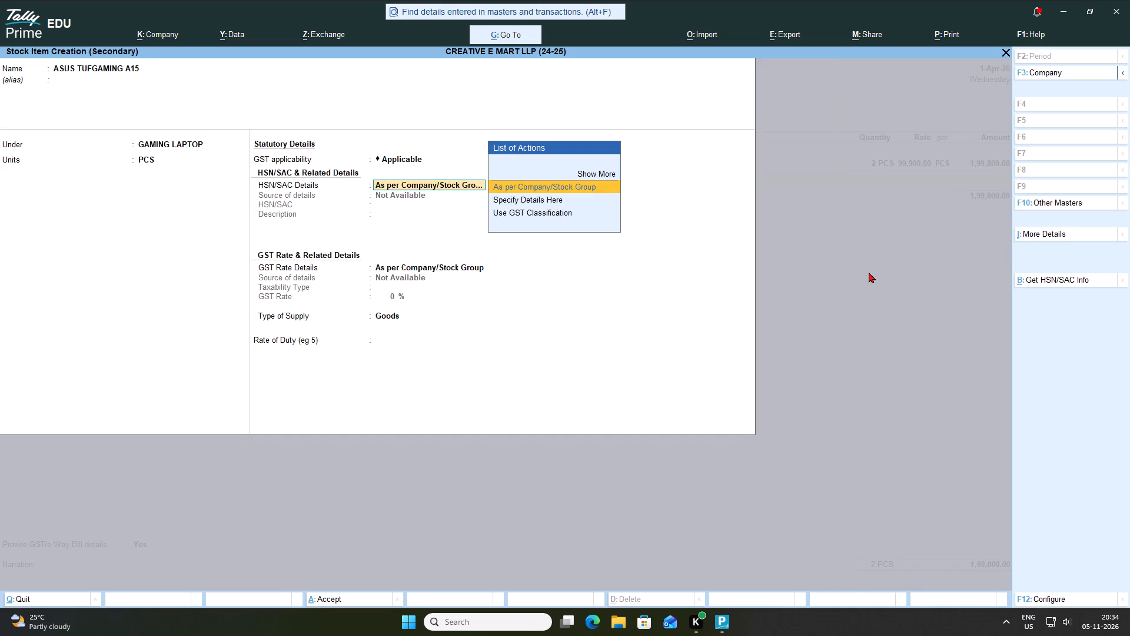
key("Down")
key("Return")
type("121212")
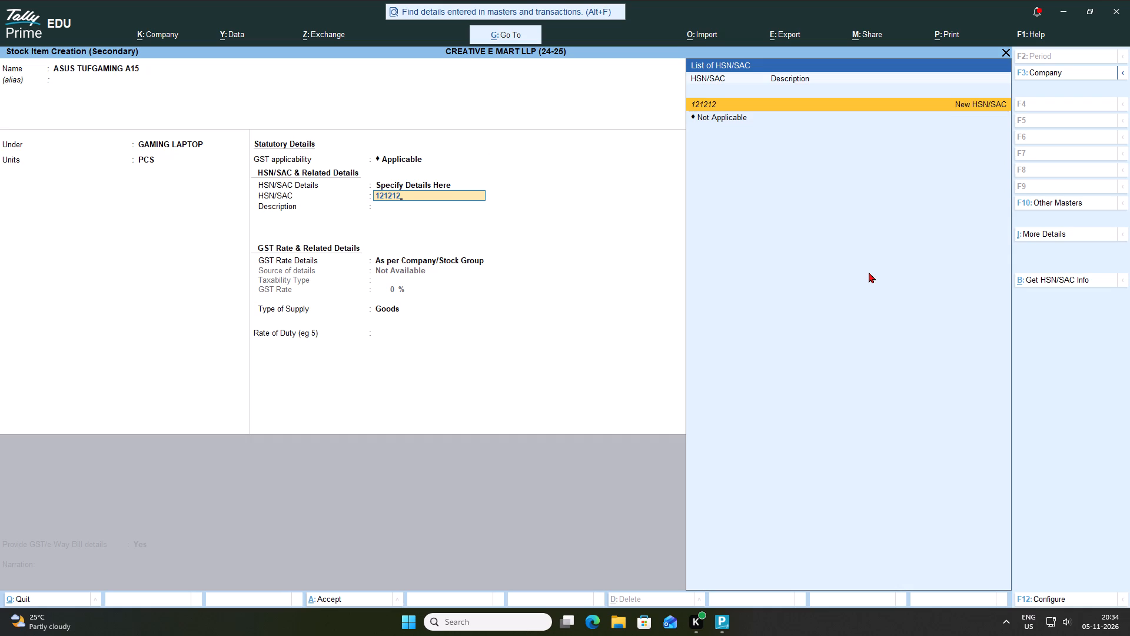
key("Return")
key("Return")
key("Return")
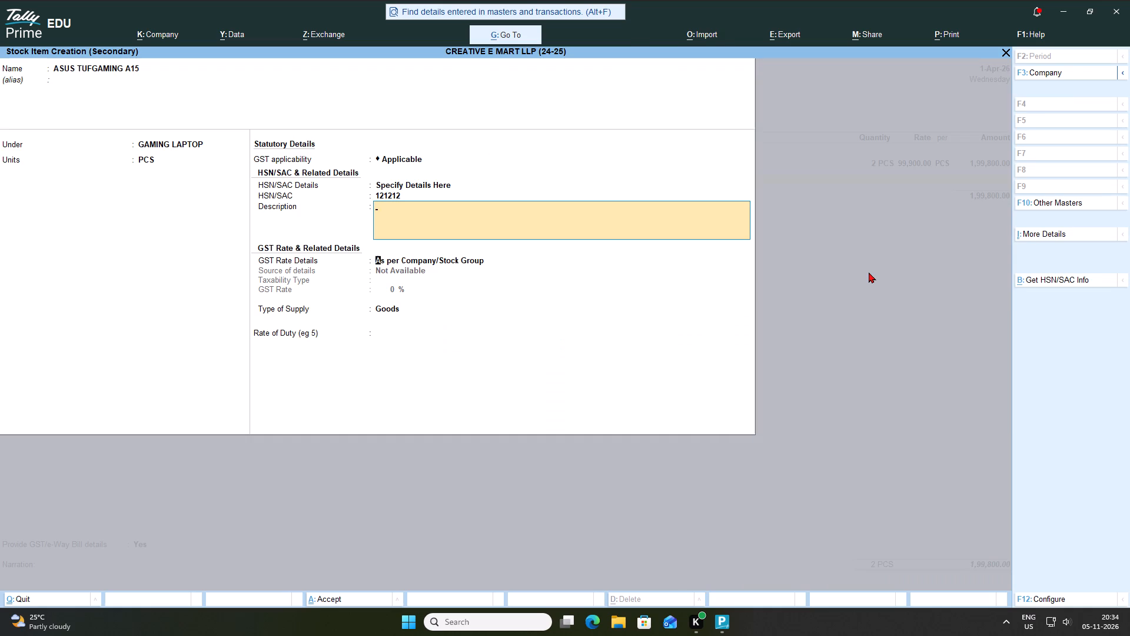
Specify the ASUS item's GST rate details as Taxable at 18% with Goods as supply type, leave the duty rate blank, and save the item.
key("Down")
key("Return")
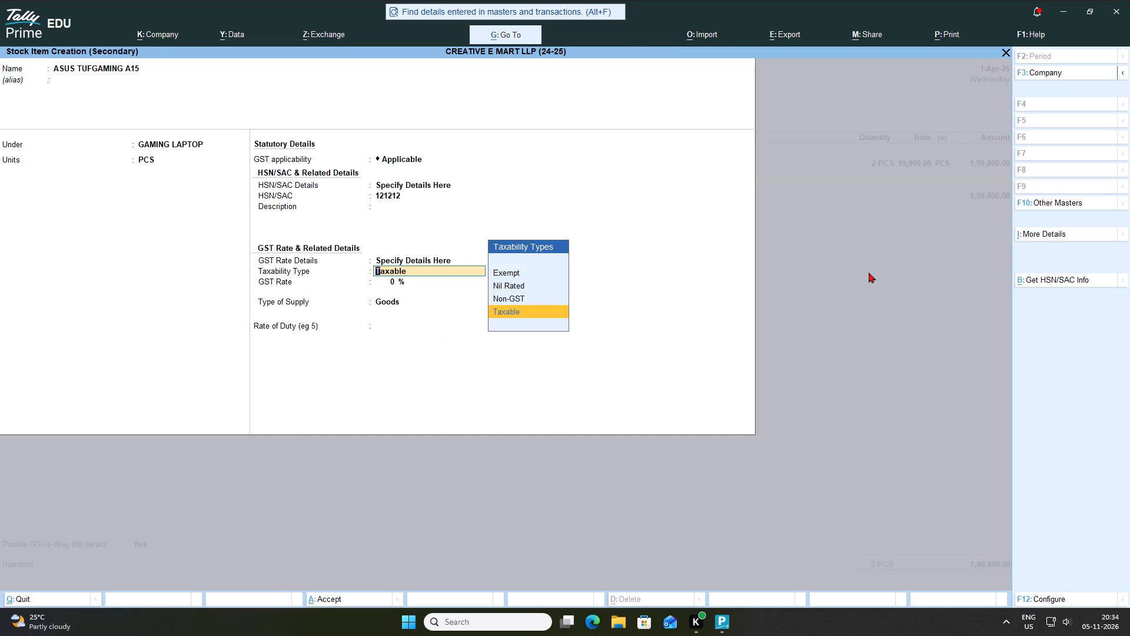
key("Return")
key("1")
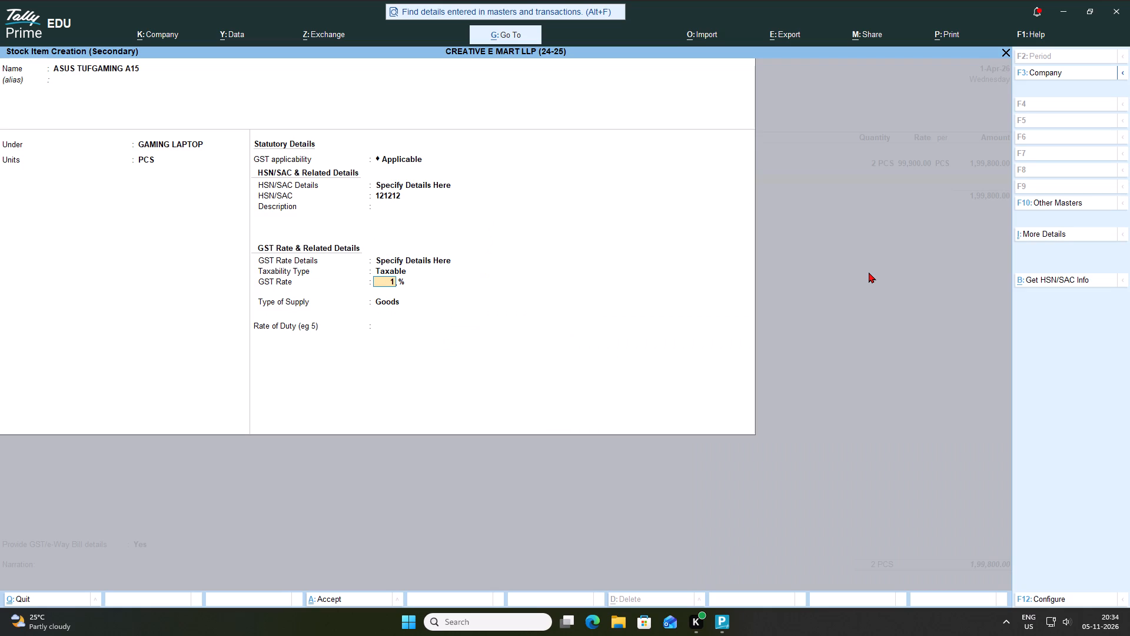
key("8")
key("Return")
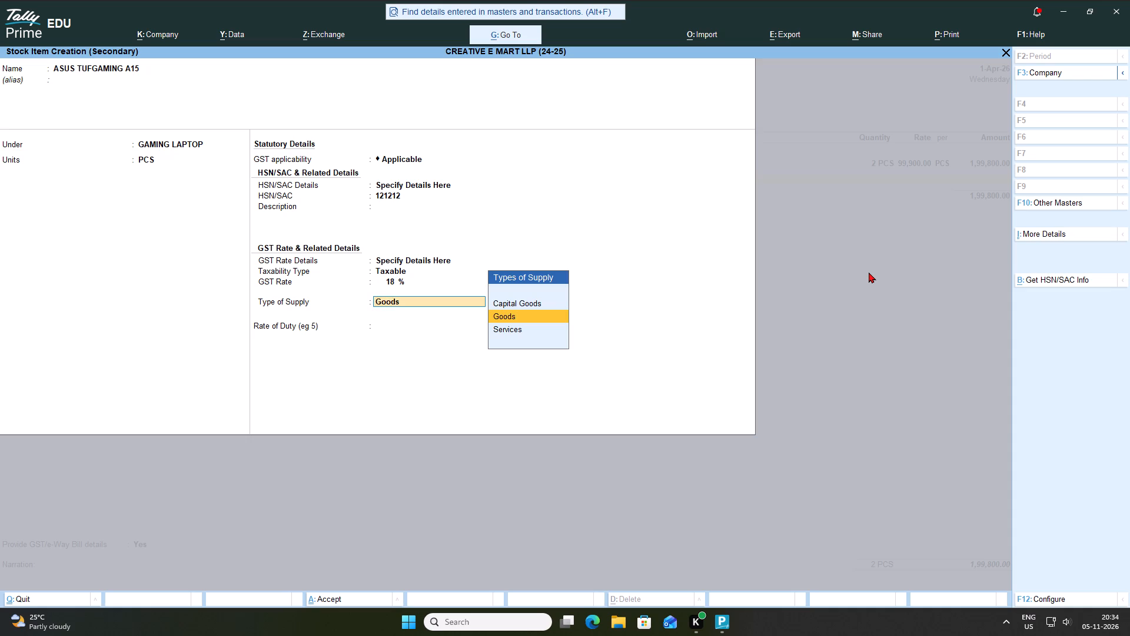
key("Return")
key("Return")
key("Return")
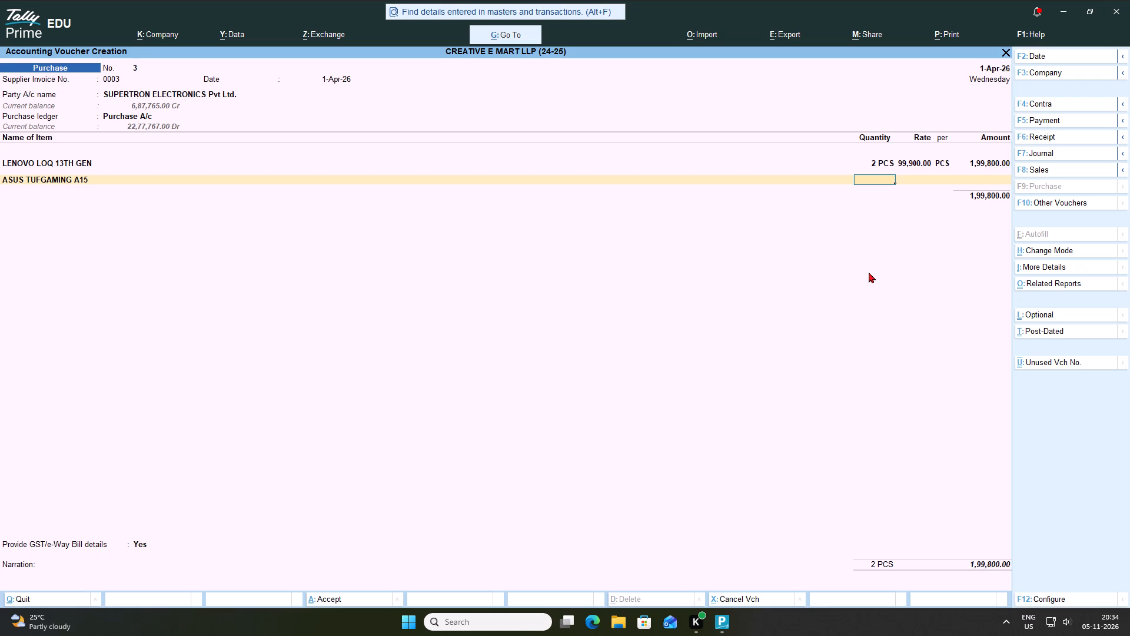
Enter a quantity of 3 PCS at a rate of 85,900 per PCS for the ASUS TUFGAMING A15 line.
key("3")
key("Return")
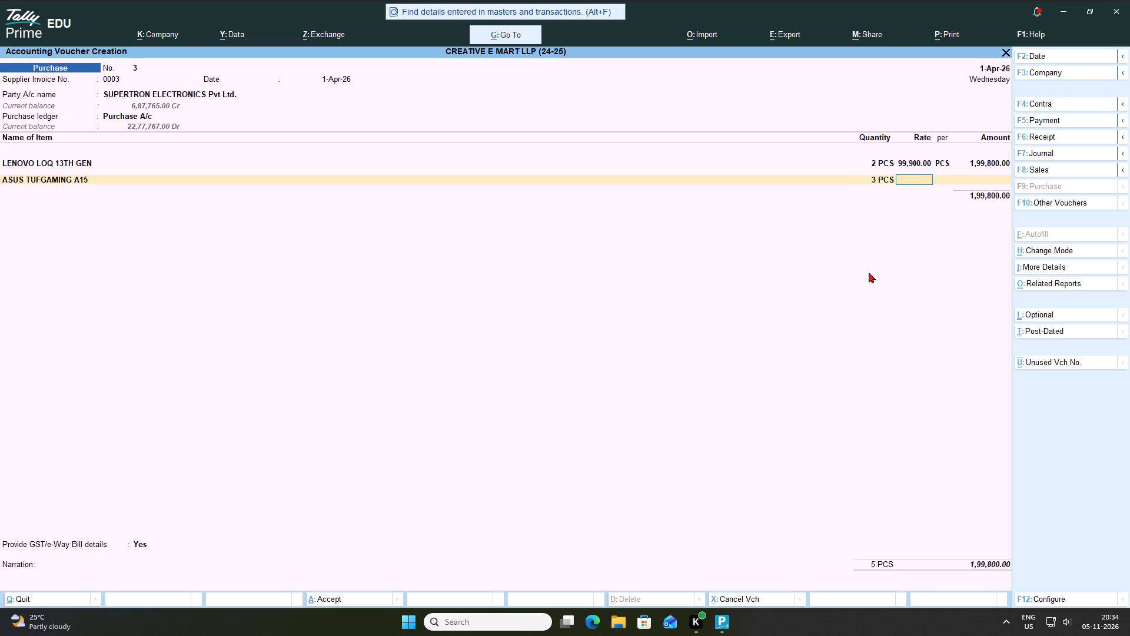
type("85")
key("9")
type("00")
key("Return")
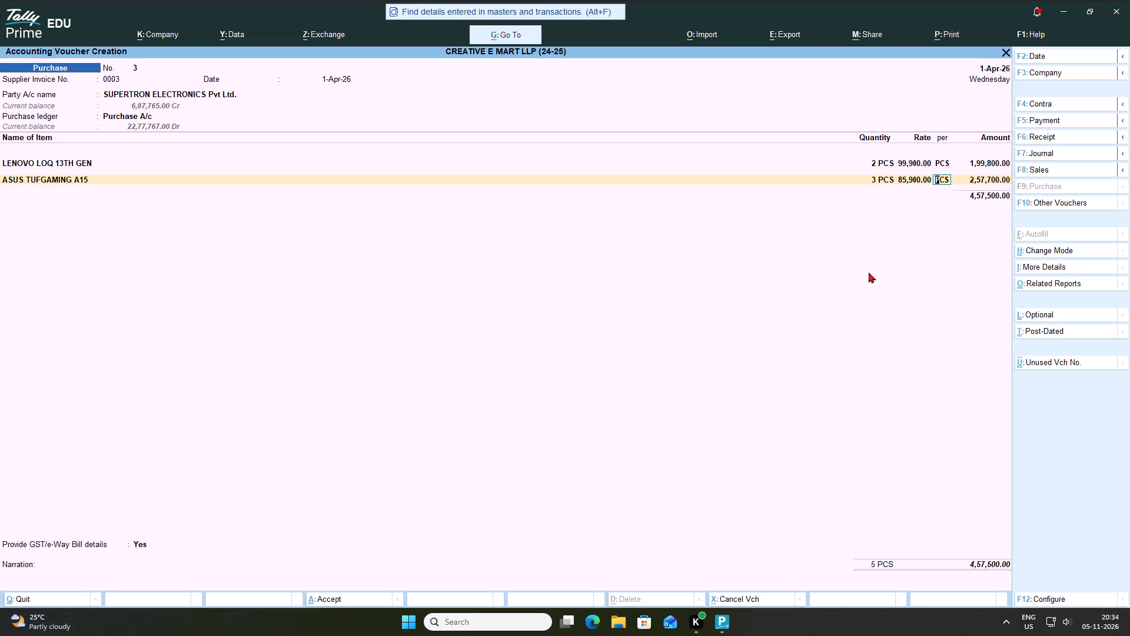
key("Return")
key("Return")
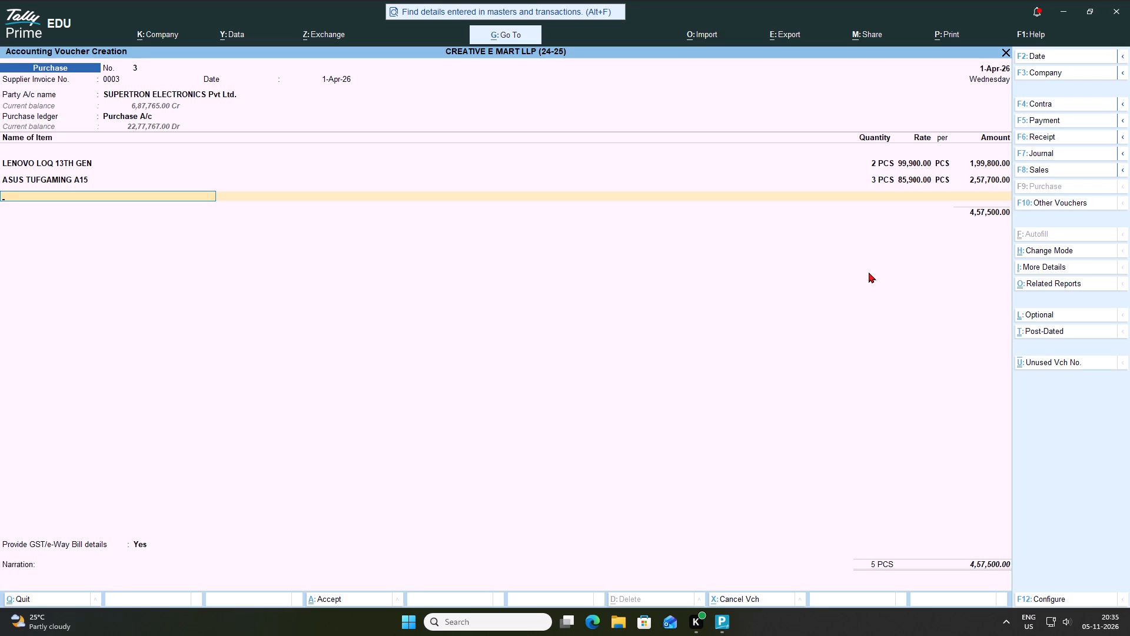
Create a new stock item from the purchase invoice named HP SMARTCHOICE VICTUS 15, leaving the alias blank.
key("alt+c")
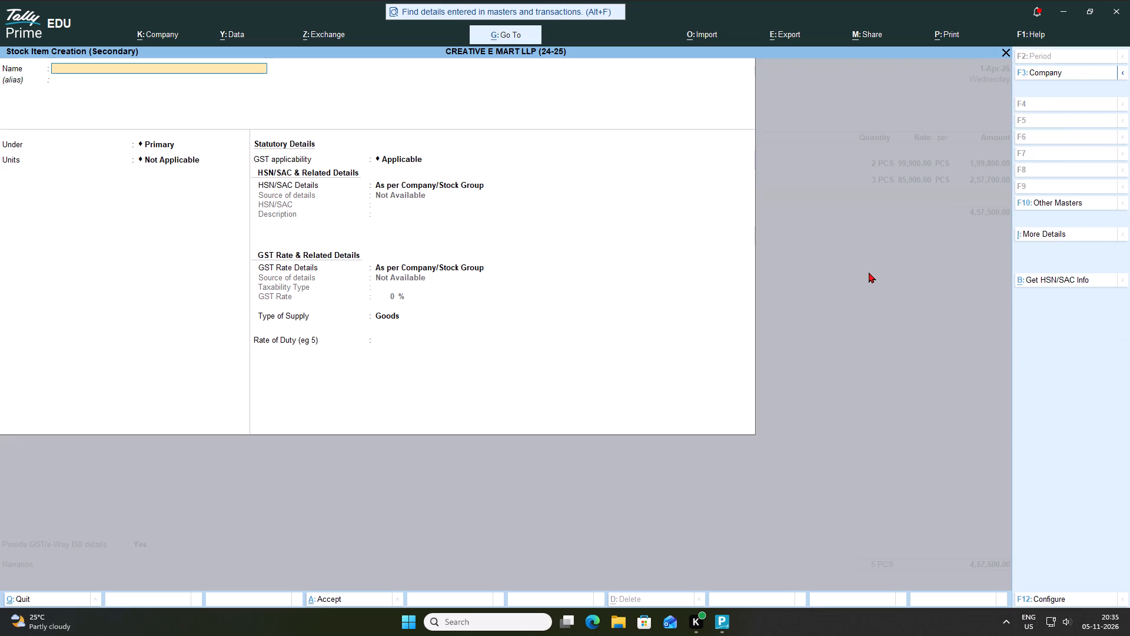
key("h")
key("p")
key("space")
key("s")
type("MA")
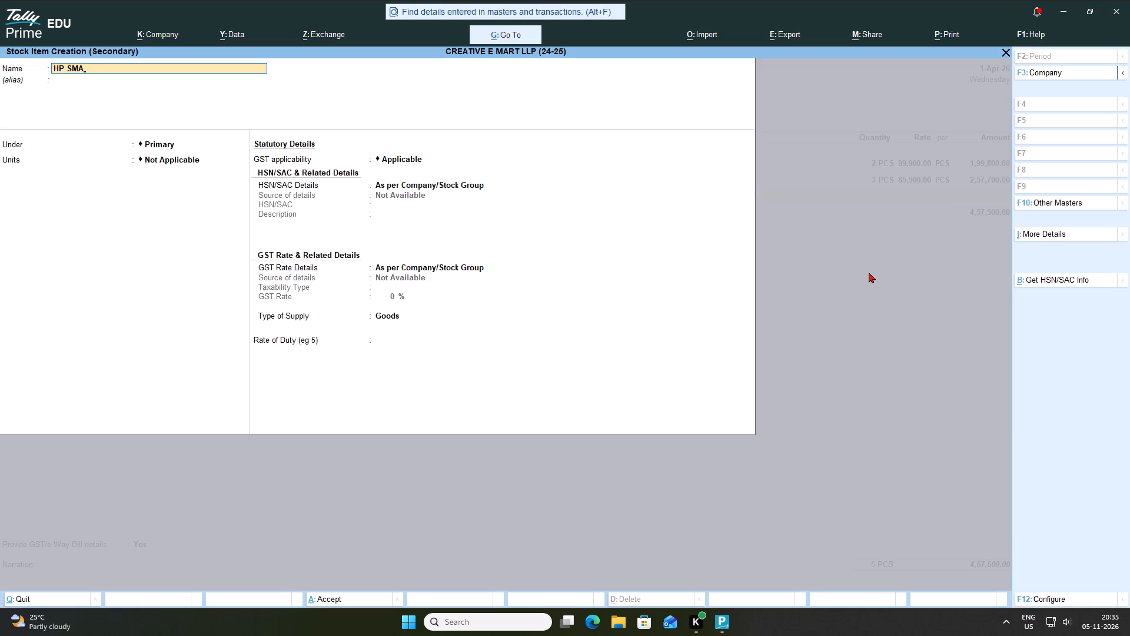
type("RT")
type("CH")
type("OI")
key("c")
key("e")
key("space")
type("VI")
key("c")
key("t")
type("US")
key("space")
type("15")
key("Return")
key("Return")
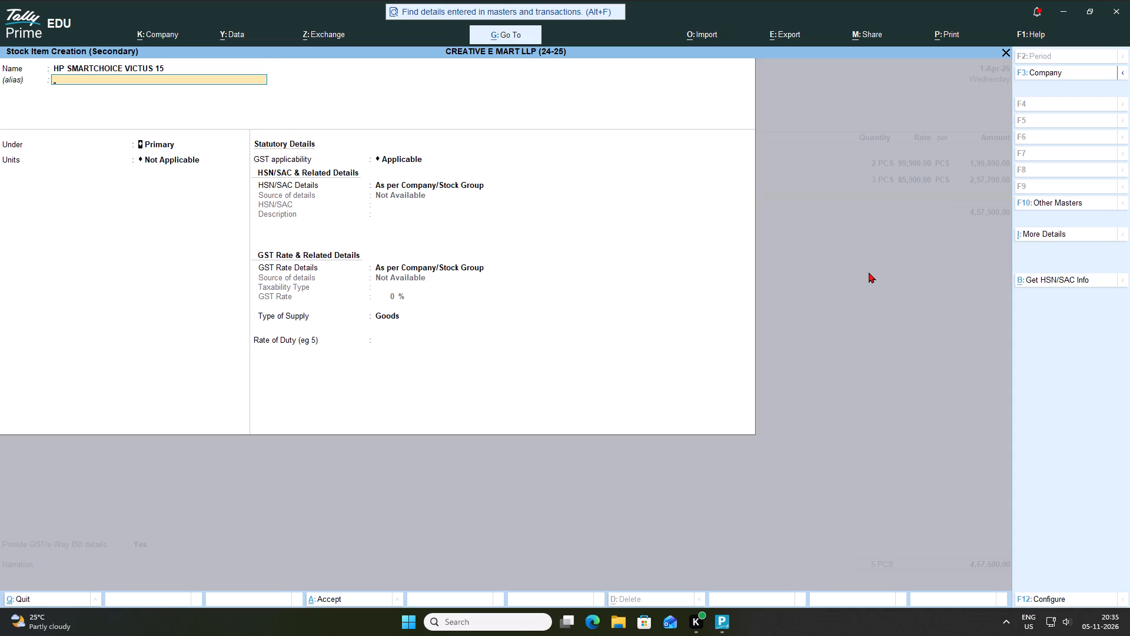
Place the HP SMARTCHOICE VICTUS 15 item under GAMING LAPTOP with PCS as its unit.
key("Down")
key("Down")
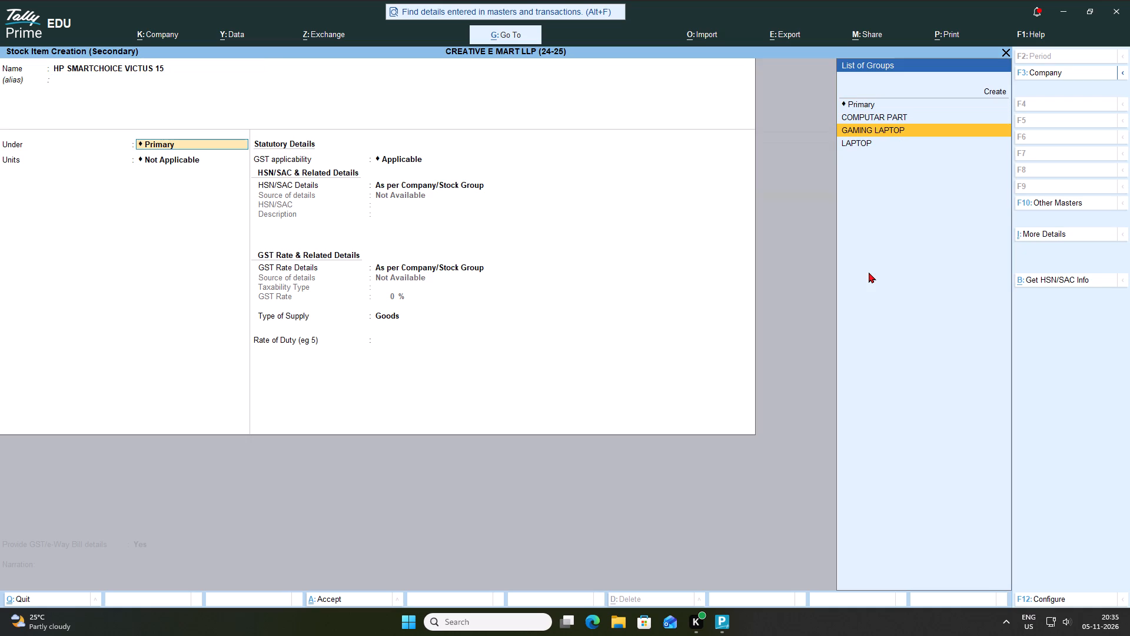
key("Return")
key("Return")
Keep GST applicable for the HP item and specify HSN/SAC 121212 directly on it, leaving the description blank.
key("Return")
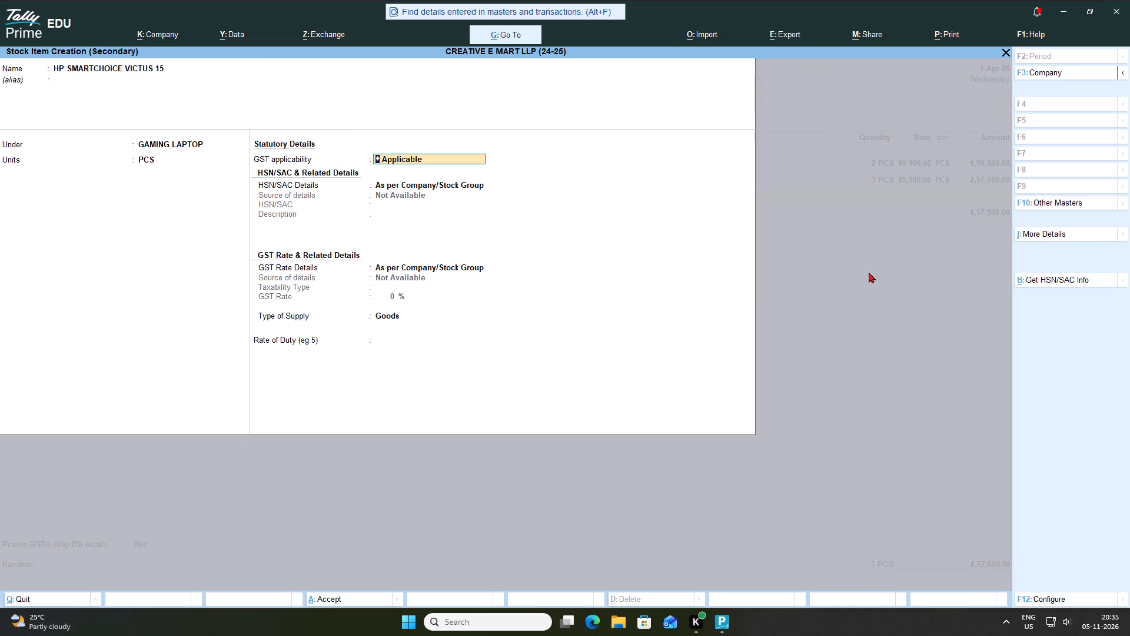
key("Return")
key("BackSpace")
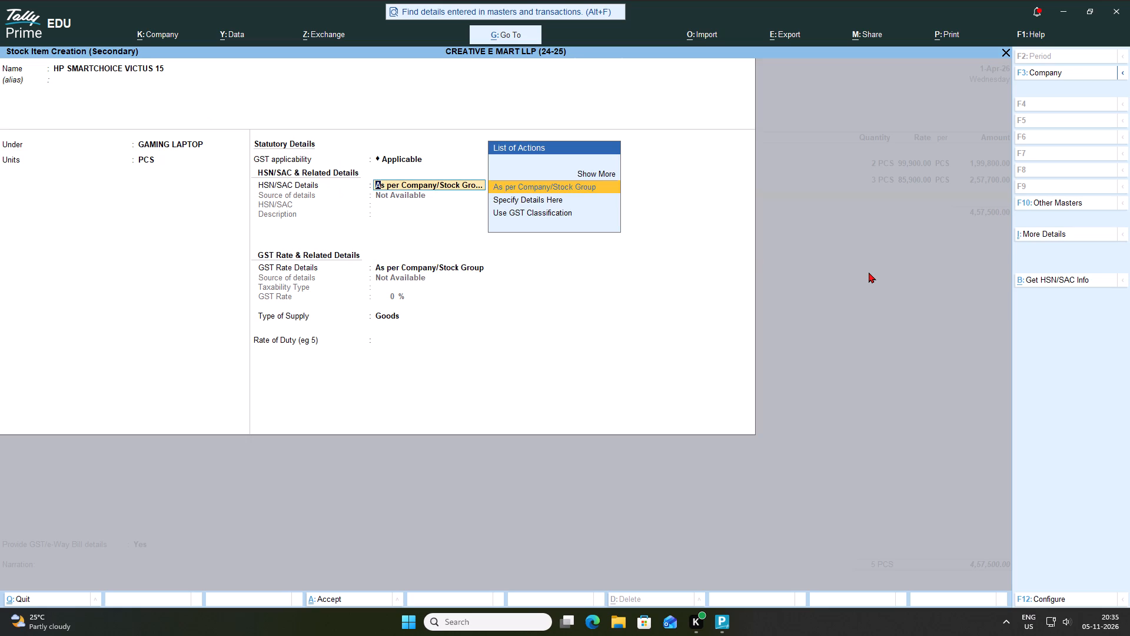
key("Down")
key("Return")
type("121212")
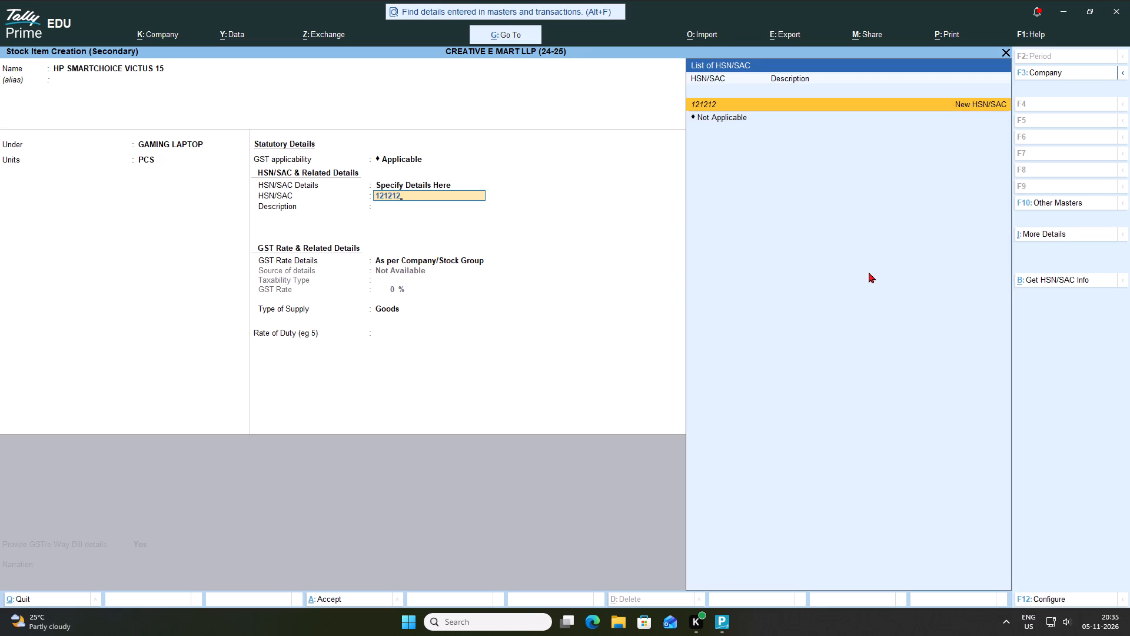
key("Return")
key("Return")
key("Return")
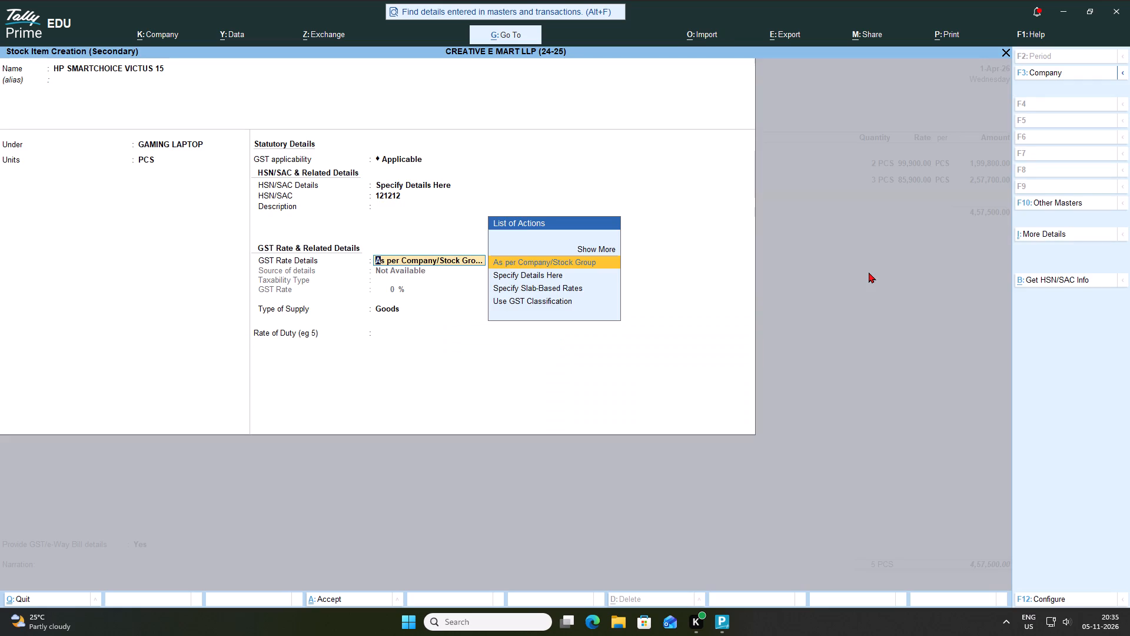
Specify the HP item's GST rate details as Taxable at 18% with Goods as supply type, enter no duty rate, and save the item.
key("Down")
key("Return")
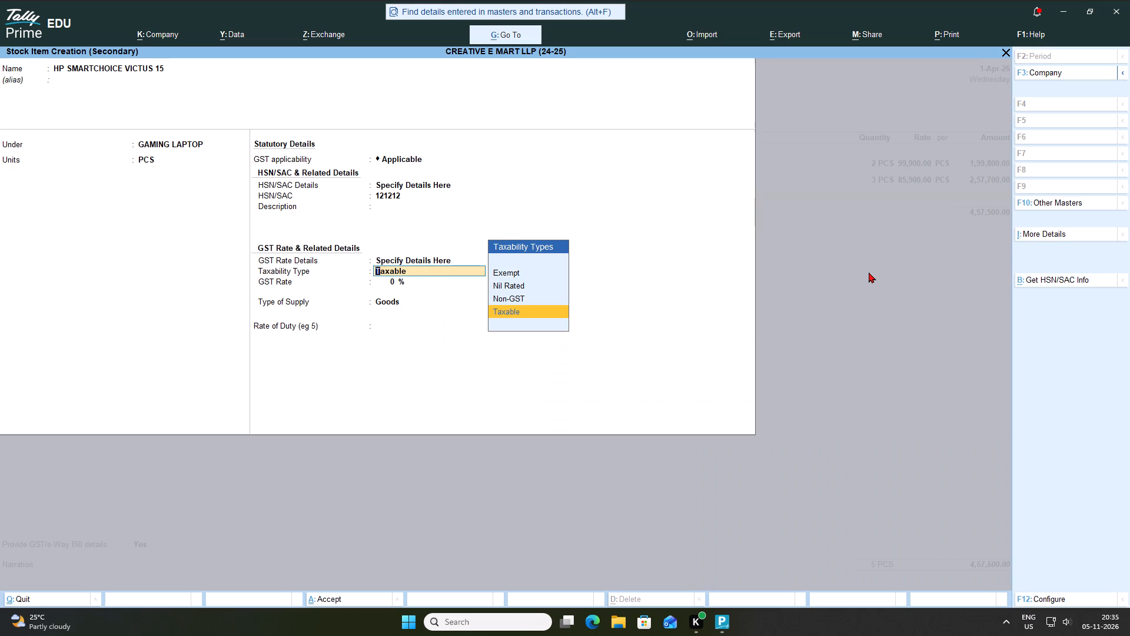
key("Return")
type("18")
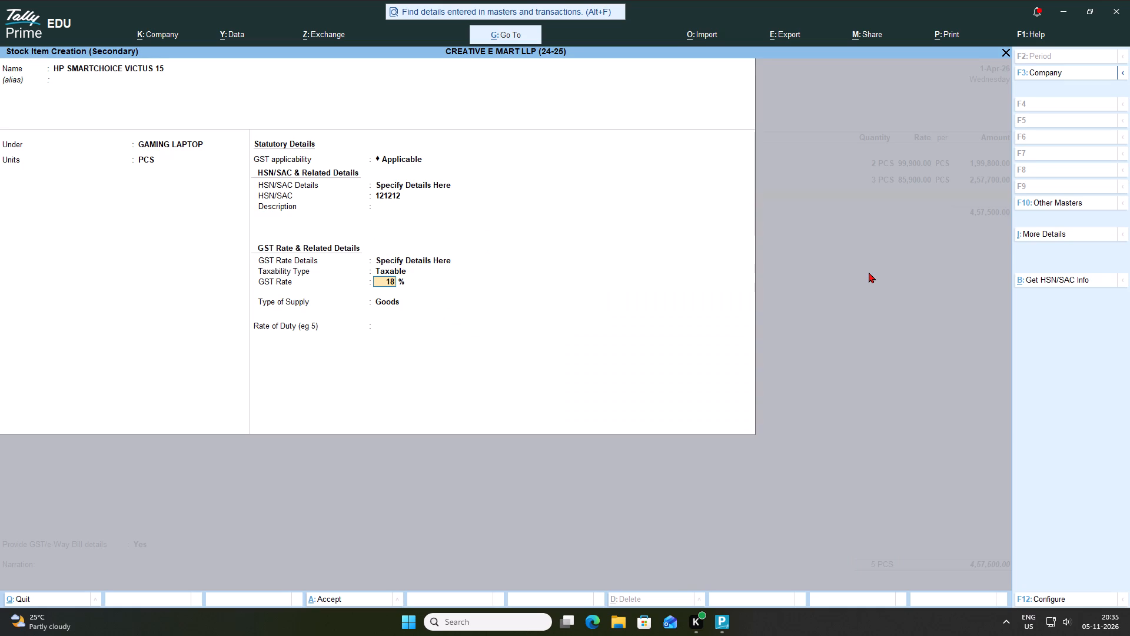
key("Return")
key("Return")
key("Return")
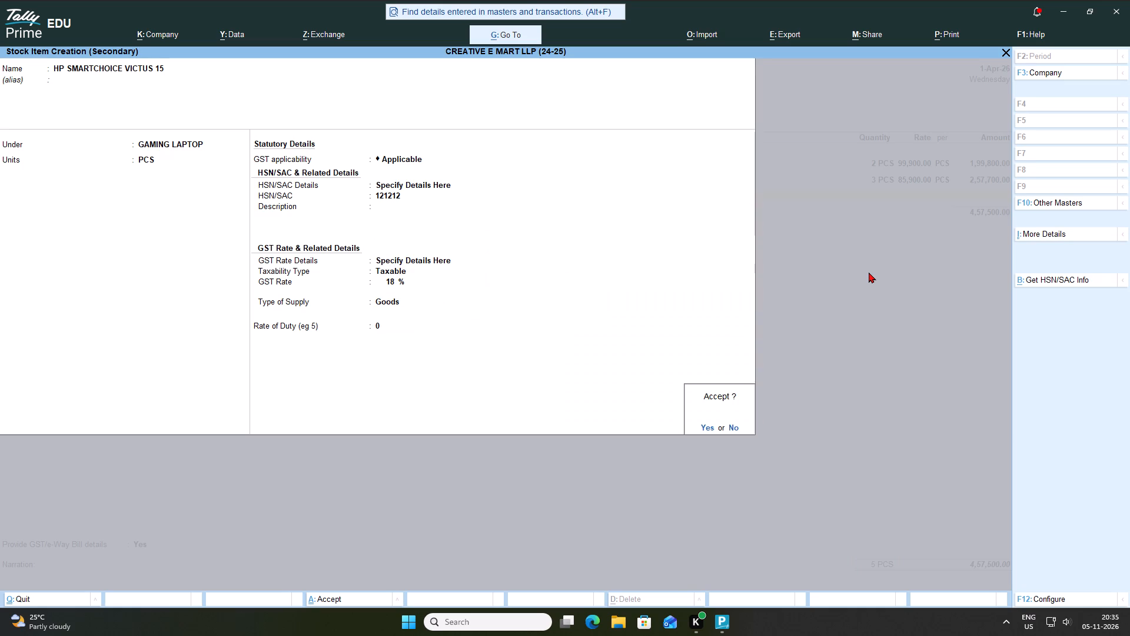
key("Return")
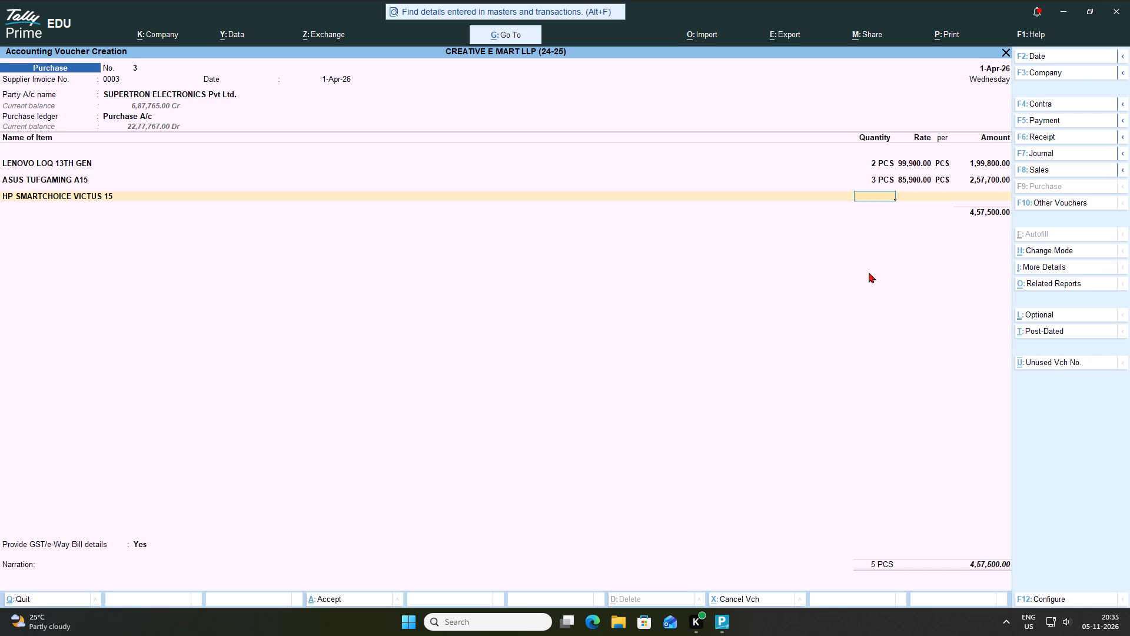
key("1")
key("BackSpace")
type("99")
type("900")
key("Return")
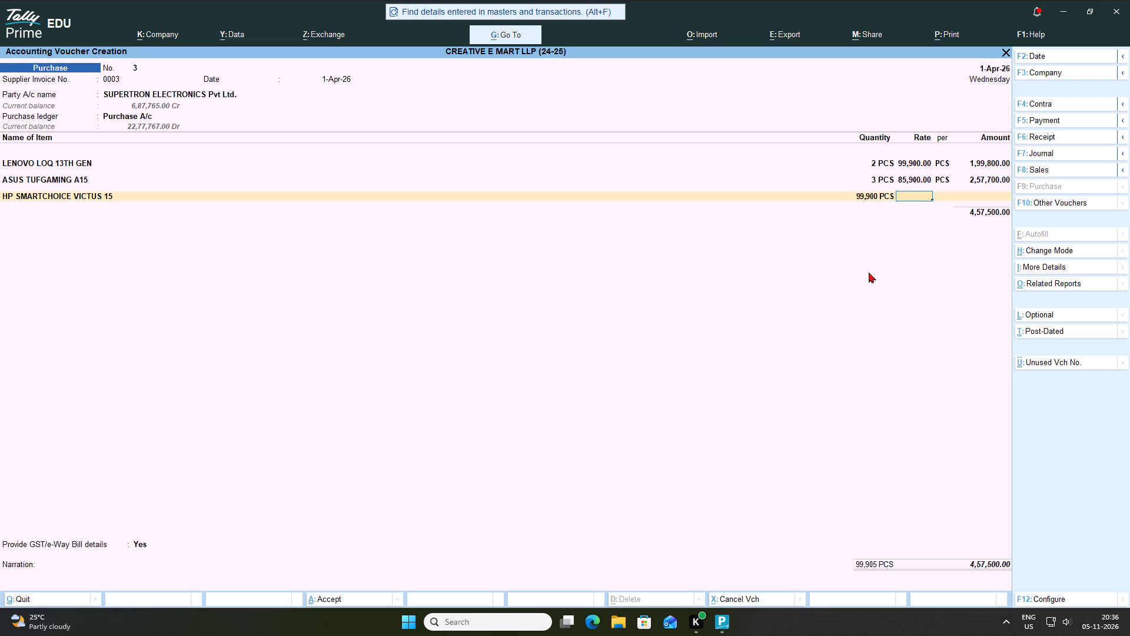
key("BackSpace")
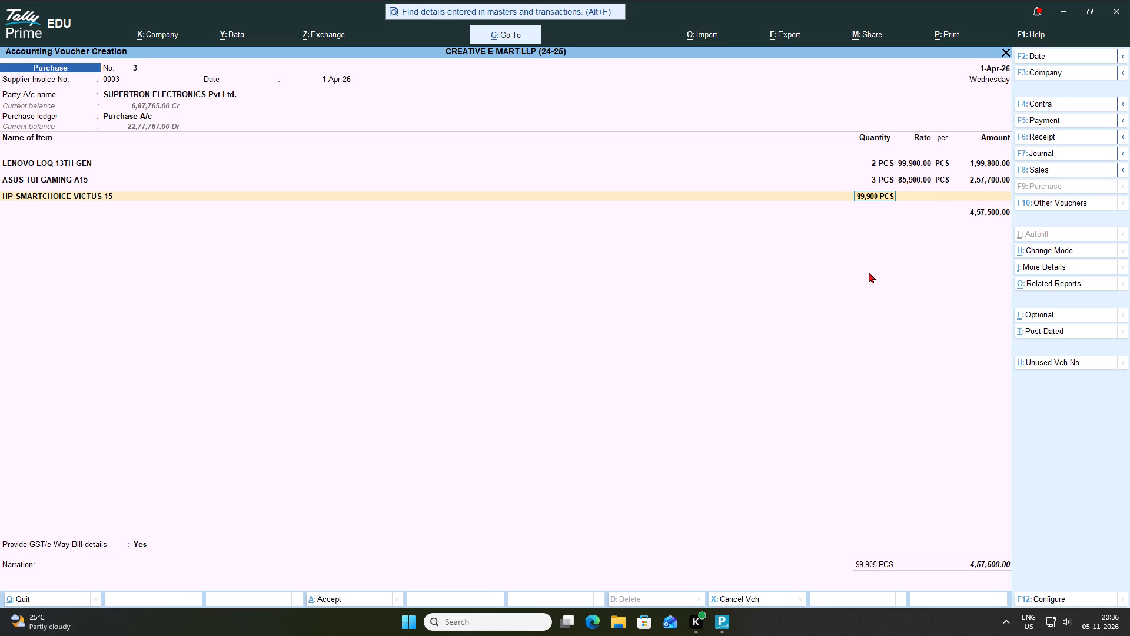
Enter a quantity of 2 PCS at a rate of 99,900 per PCS for the HP SMARTCHOICE VICTUS 15 line.
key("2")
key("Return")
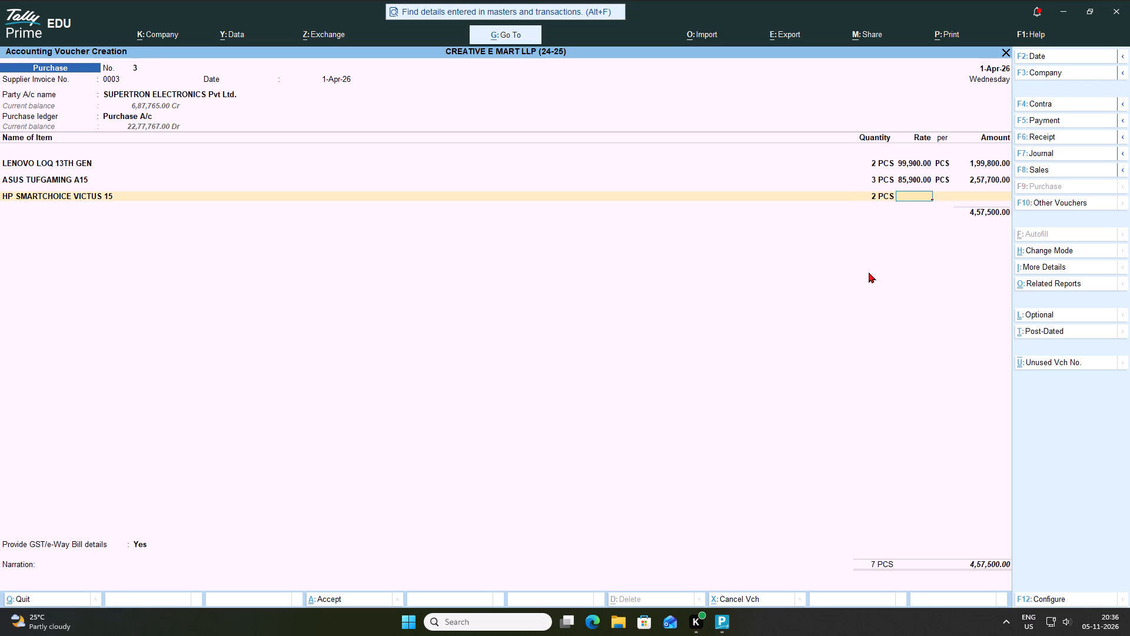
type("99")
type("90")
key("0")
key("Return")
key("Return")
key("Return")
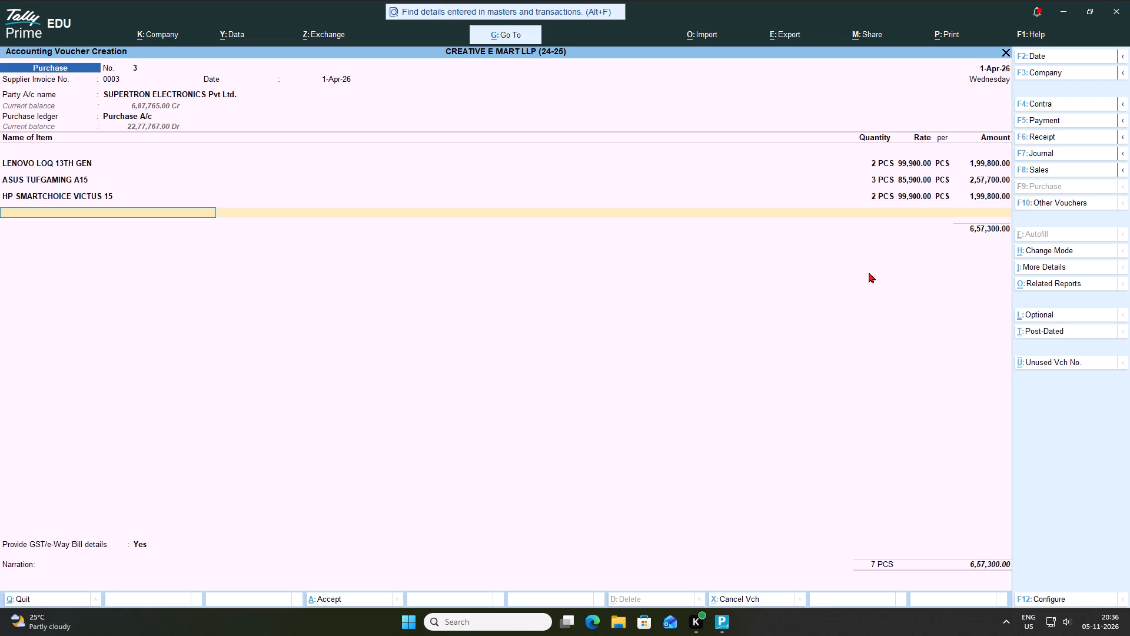
Create a new stock item named ACER NITRO 5 from the invoice's empty item line, leaving its alias blank.
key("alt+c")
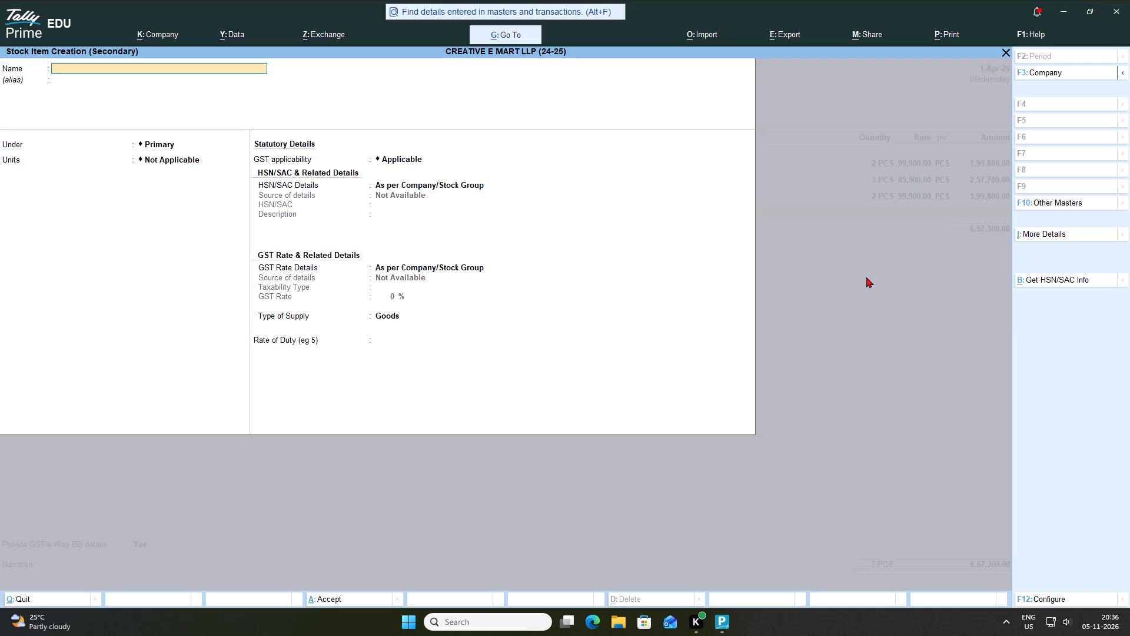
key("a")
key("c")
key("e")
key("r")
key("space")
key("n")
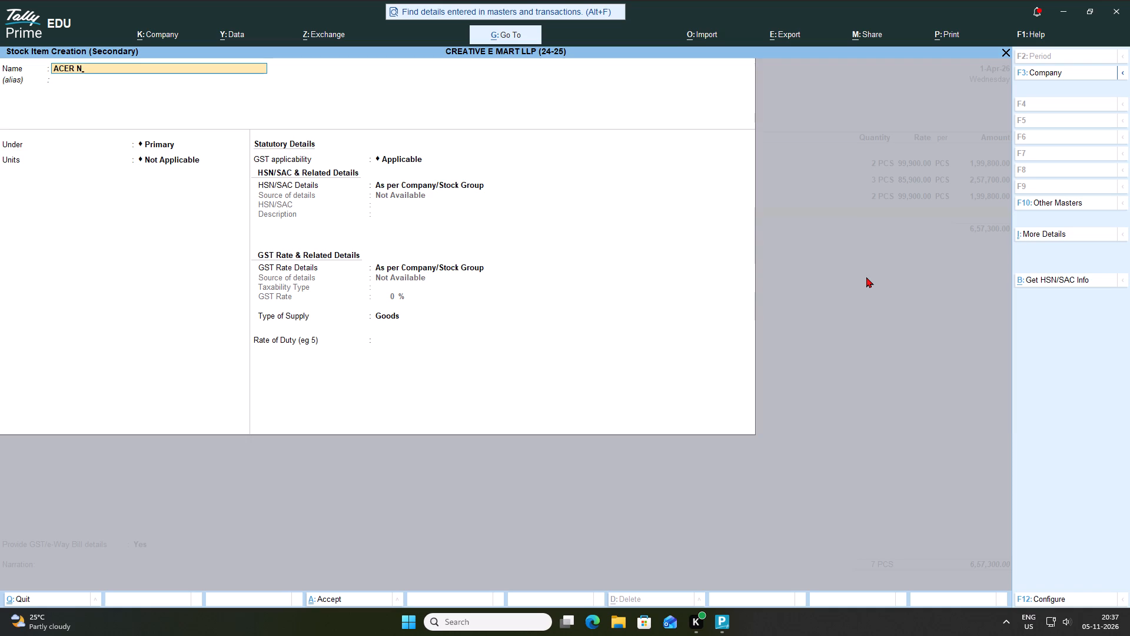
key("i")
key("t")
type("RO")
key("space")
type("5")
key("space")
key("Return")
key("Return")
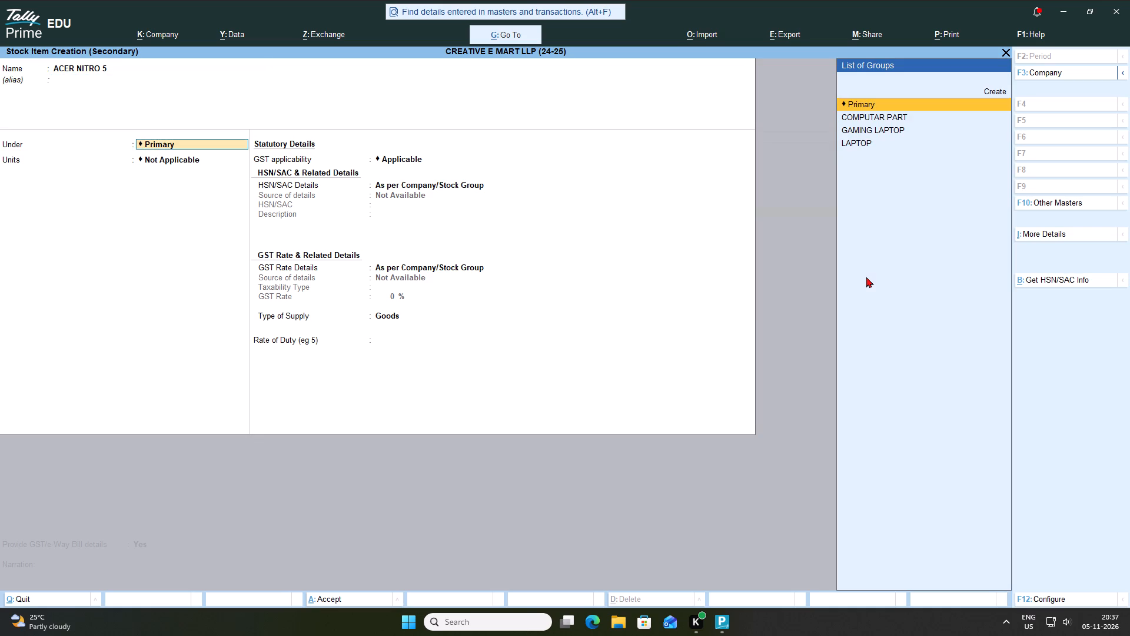
Place the ACER NITRO 5 item under GAMING LAPTOP with PCS as its unit.
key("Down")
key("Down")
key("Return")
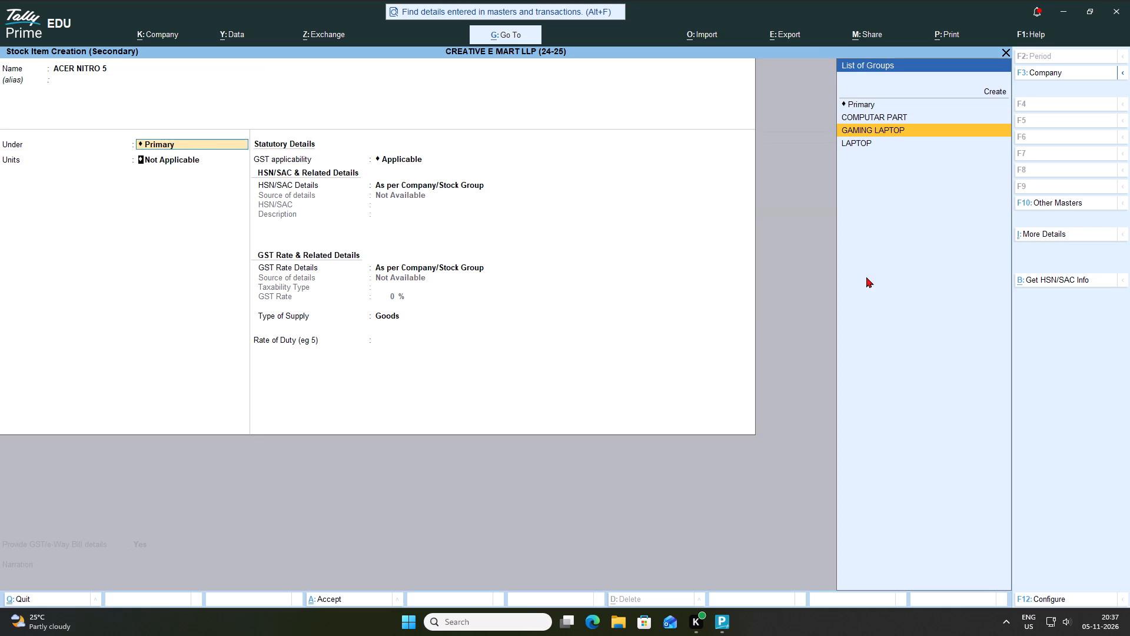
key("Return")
Keep GST applicable for the ACER NITRO 5 and specify HSN/SAC 121212 directly on it, leaving the description blank.
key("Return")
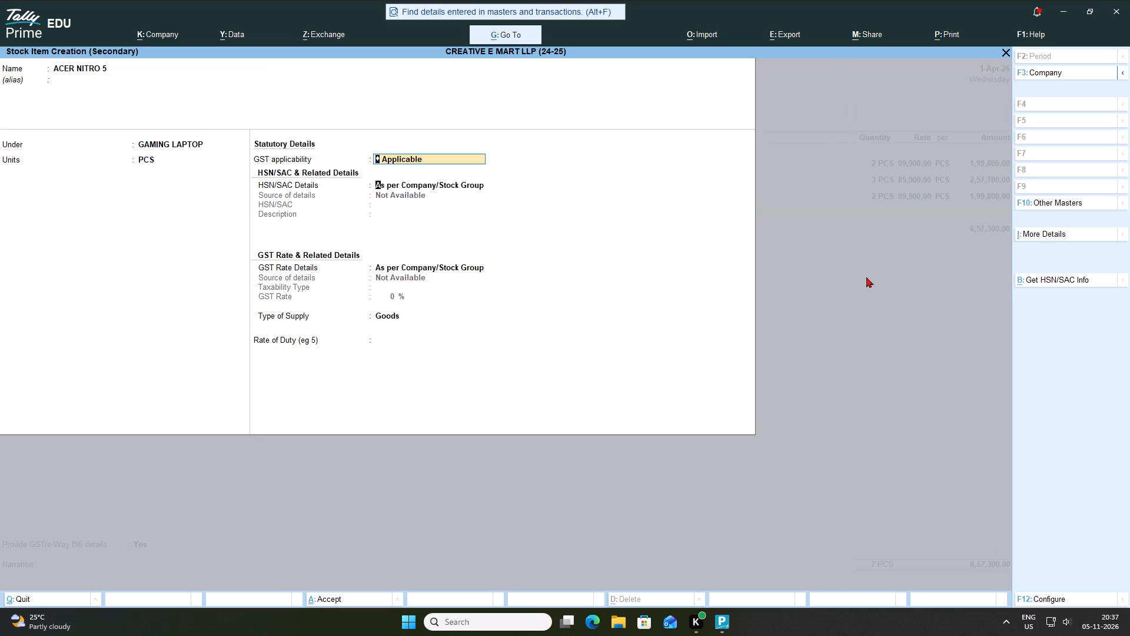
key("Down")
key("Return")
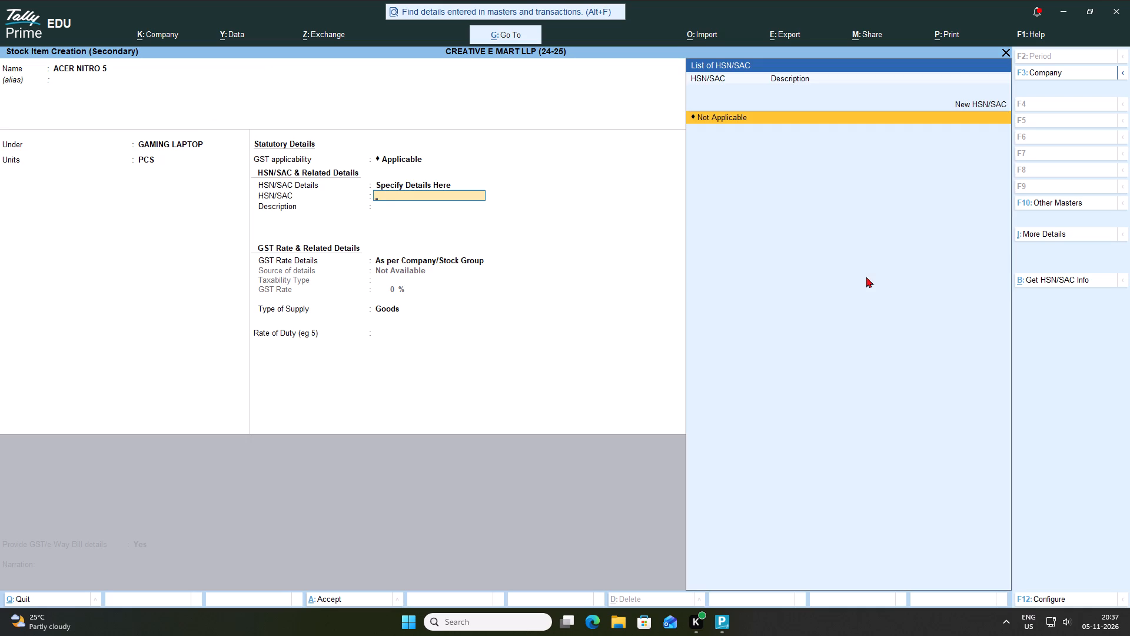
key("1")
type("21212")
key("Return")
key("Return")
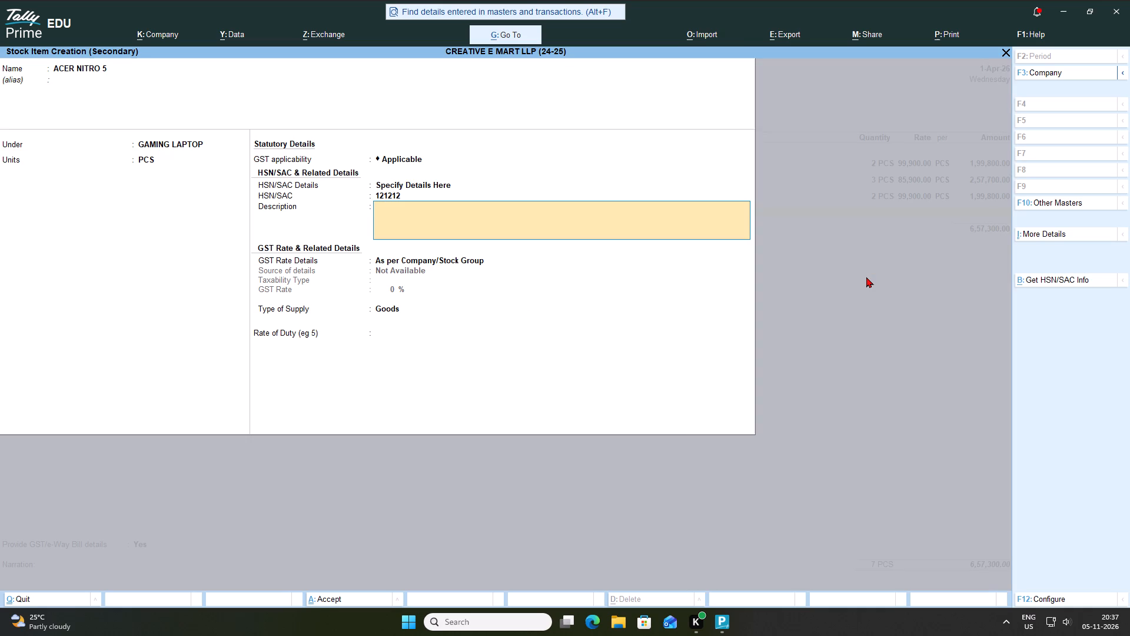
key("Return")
Specify the ACER NITRO 5's GST rate details as Taxable at 18% with Goods as supply type, enter no duty rate, and save the item.
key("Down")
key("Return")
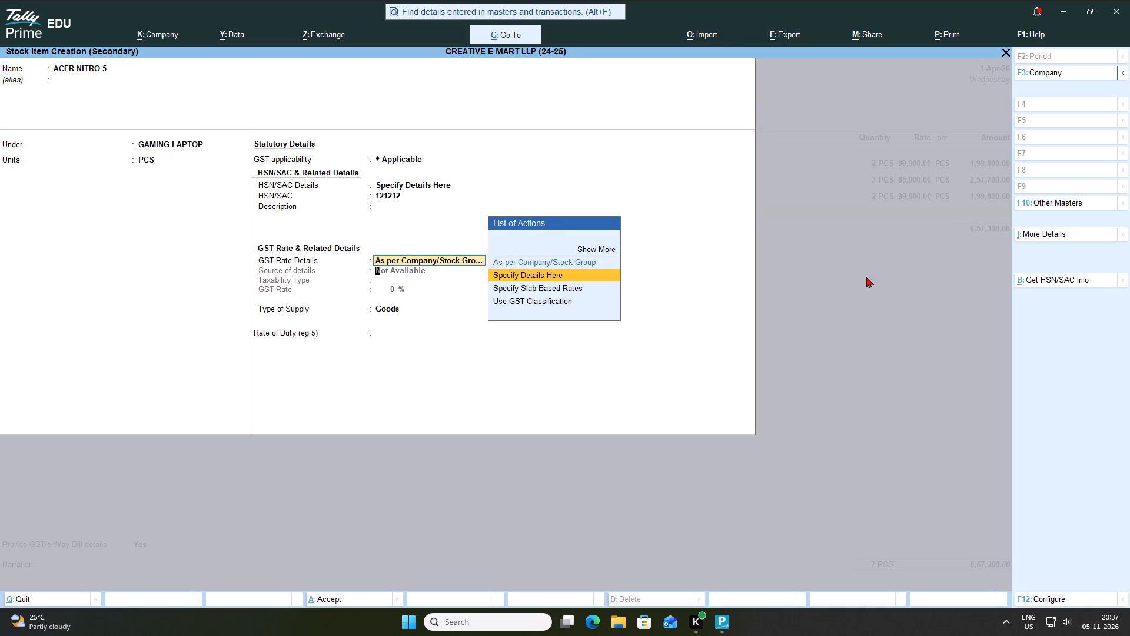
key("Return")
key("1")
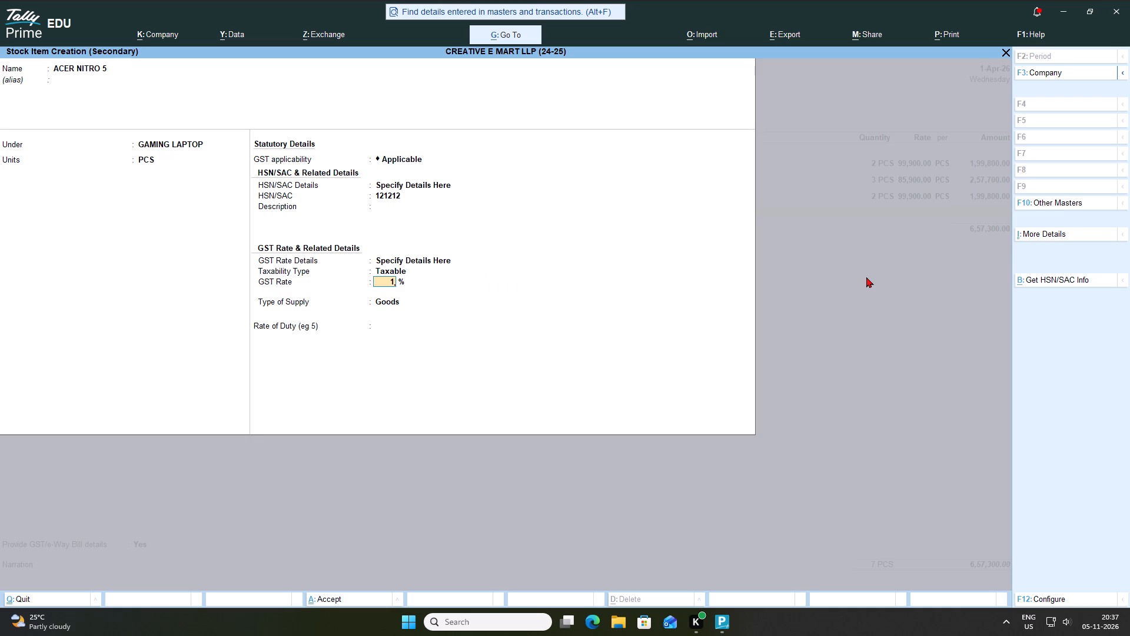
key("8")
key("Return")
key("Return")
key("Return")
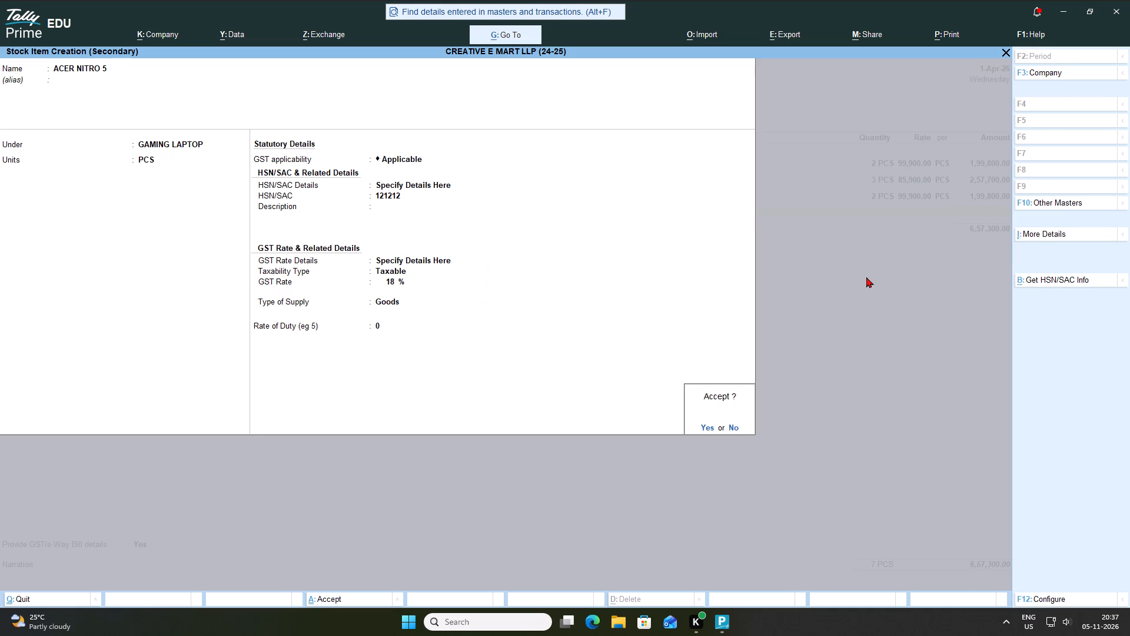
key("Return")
Enter a quantity of 2 PCS at a rate of 1,81,990 per PCS for the ACER NITRO 5 line.
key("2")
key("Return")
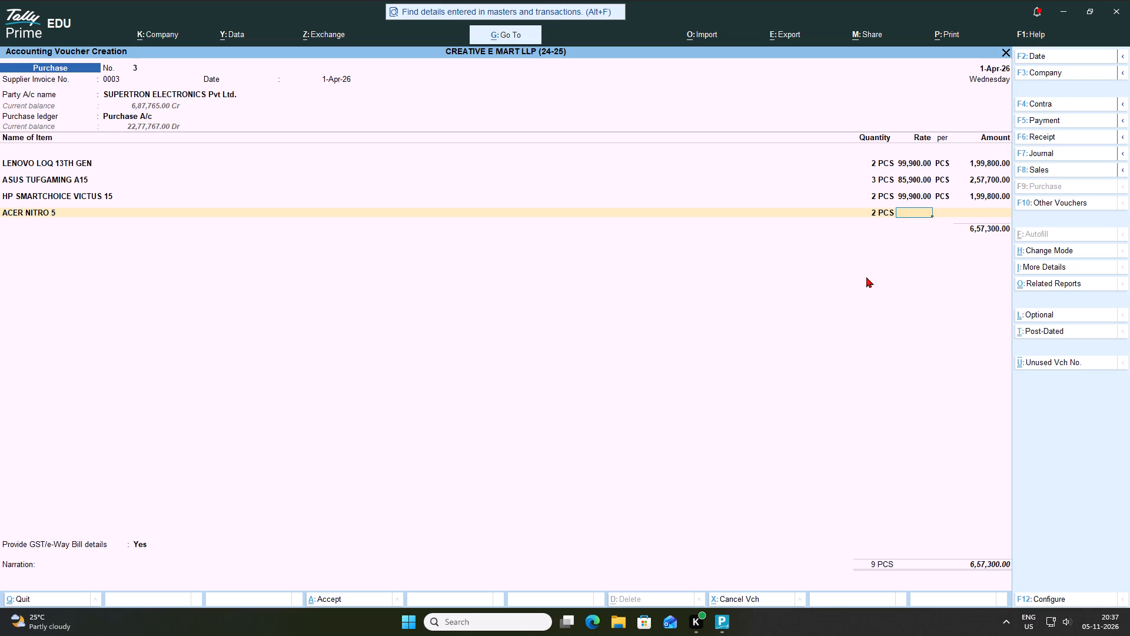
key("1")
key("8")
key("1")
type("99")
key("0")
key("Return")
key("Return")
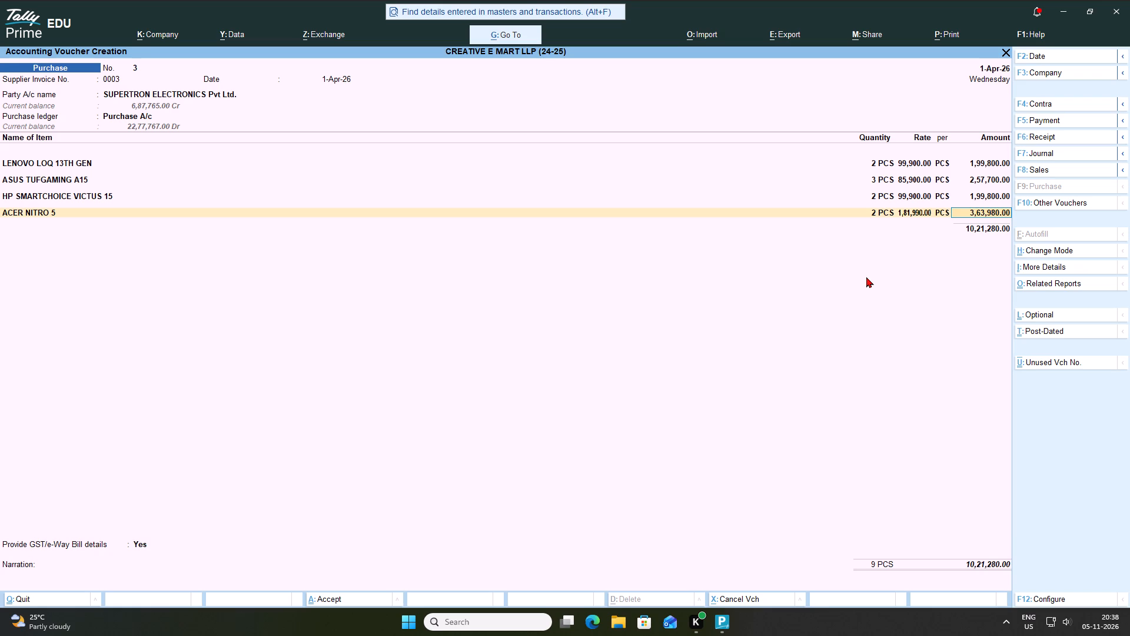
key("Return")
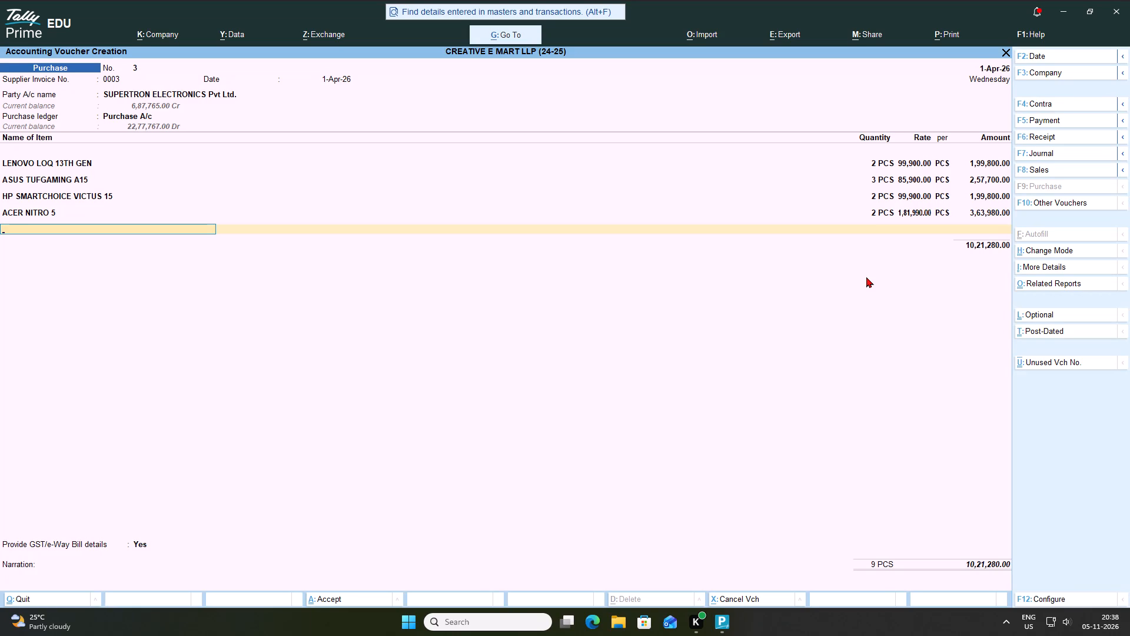
Create another stock item named ACER ASPIRE 7 from the invoice's empty item line, leaving its alias blank.
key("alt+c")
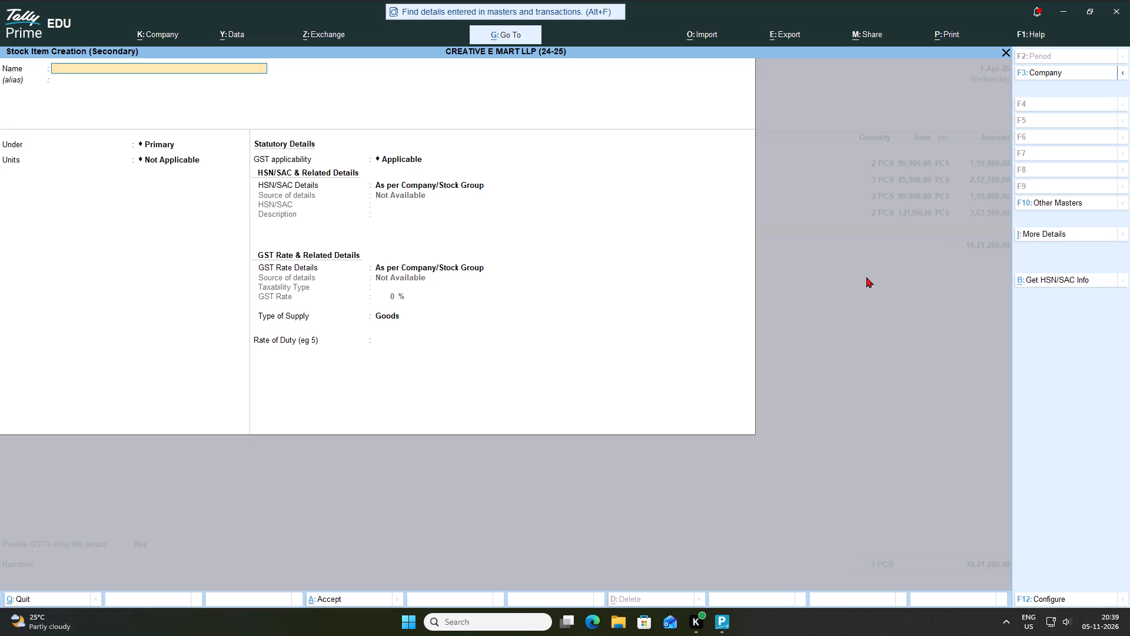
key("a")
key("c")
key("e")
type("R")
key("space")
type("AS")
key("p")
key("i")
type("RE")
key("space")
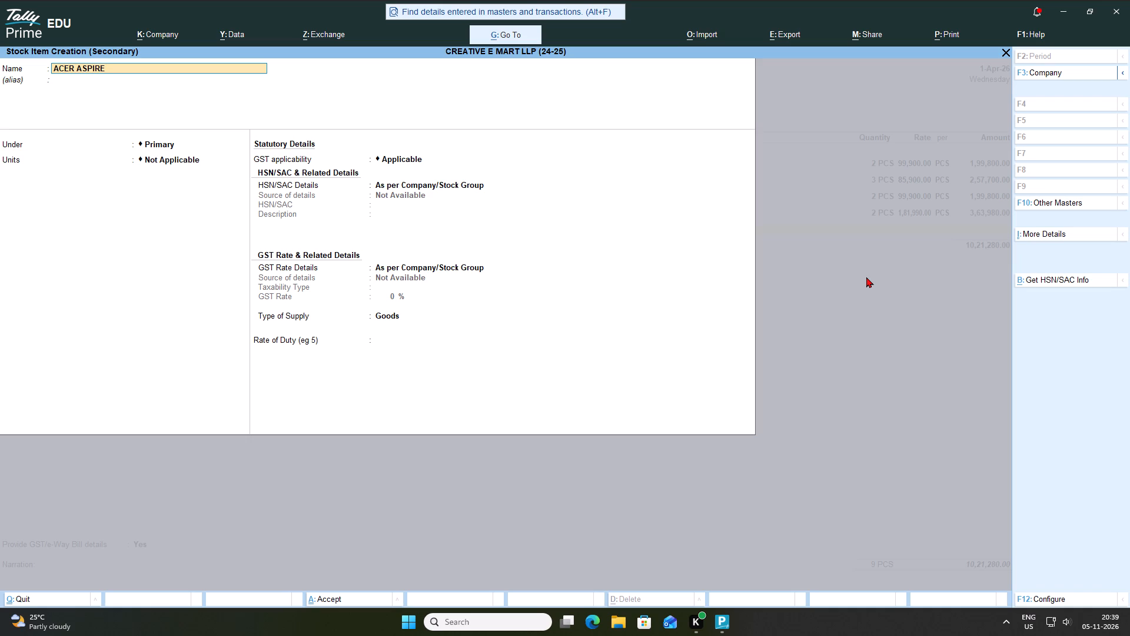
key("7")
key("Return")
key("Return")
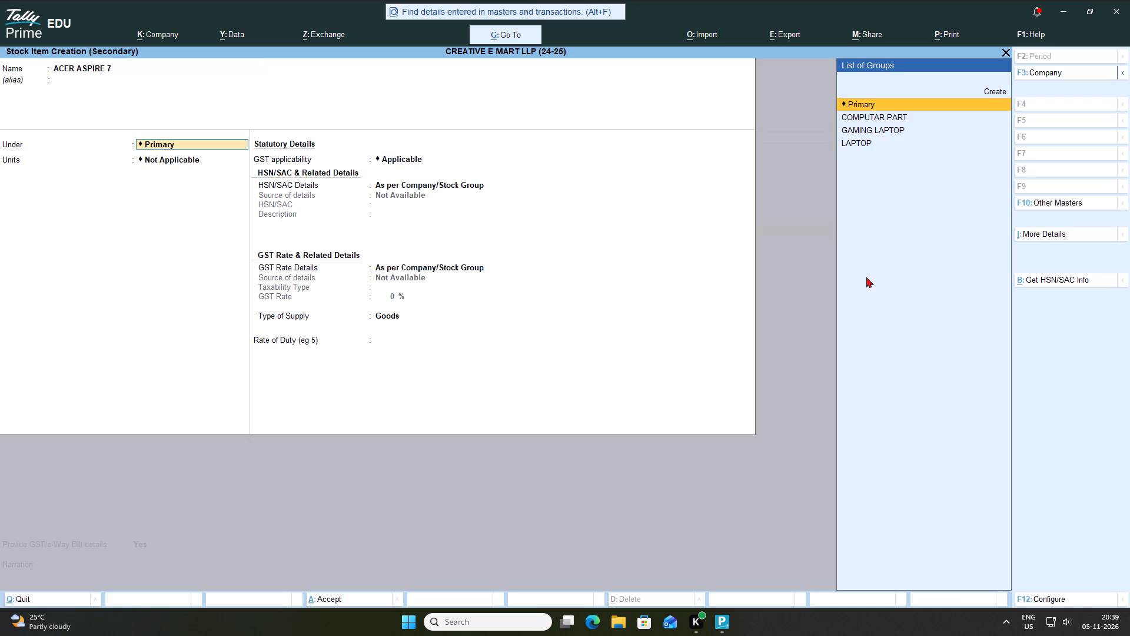
Place the ACER ASPIRE 7 item under GAMING LAPTOP with PCS as its unit.
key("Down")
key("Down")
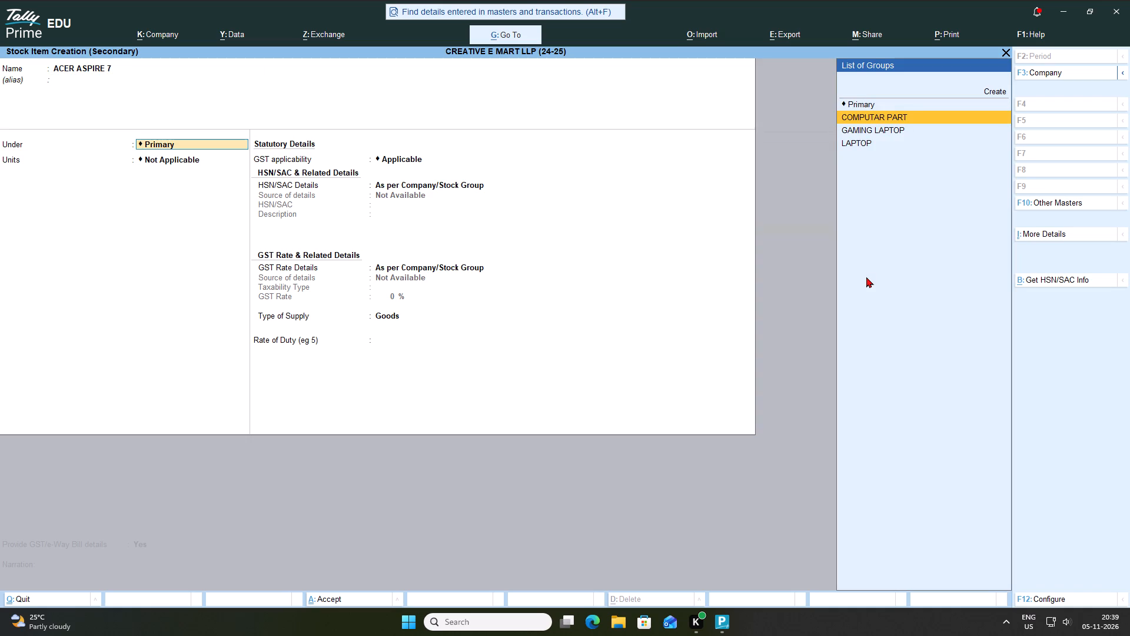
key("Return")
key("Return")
Specify the ACER ASPIRE 7's HSN/SAC details directly with code 121212, leaving the description blank.
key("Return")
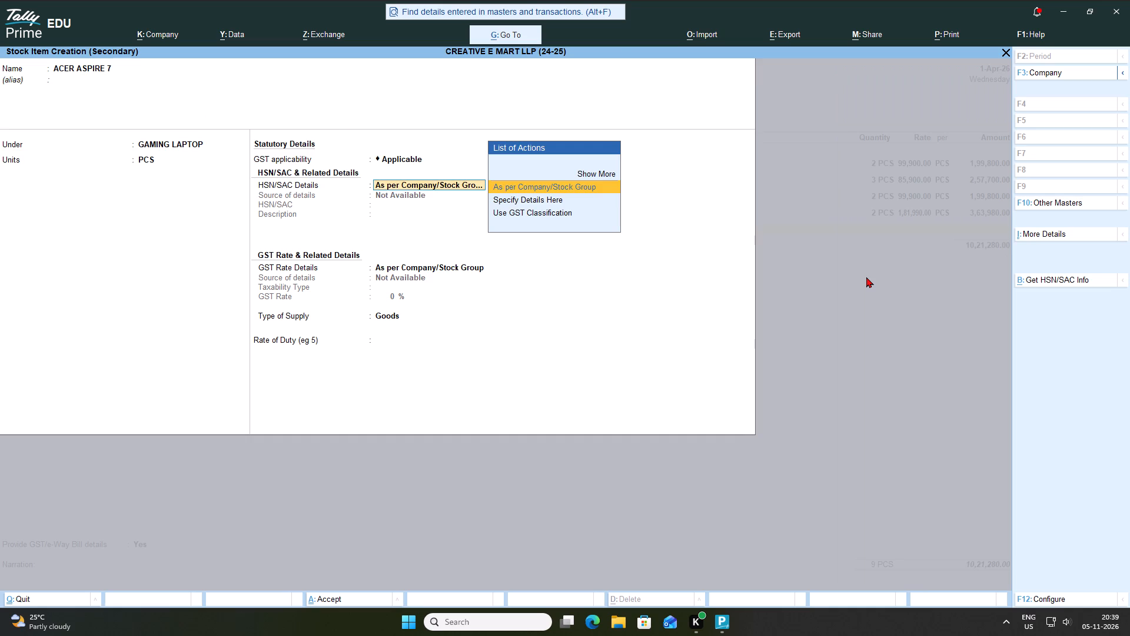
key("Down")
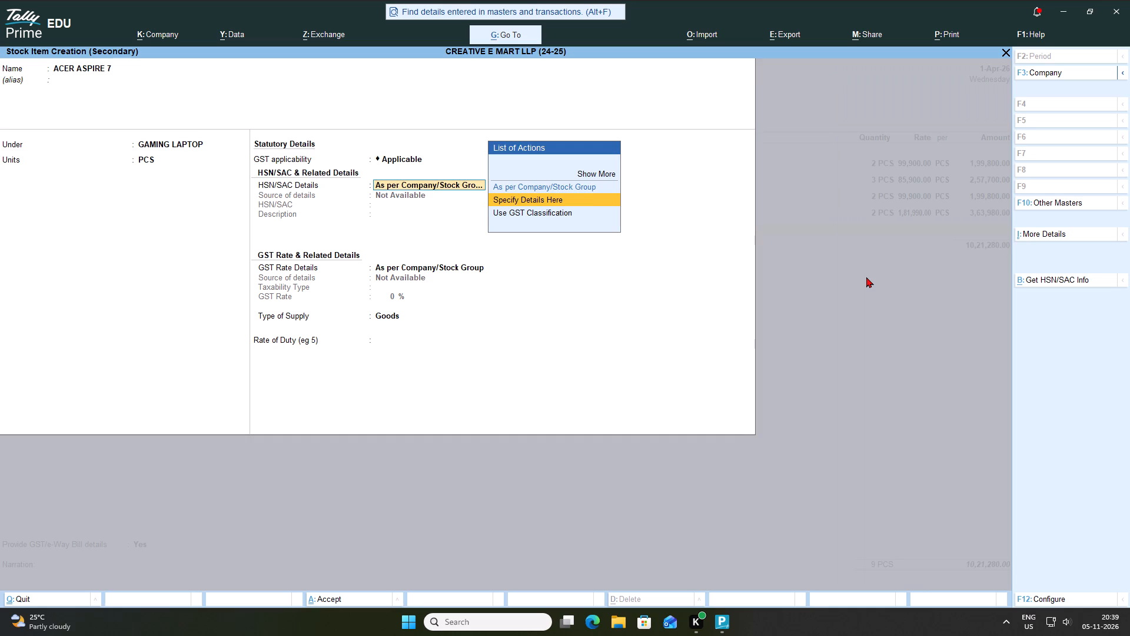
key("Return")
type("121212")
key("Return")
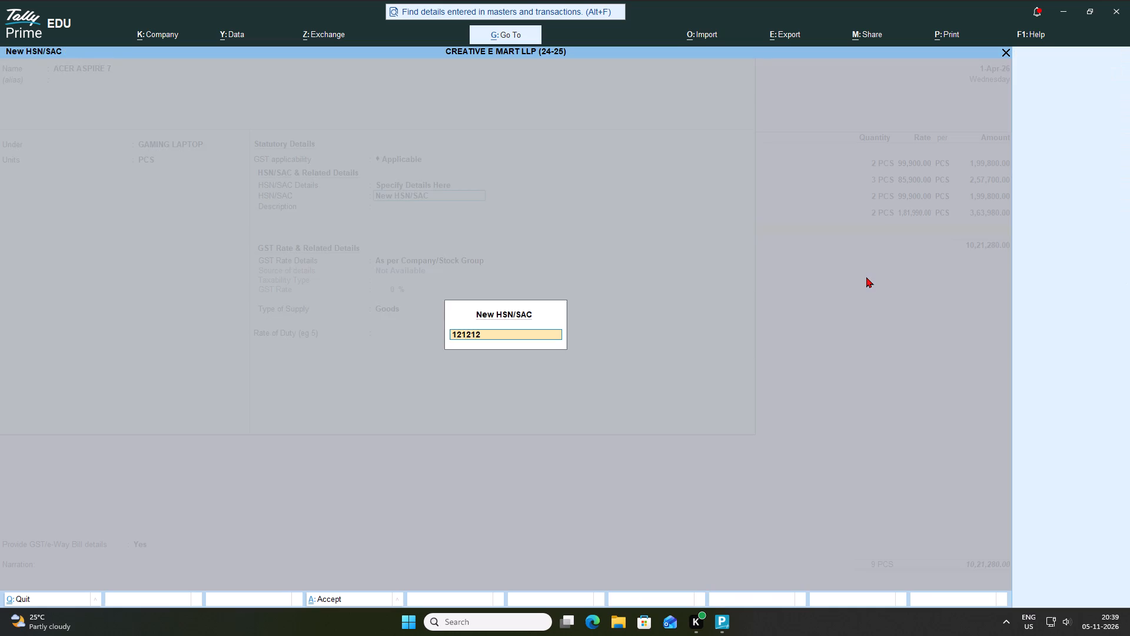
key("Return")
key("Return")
Specify the ACER ASPIRE 7's GST rate details as Taxable at 18% with Goods as supply type and duty rate 0, and save the item.
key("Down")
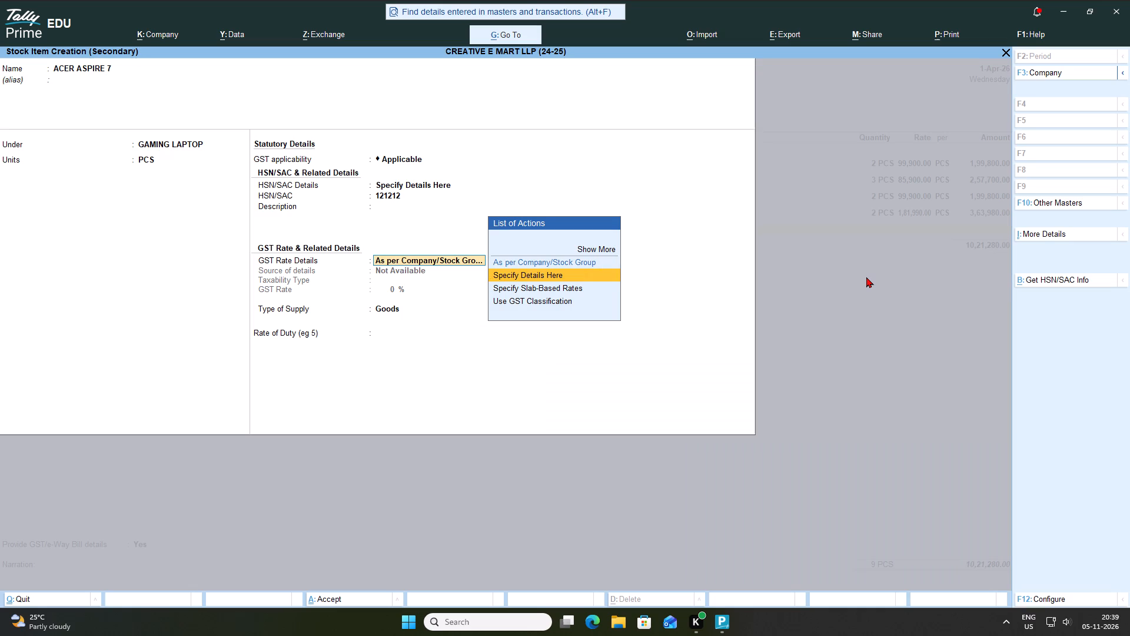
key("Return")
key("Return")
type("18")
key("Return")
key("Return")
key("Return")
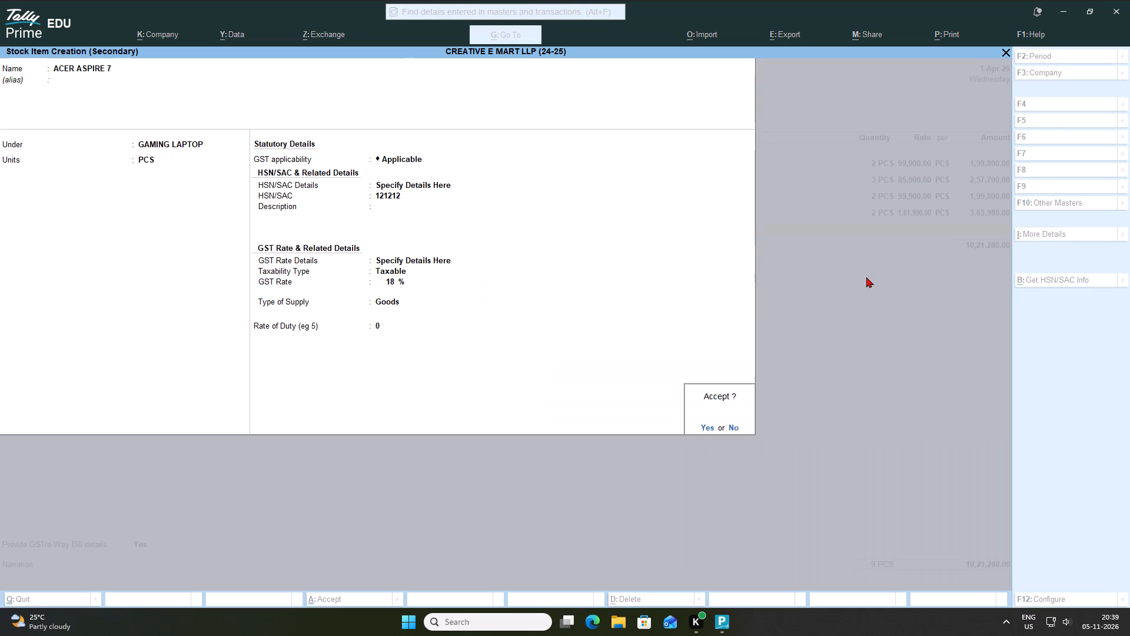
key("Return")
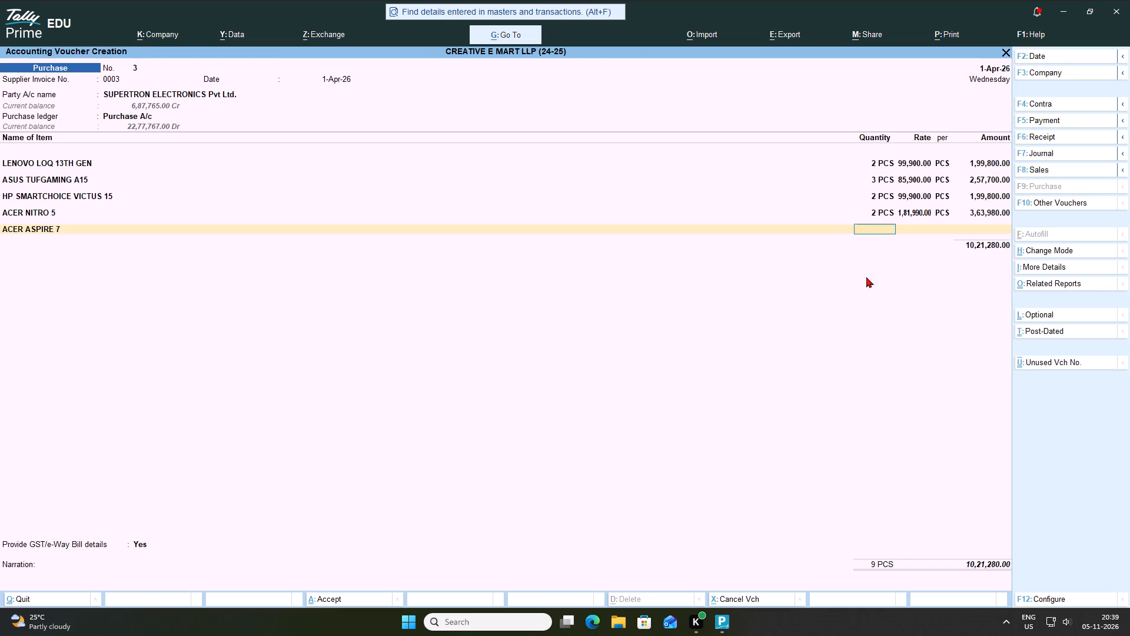
Enter a quantity of 3 PCS at a rate of 54,273 per PCS for the ACER ASPIRE 7 line.
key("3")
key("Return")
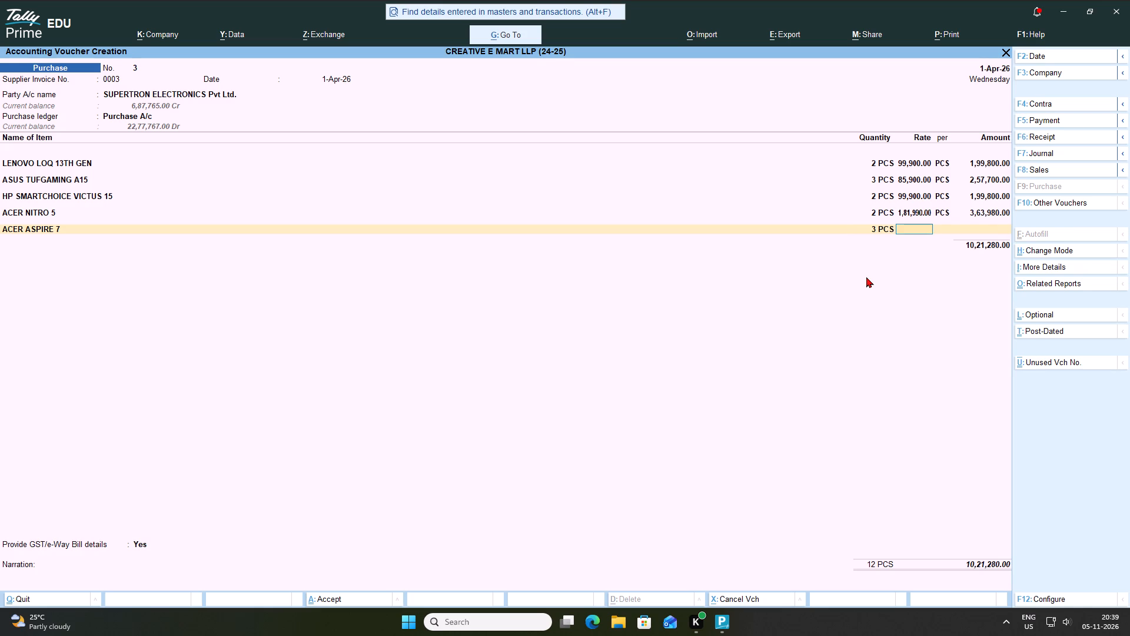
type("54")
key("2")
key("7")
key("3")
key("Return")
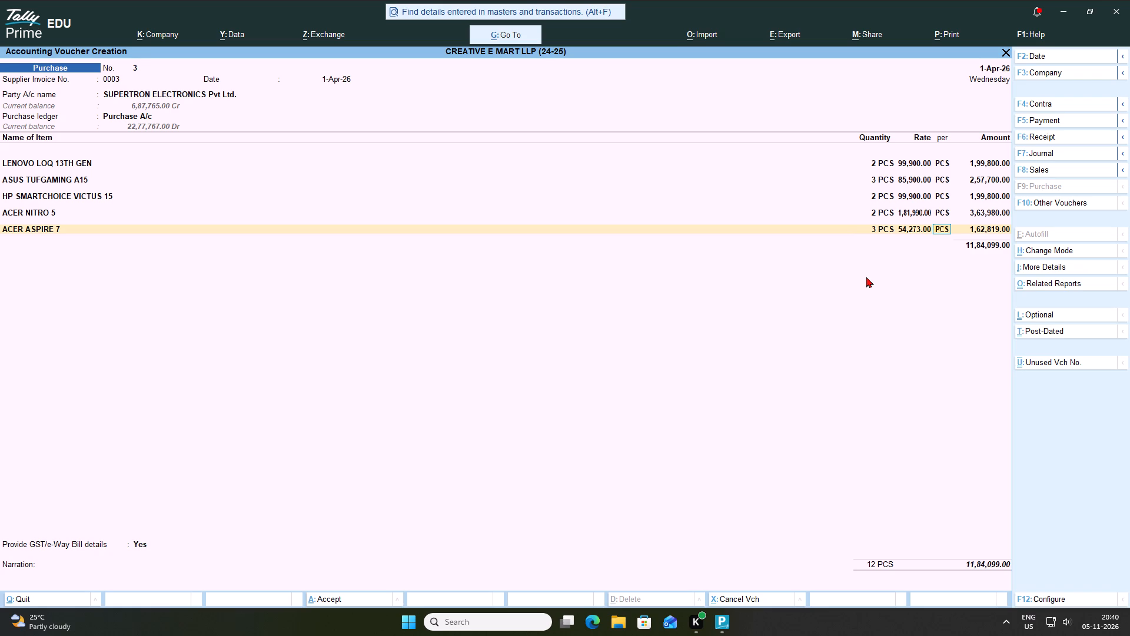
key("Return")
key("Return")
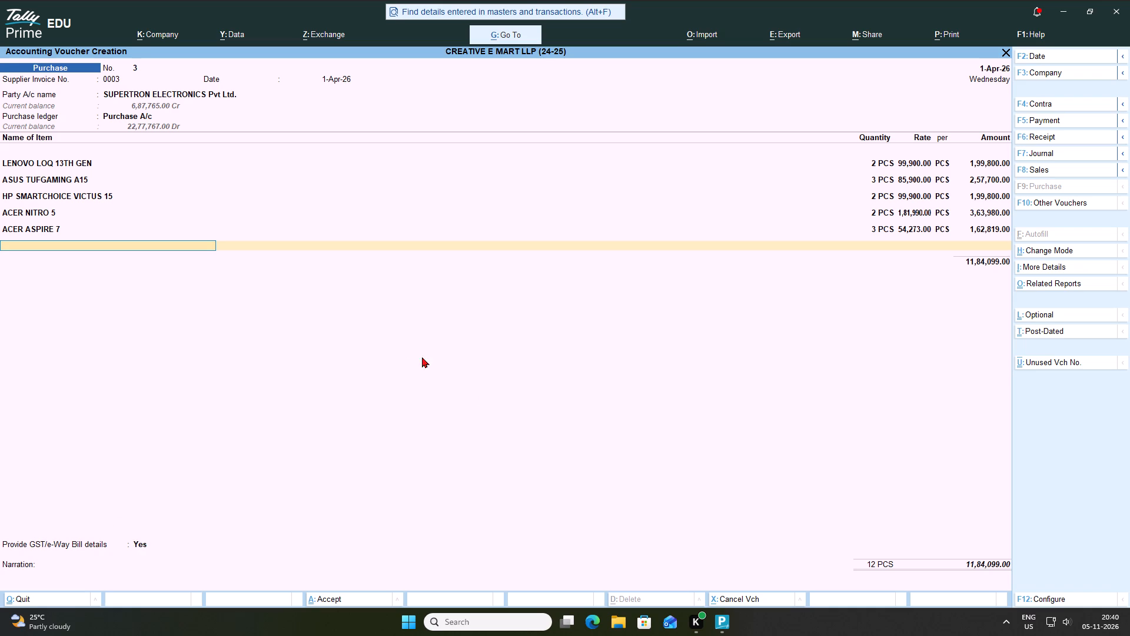
End the item list and add the CGST and SGST ledgers below it, accepting their calculated amounts.
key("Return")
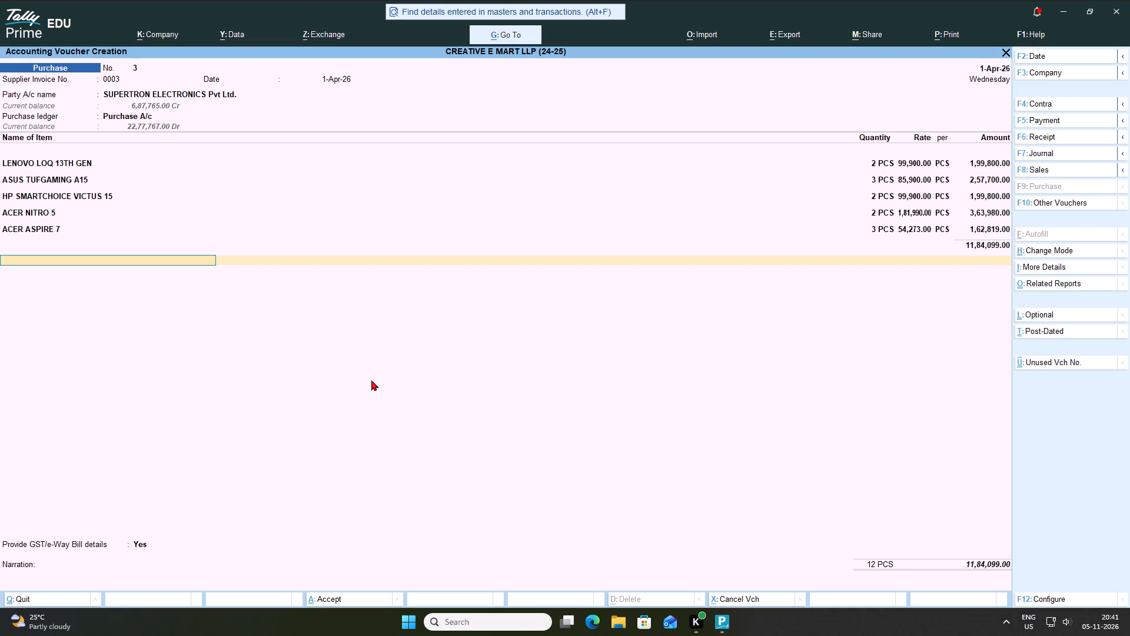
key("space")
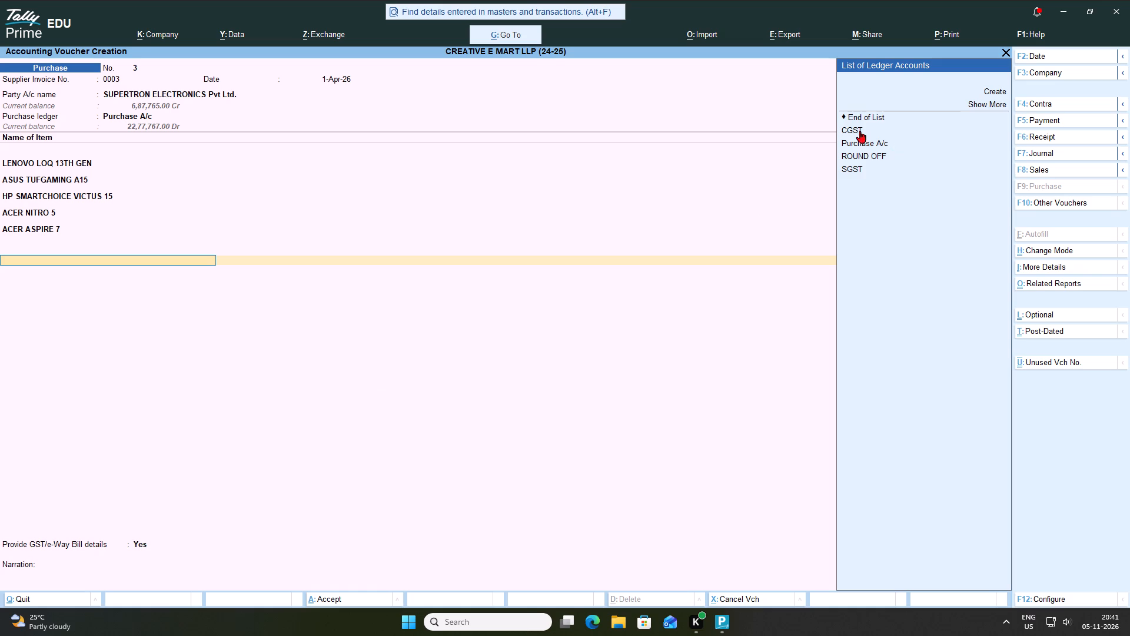
left_click(860, 131)
key("Return")
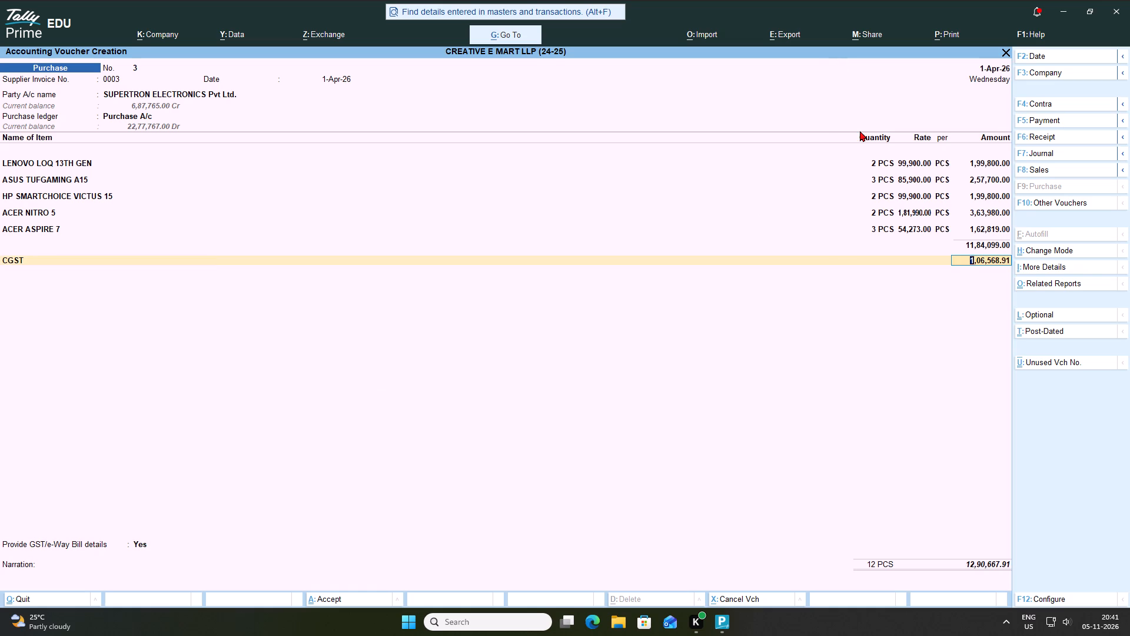
key("Return")
key("space")
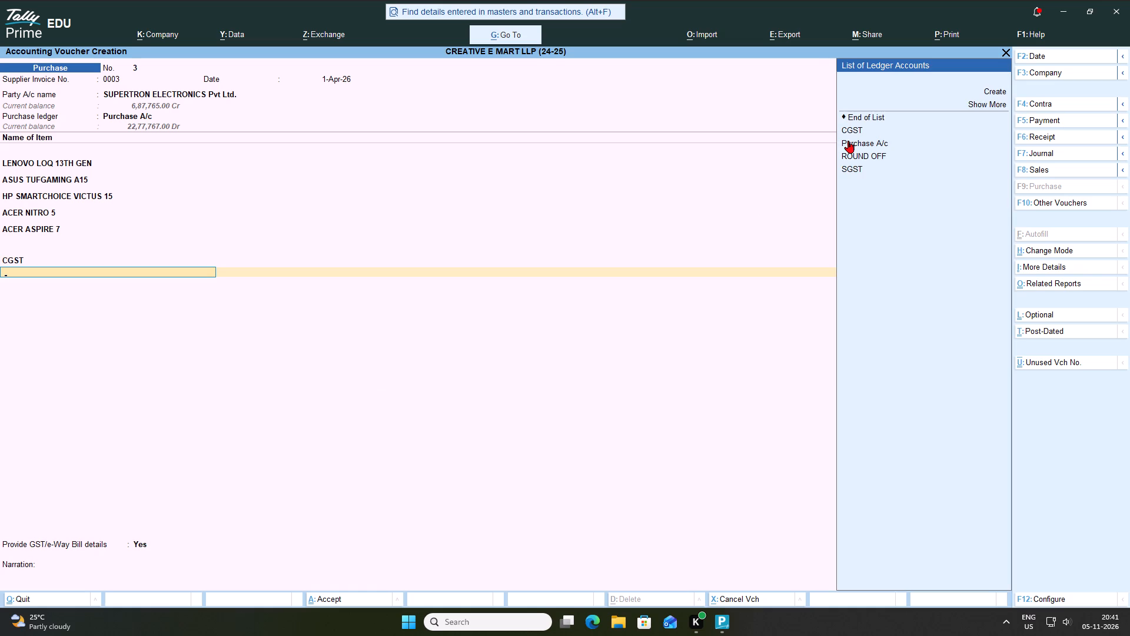
key("Up")
key("Return")
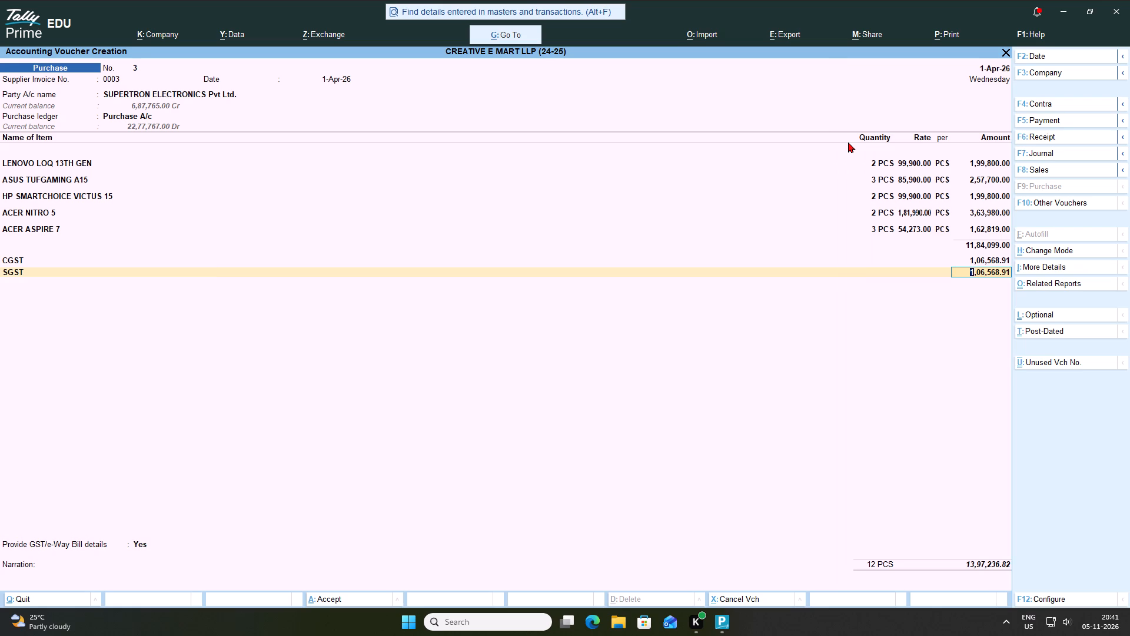
key("Return")
Add the ROUND OFF ledger below SGST, accepting its calculated amount.
key("space")
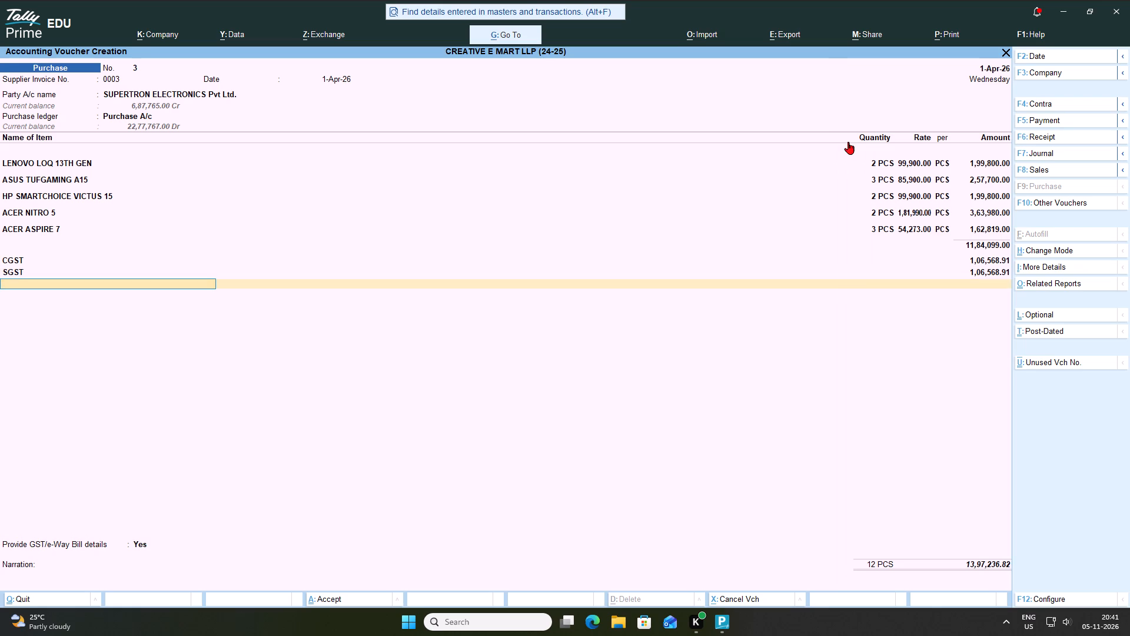
key("Down")
key("Down")
key("Down")
key("Down")
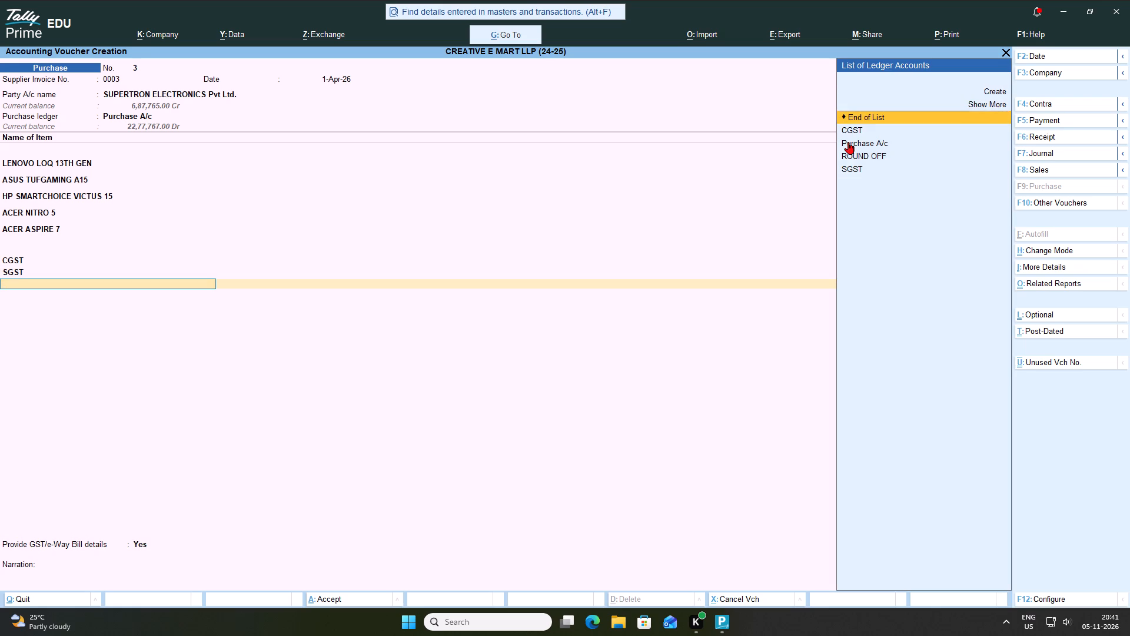
key("Down")
key("Down")
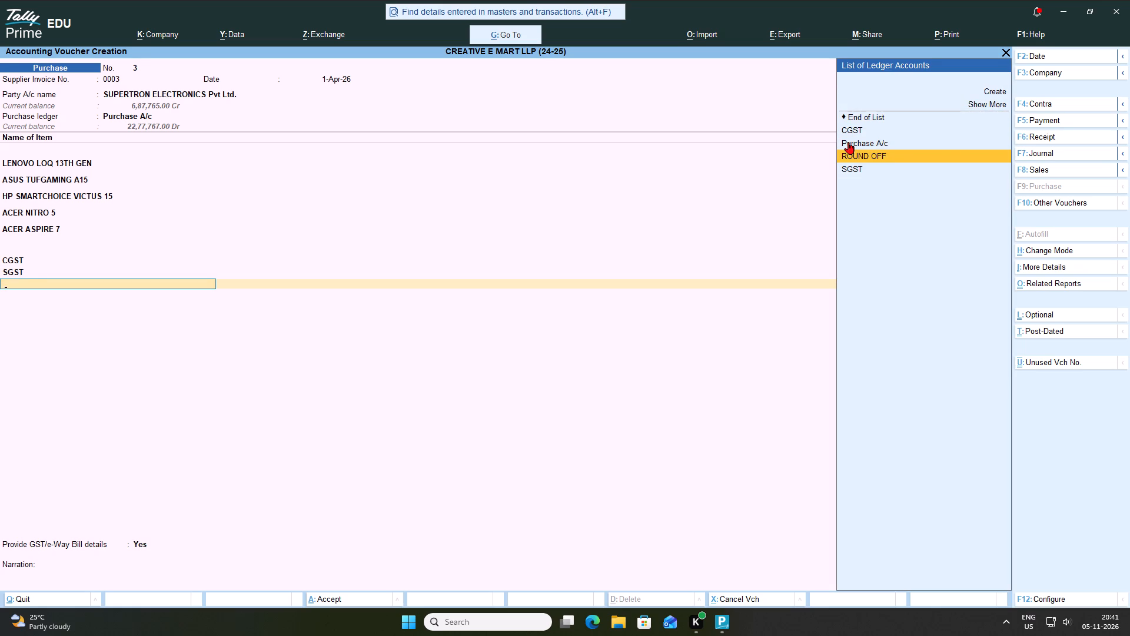
key("Return")
key("Return")
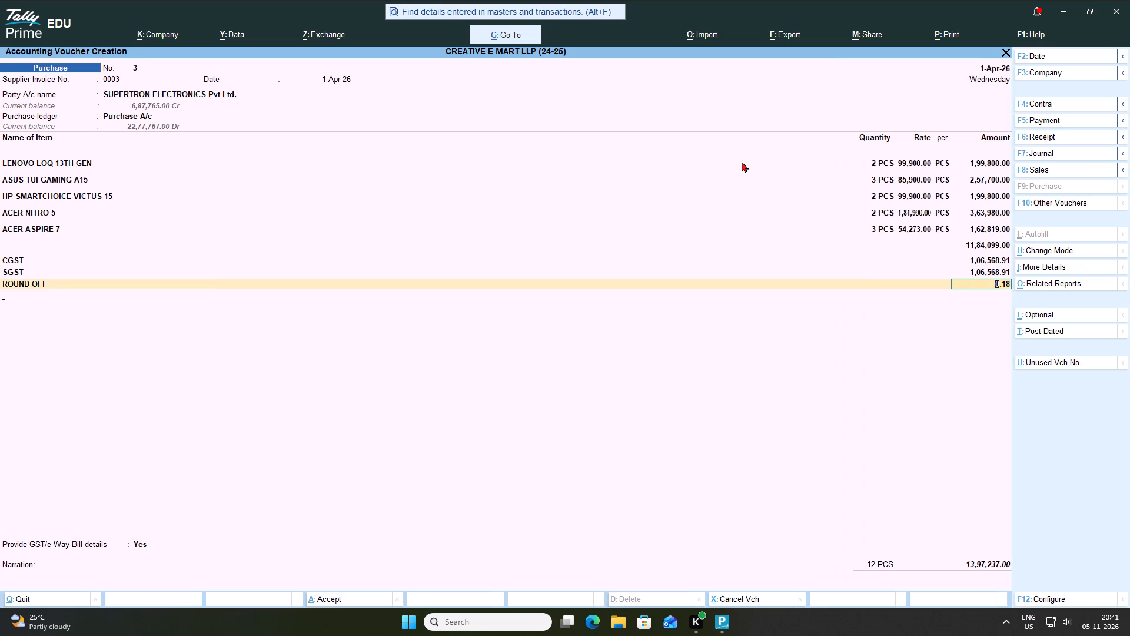
key("Return")
End the ledger list, keep GST/e-Way Bill details set to Yes, and leave the e-Way Bill and transport details at their defaults.
key("Return")
key("Return")
key("Return")
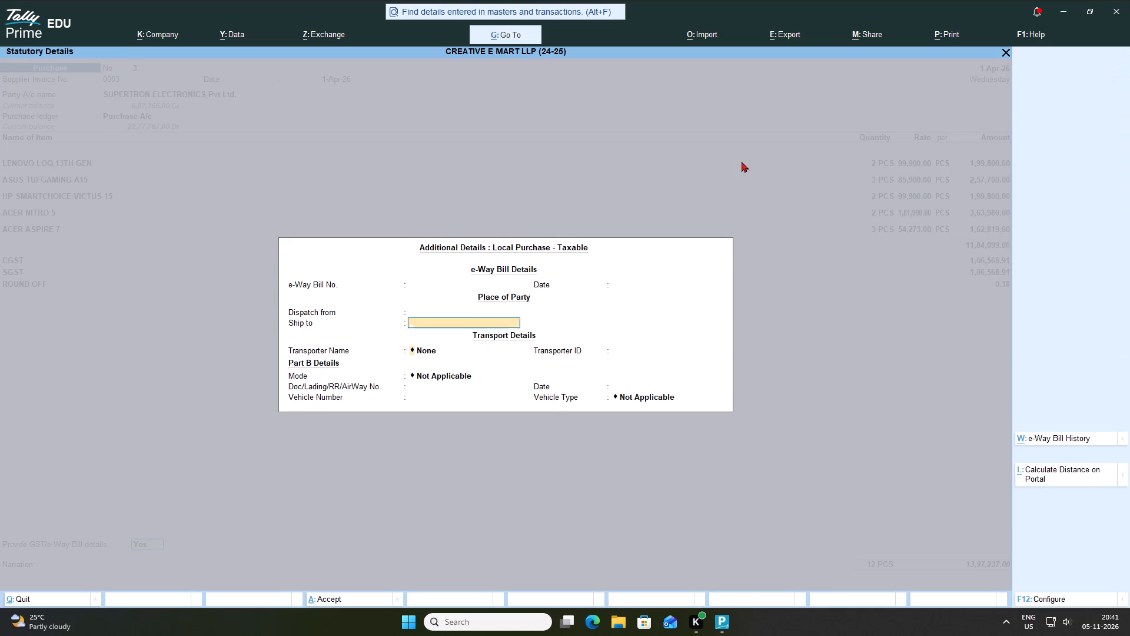
key("Return")
key("Return")
key("Return")
key("Return")
key("Return")
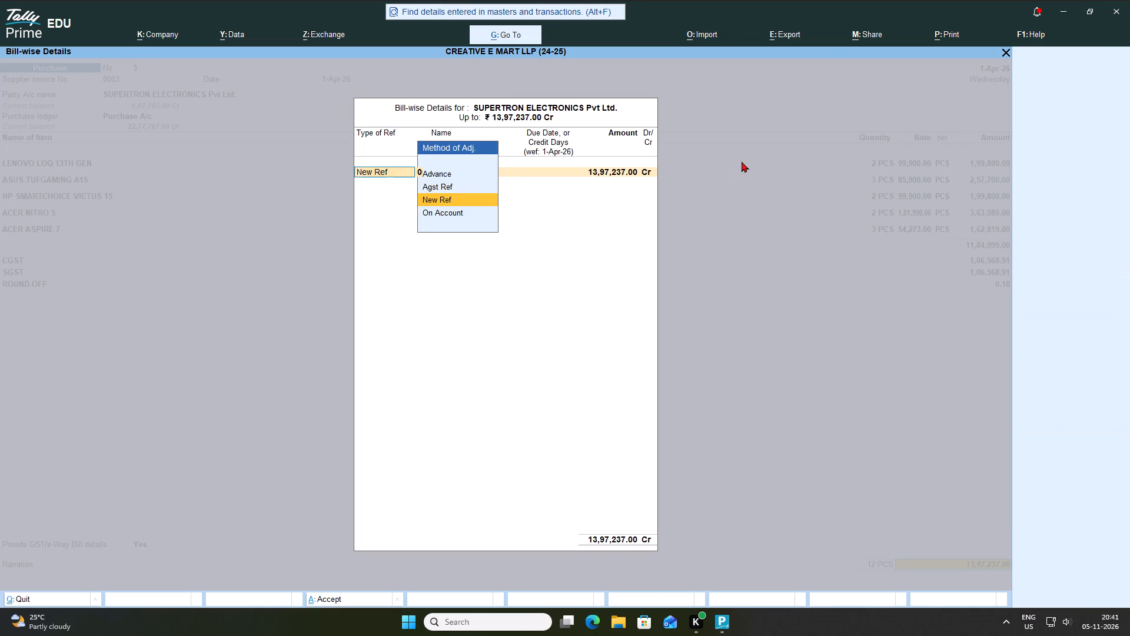
Allocate the full bill amount as a New Ref for SUPERTRON ELECTRONICS and save the purchase voucher without a narration.
key("Return")
key("Return")
key("Return")
key("Return")
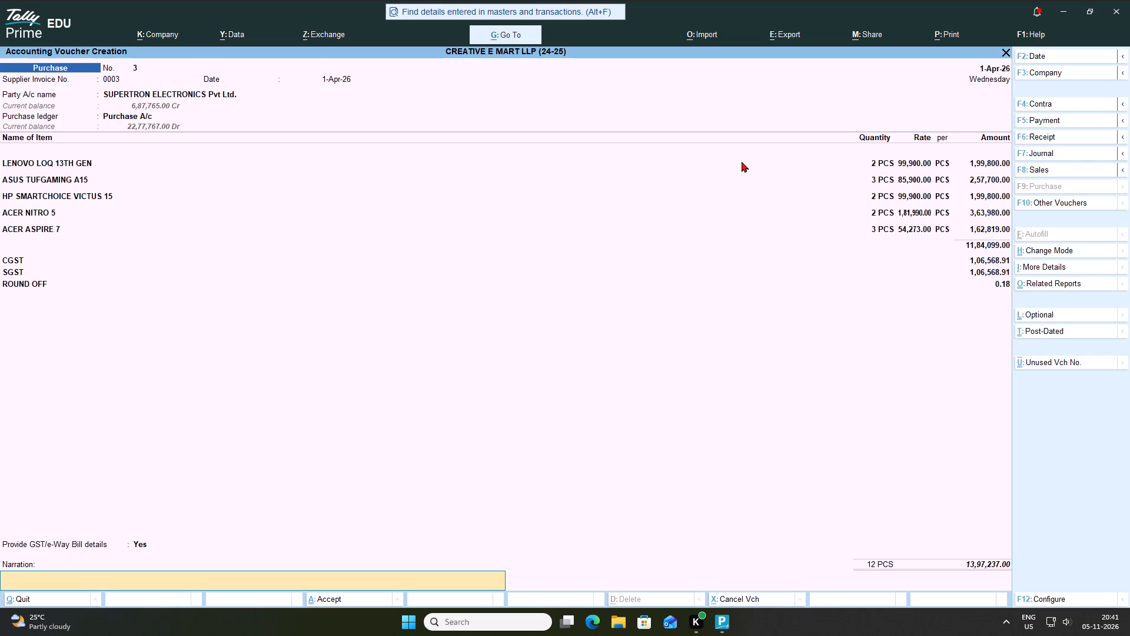
key("Return")
key("Return")
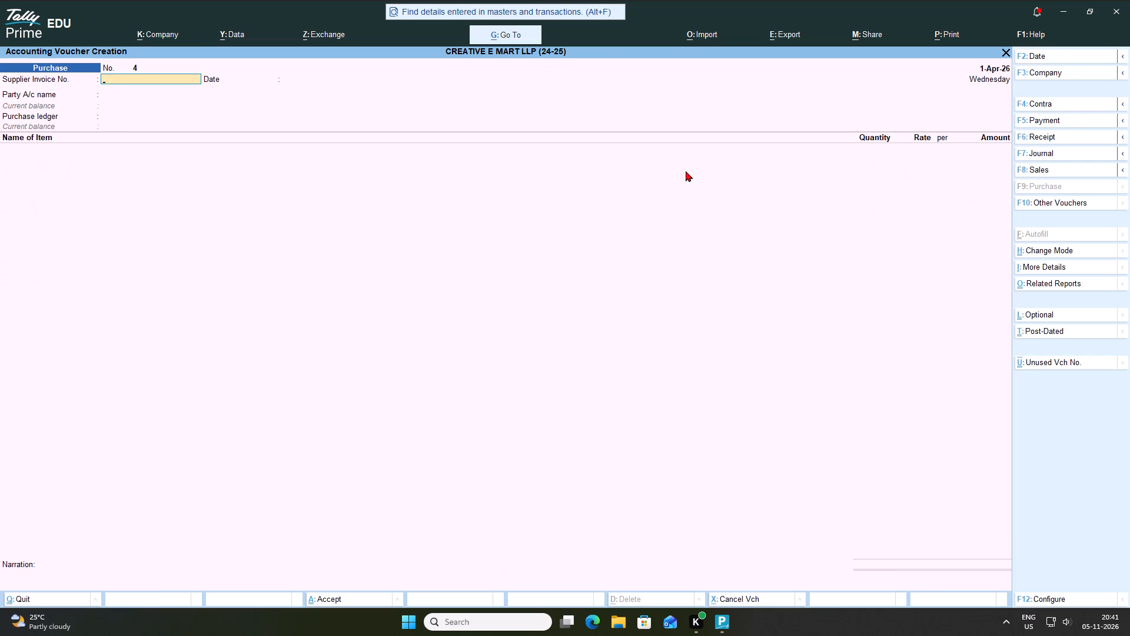
Close the new blank purchase voucher and return to the Gateway of Tally without quitting.
key("Escape")
key("Escape")
key("Escape")
key("Escape")
key("Escape")
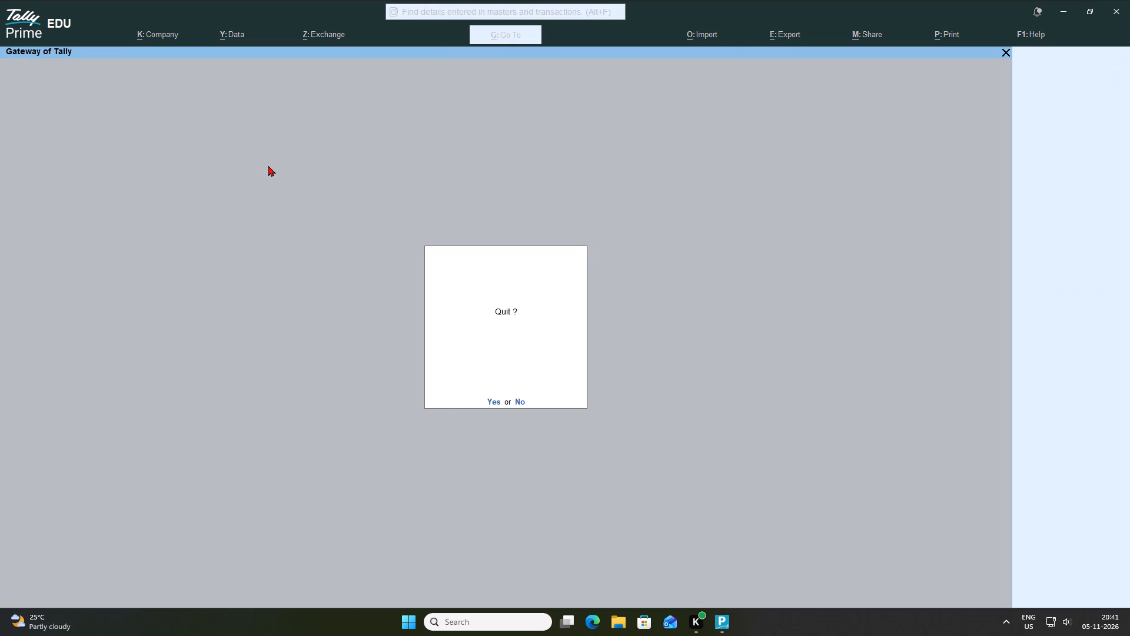
key("Escape")
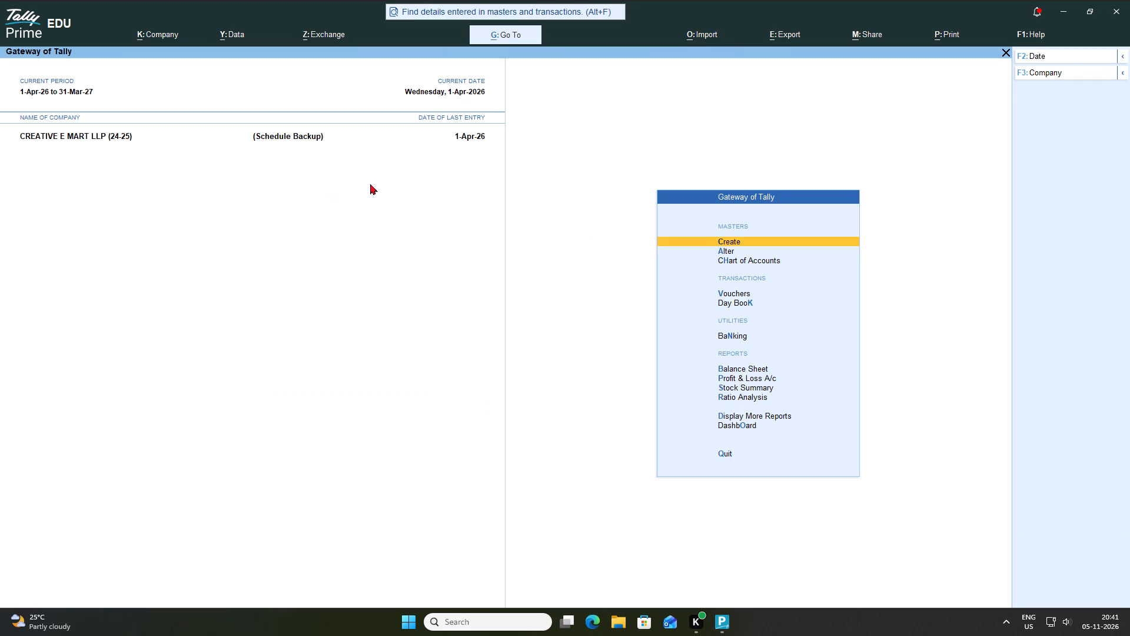
Open voucher entry, start a Payment voucher, and select SUPERTRON ELECTRONICS Pvt Ltd. as the By ledger.
left_click(736, 295)
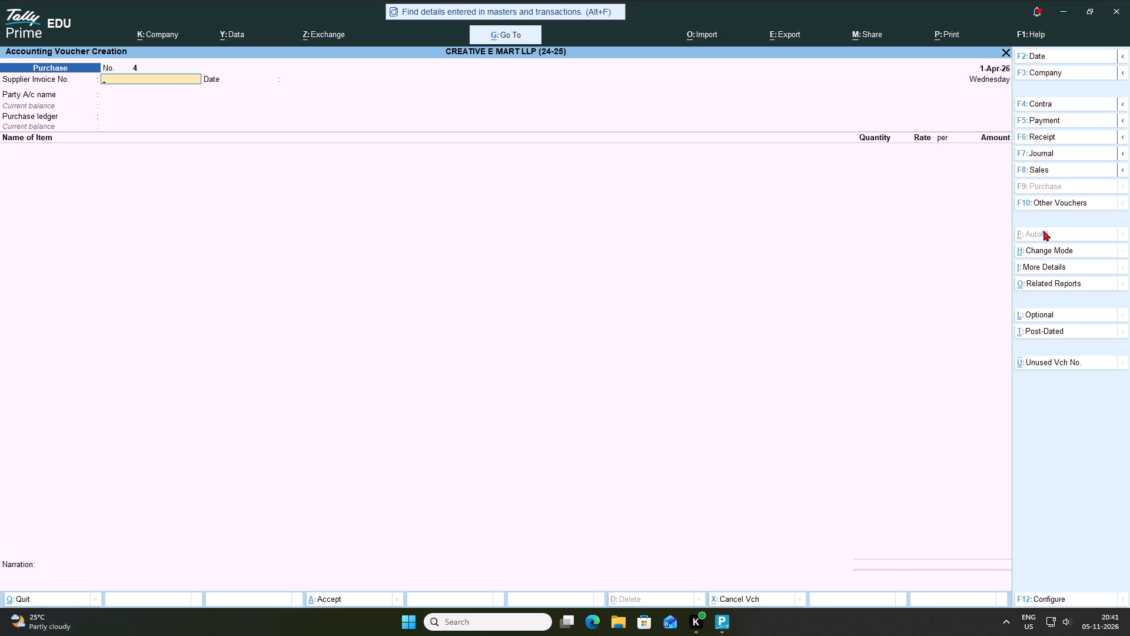
left_click(1043, 120)
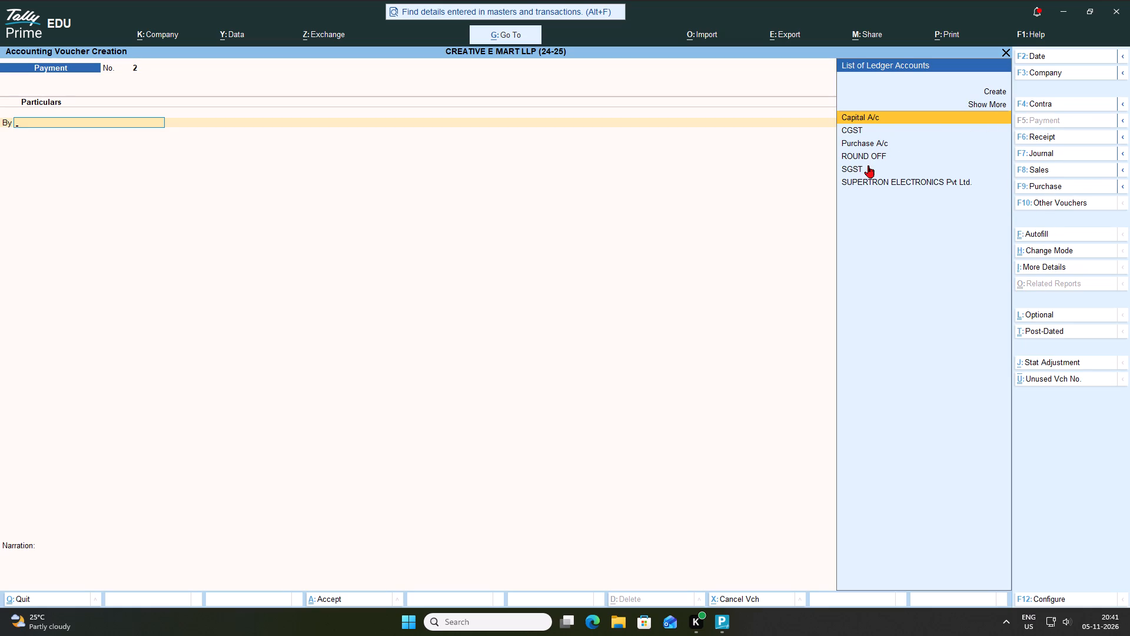
left_click(870, 181)
left_click(870, 181)
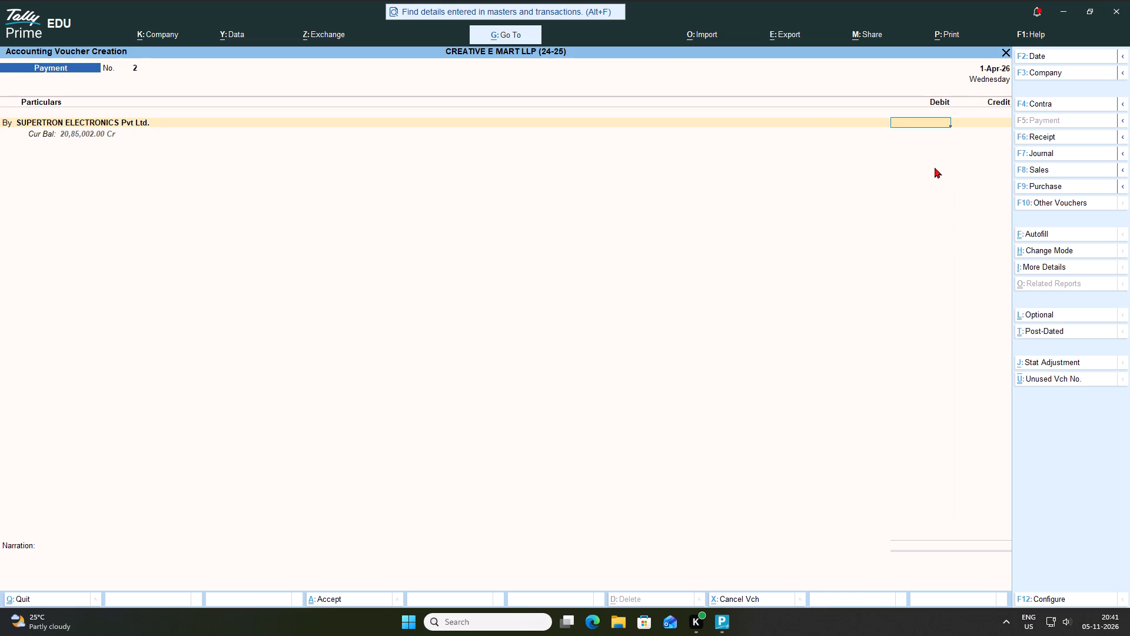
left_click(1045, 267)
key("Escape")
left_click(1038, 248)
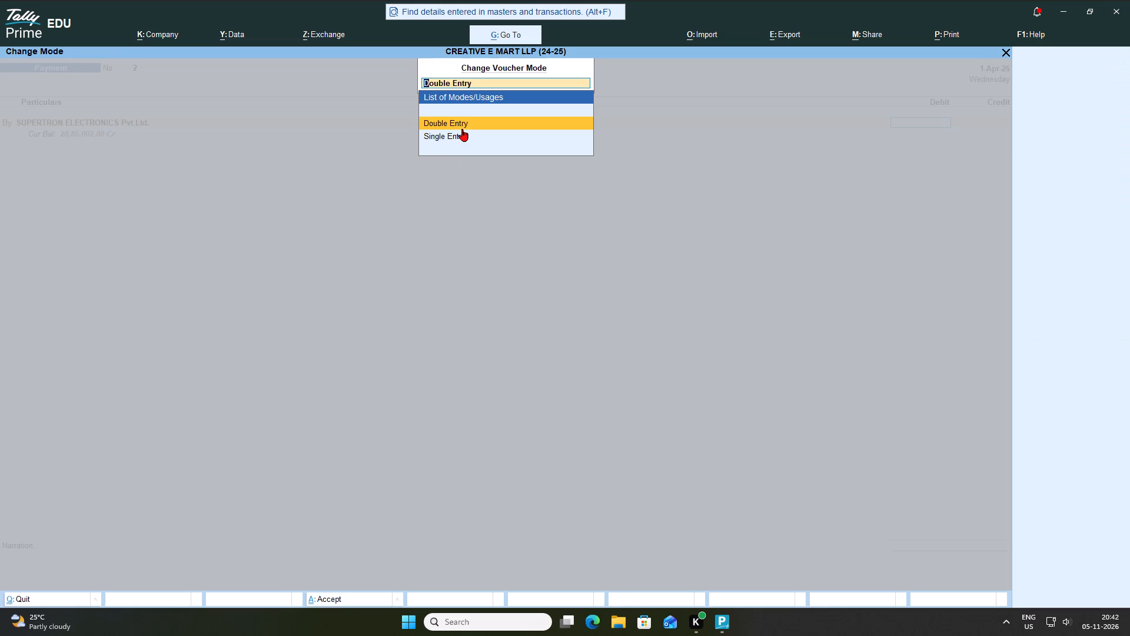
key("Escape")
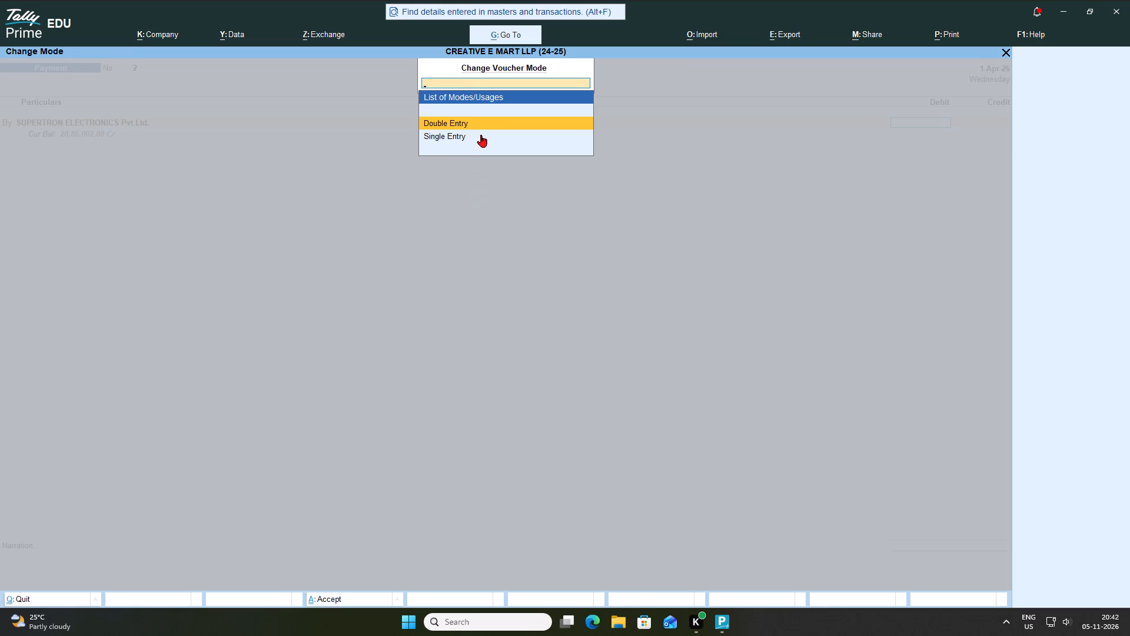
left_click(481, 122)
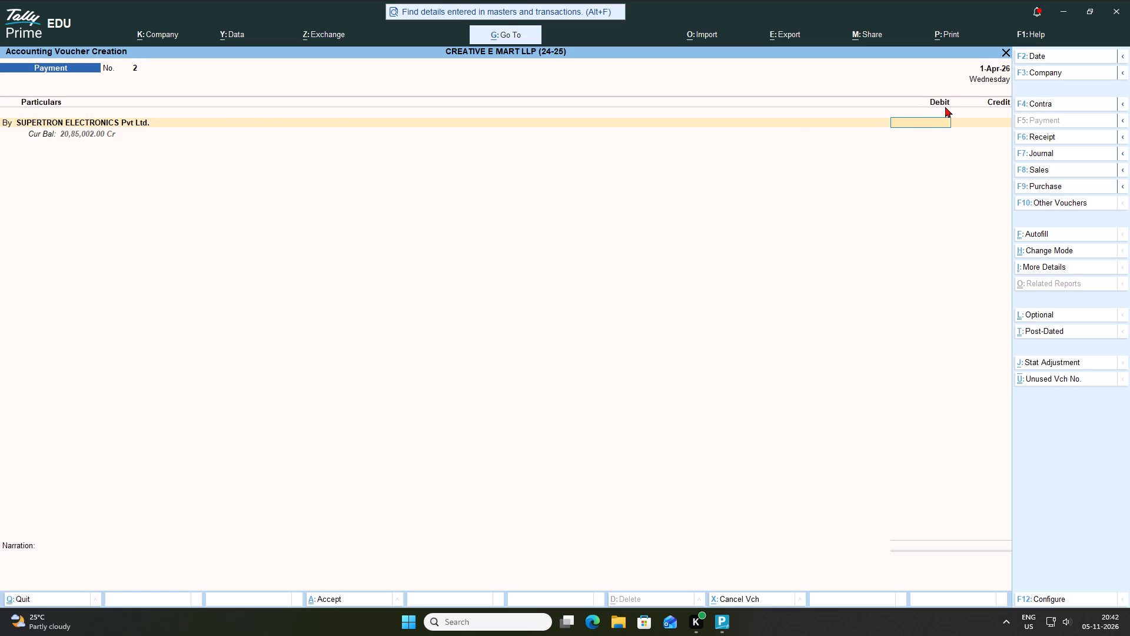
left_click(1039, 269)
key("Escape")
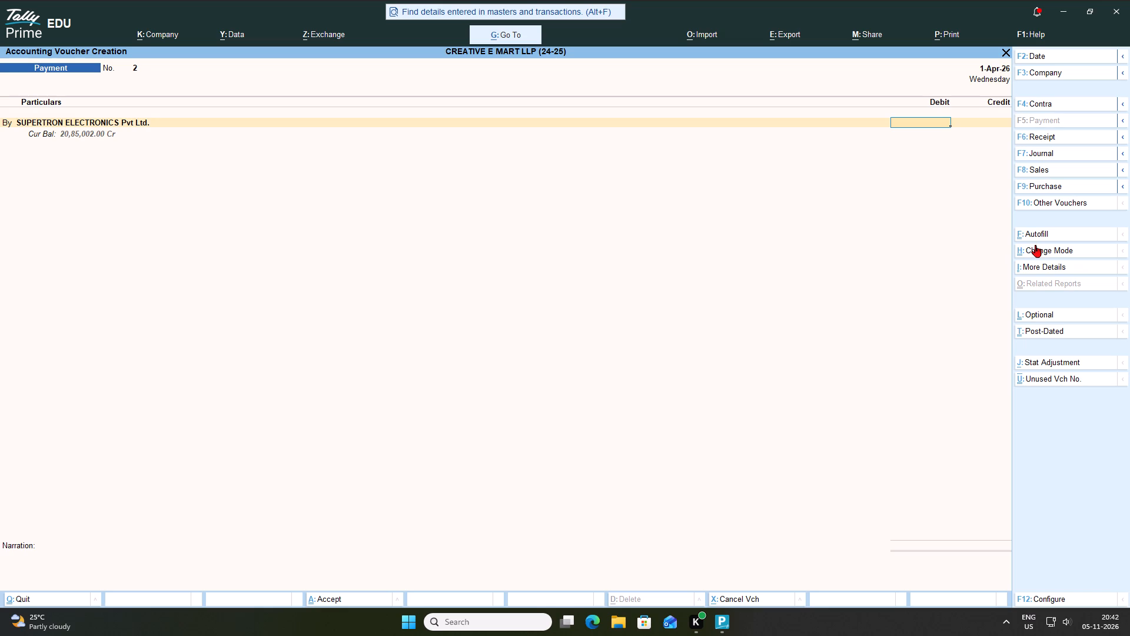
Change the payment voucher mode to Single Entry.
left_click(1035, 250)
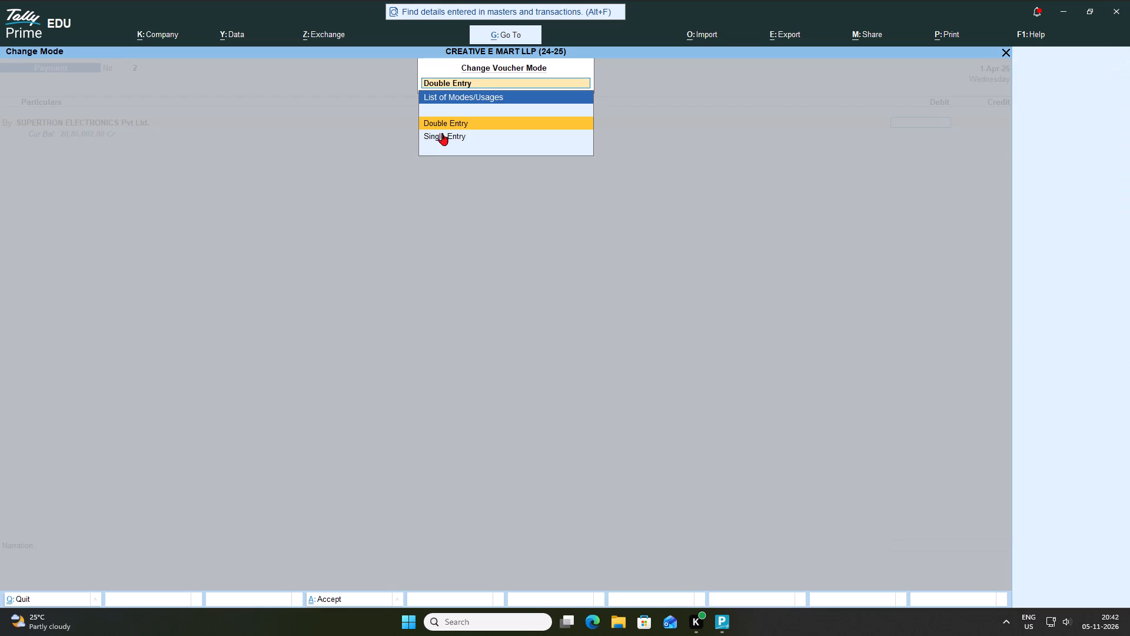
left_click(442, 133)
left_click(442, 133)
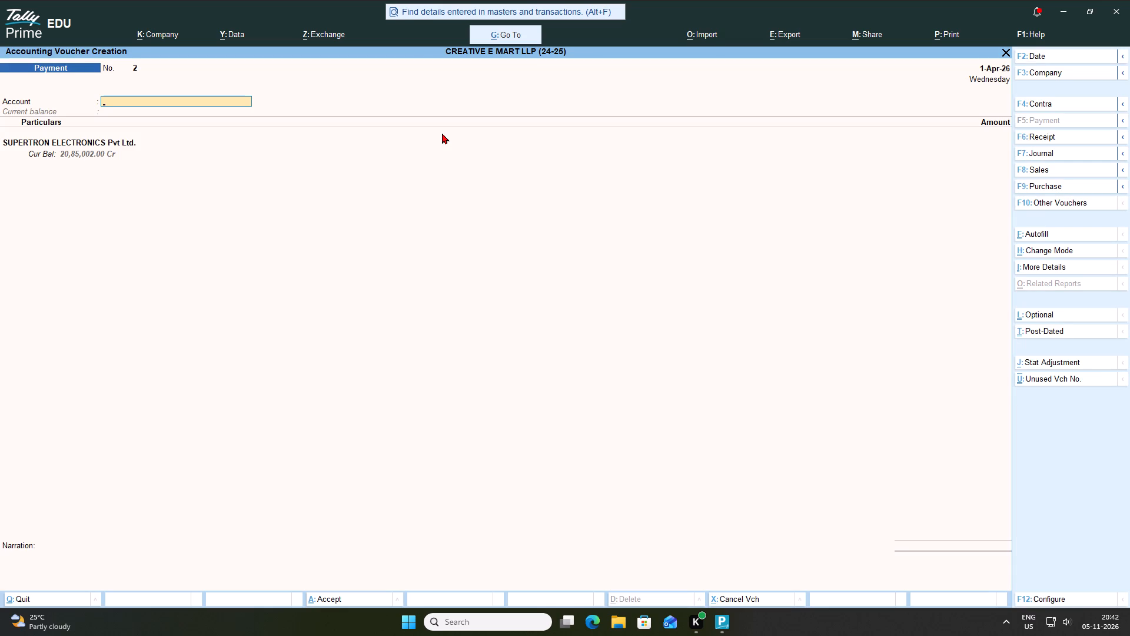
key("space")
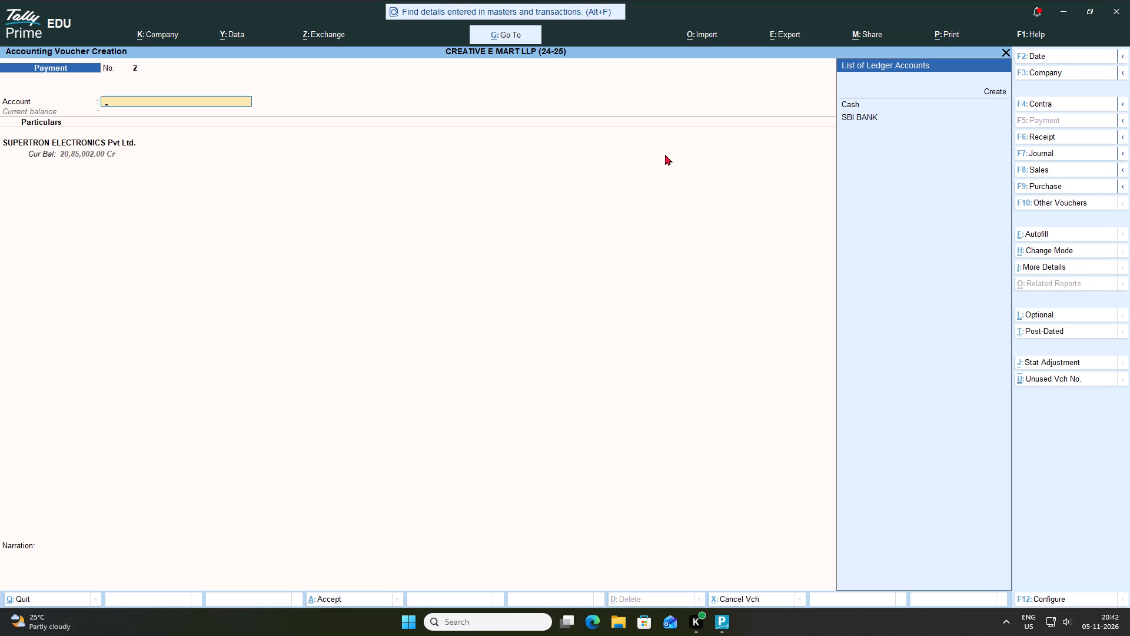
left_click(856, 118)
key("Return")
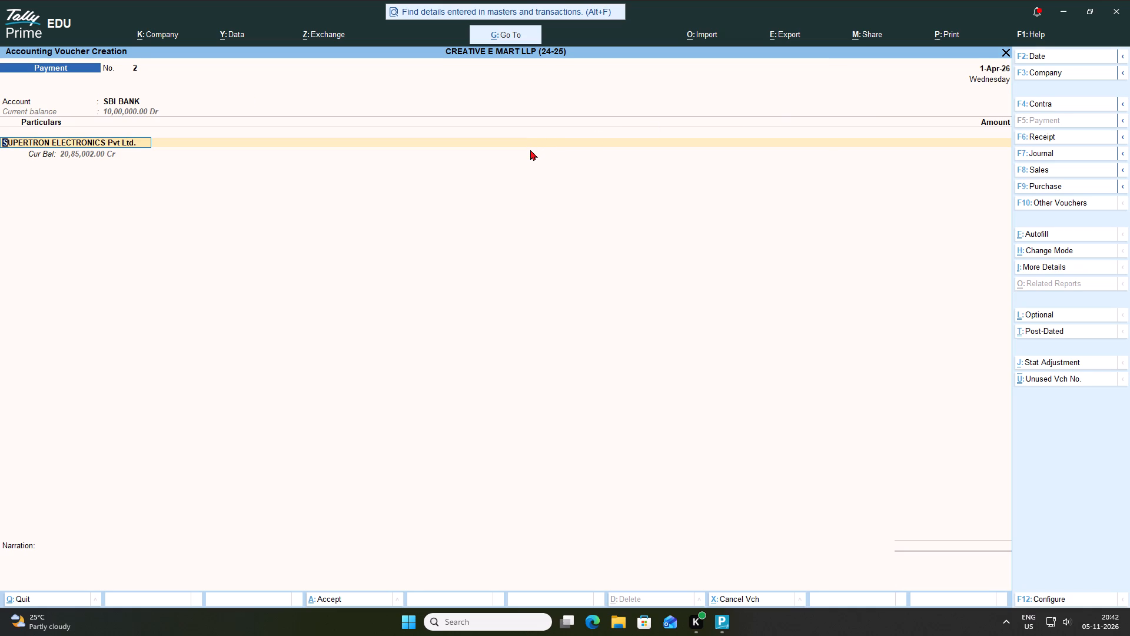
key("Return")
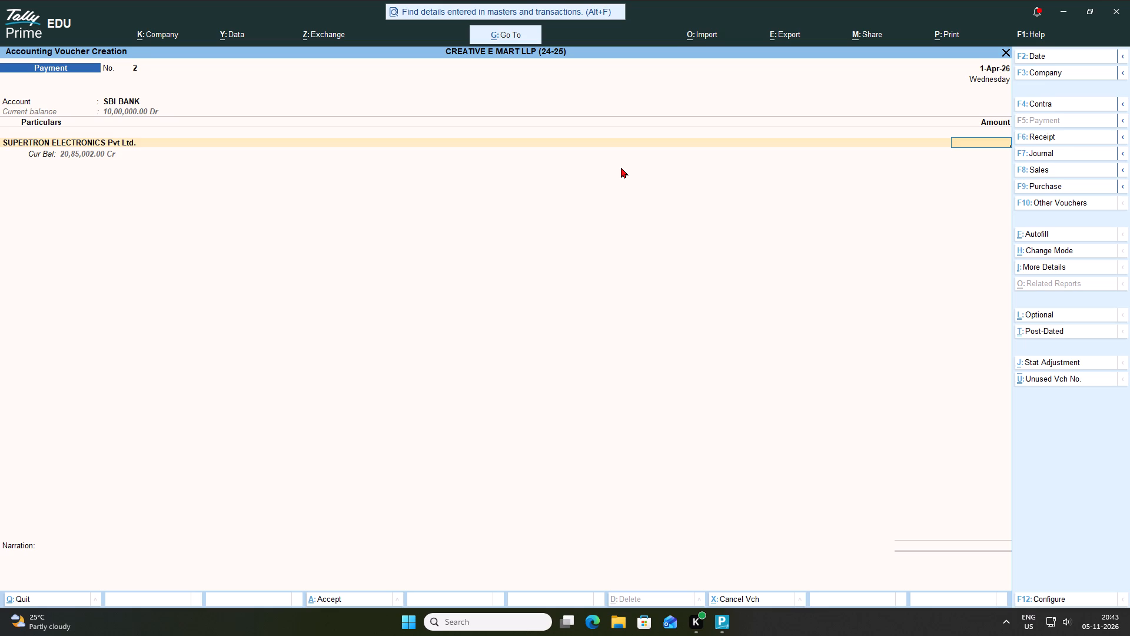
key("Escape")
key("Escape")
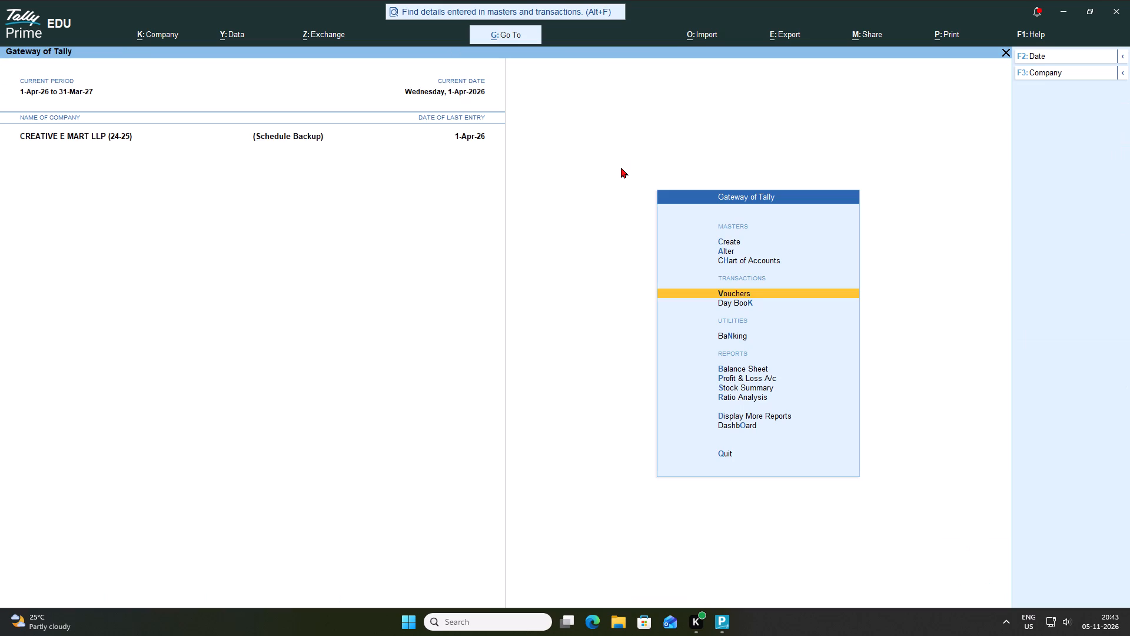
Start a new Purchase voucher with supplier invoice number 0004, keeping the invoice date 1-Apr-26.
left_click(722, 294)
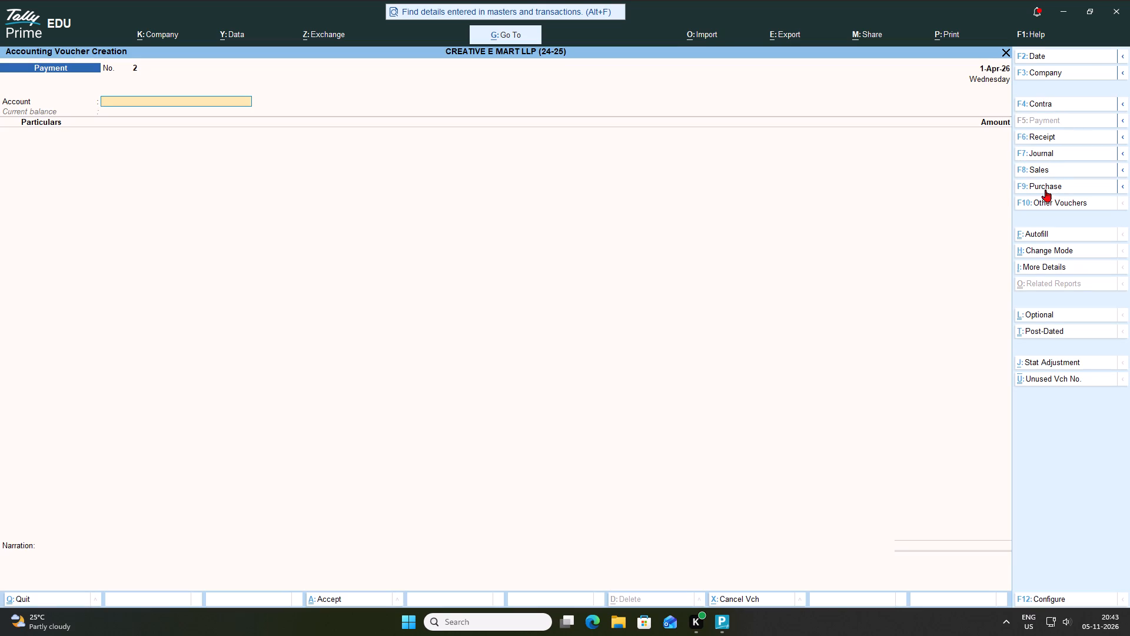
left_click(1046, 186)
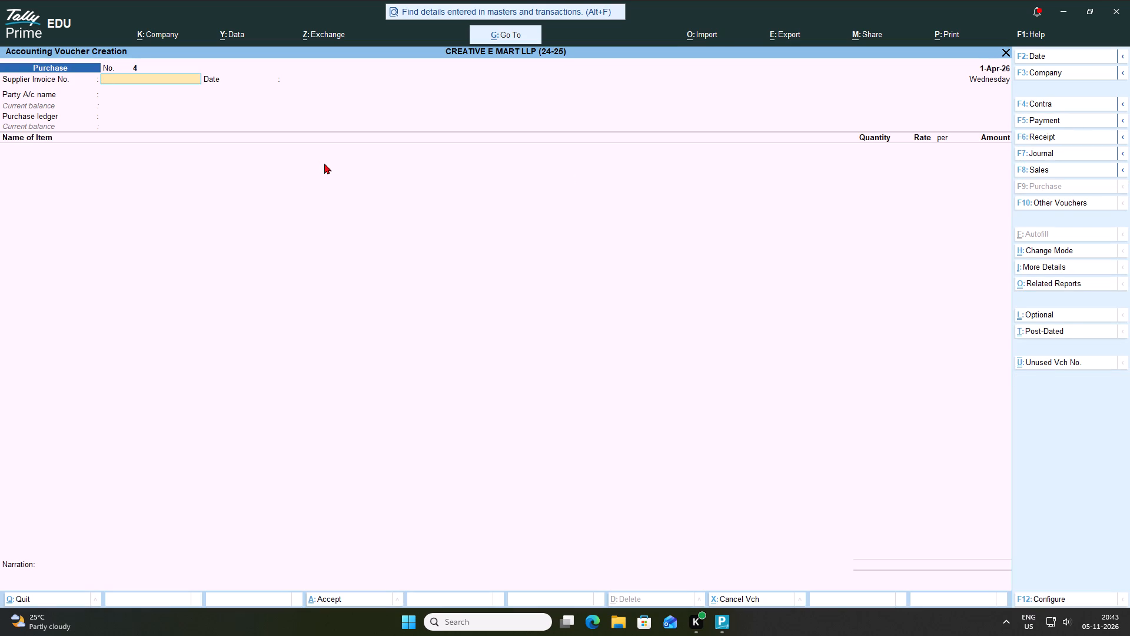
type("00")
key("0")
key("4")
key("Return")
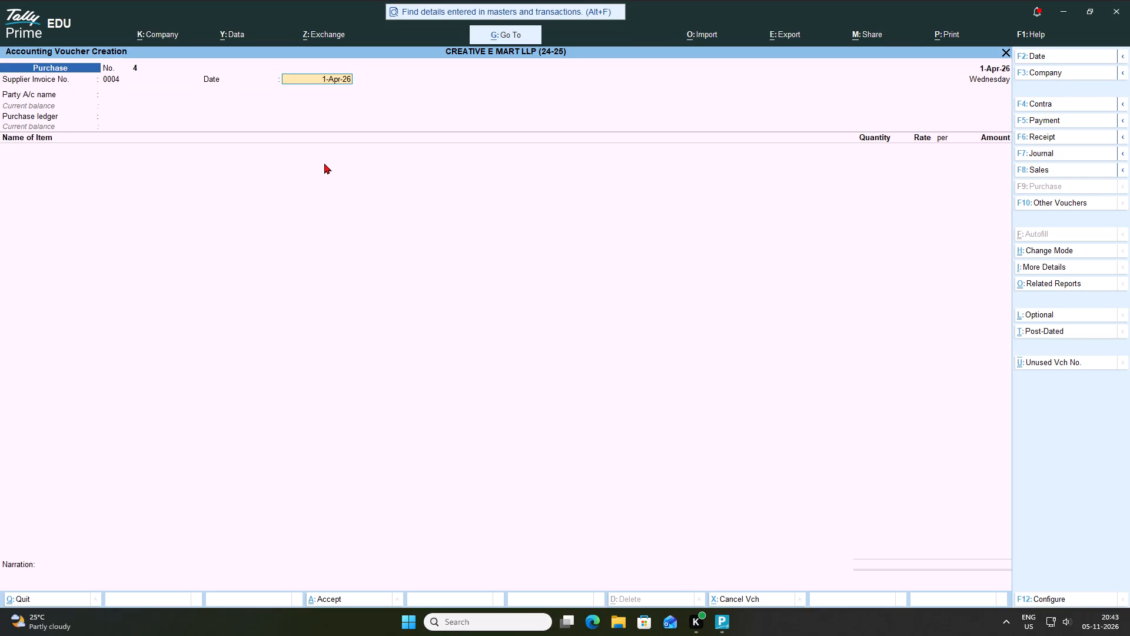
key("Return")
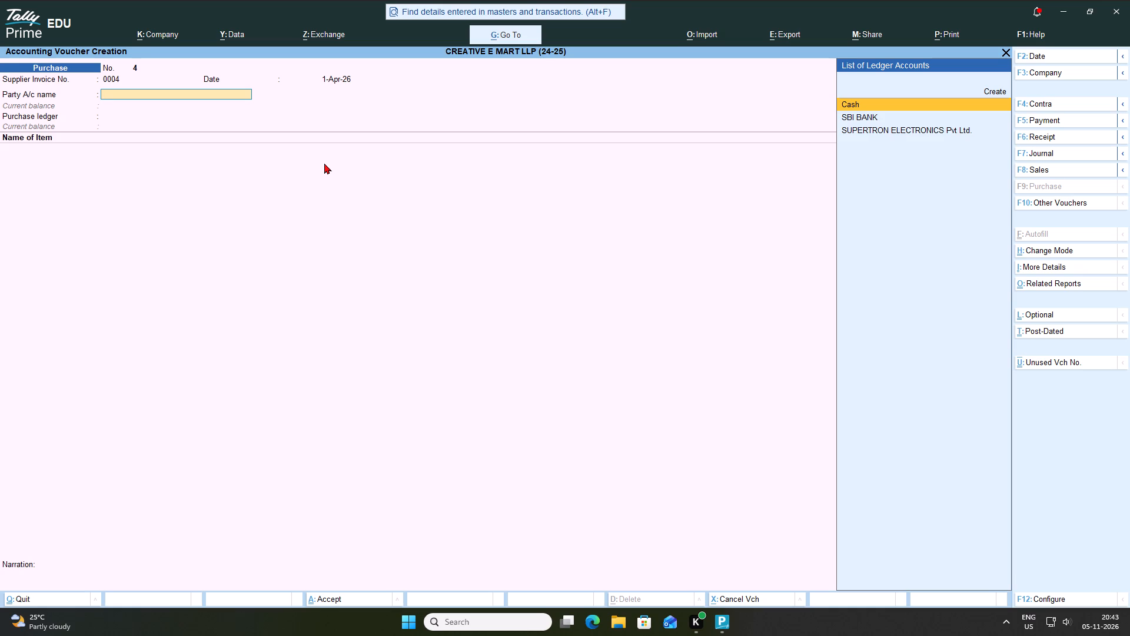
Select SUPERTRON ELECTRONICS Pvt Ltd. as the party account and leave all receipt details blank.
key("Down")
key("Down")
key("Return")
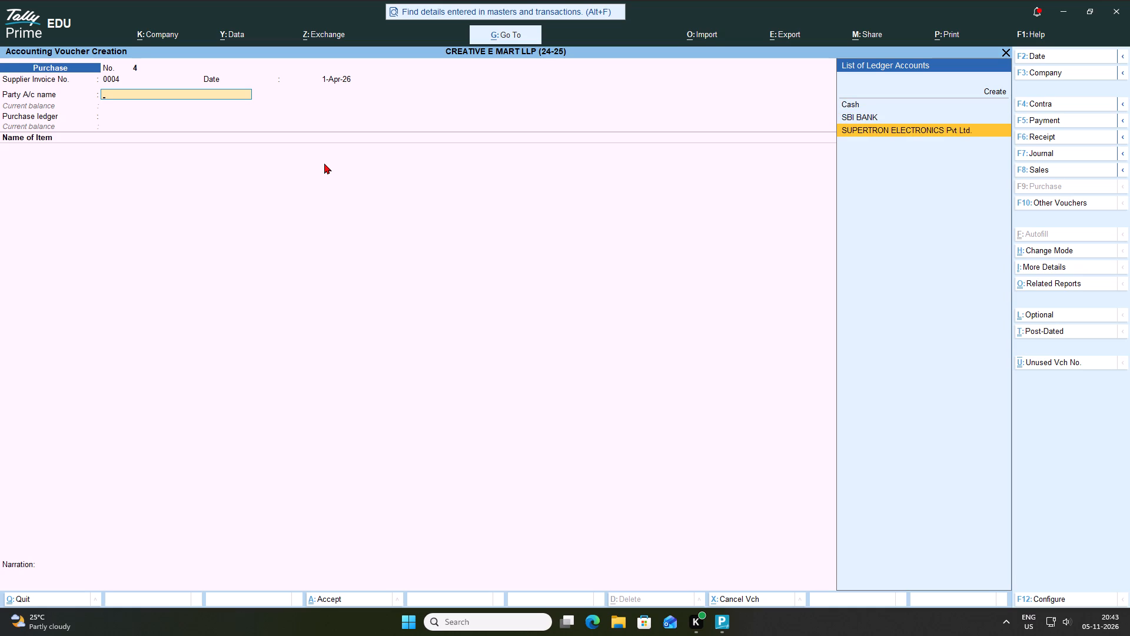
key("Return")
key("Return")
key("Return")
key("Return")
key("Return")
key("Return")
key("Return")
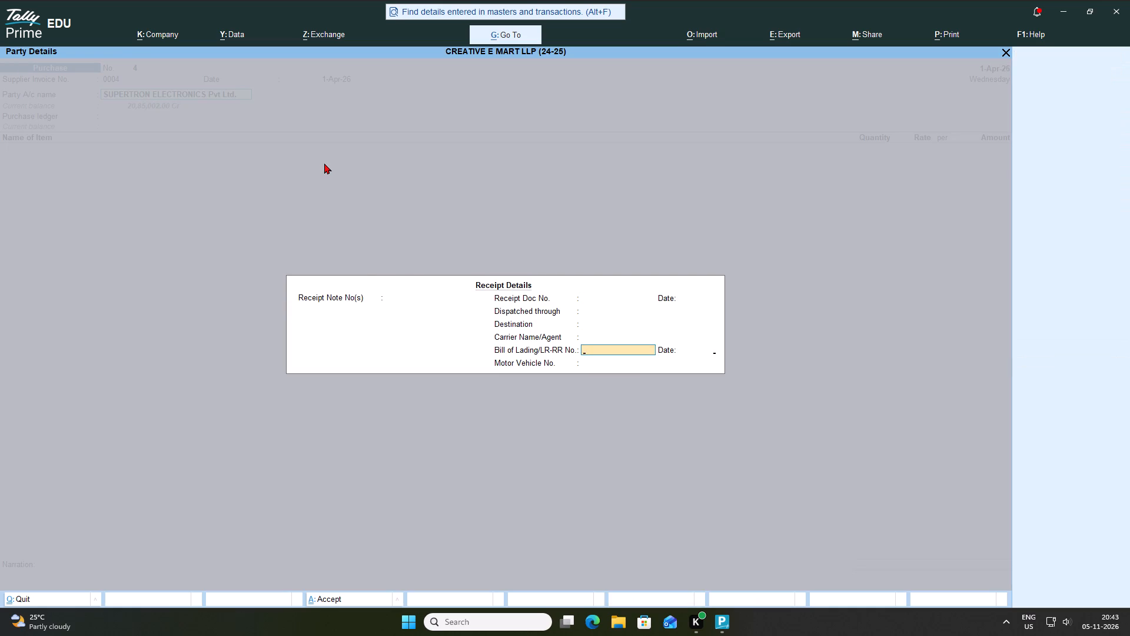
key("Return")
key("Return")
key("Return")
Accept the supplier's party details as filled in and use Purchase A/c as the purchase ledger.
key("Return")
key("Return")
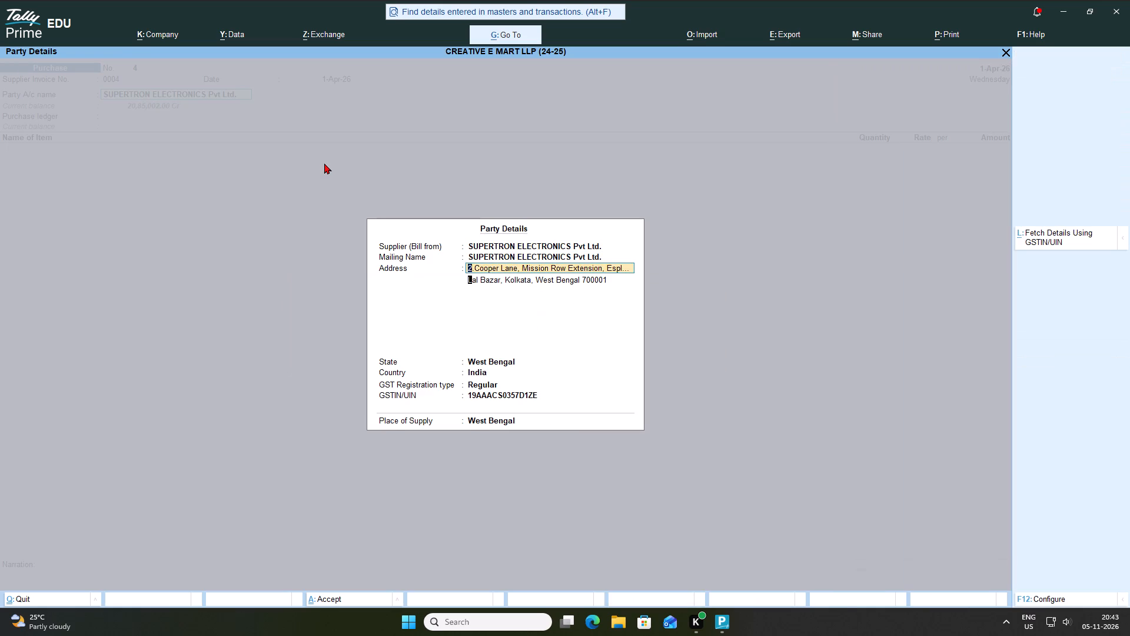
key("Return")
key("Return")
key("Return")
key("Return")
key("Return")
key("Return")
key("Return")
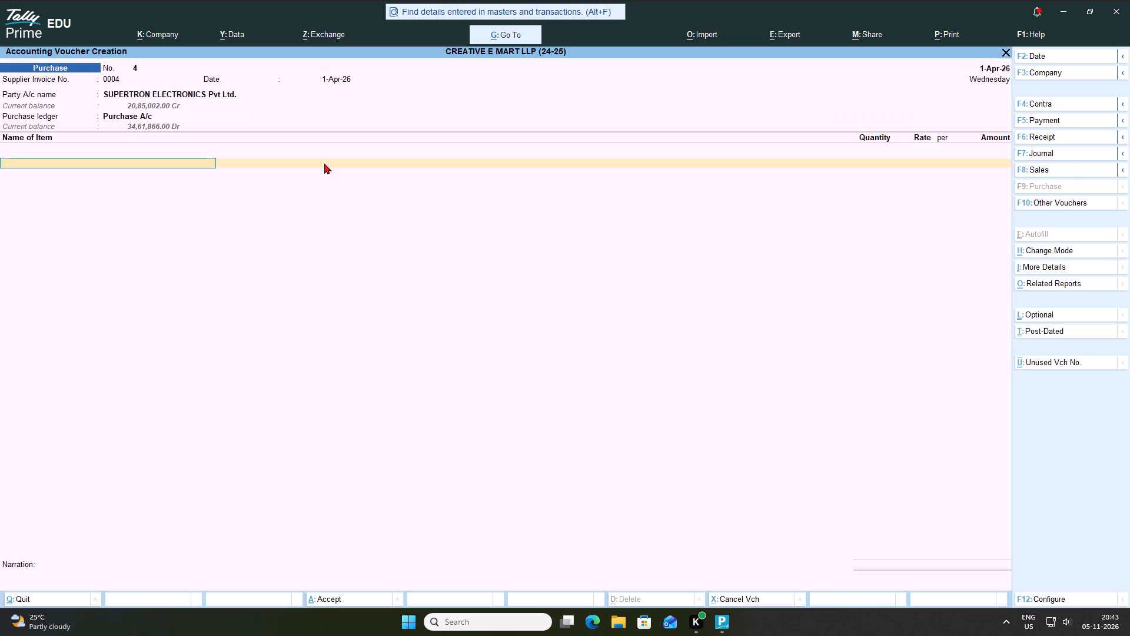
Create a new stock item from the item line, naming it ASUS ROG STRIX G18 with no alias.
key("alt+c")
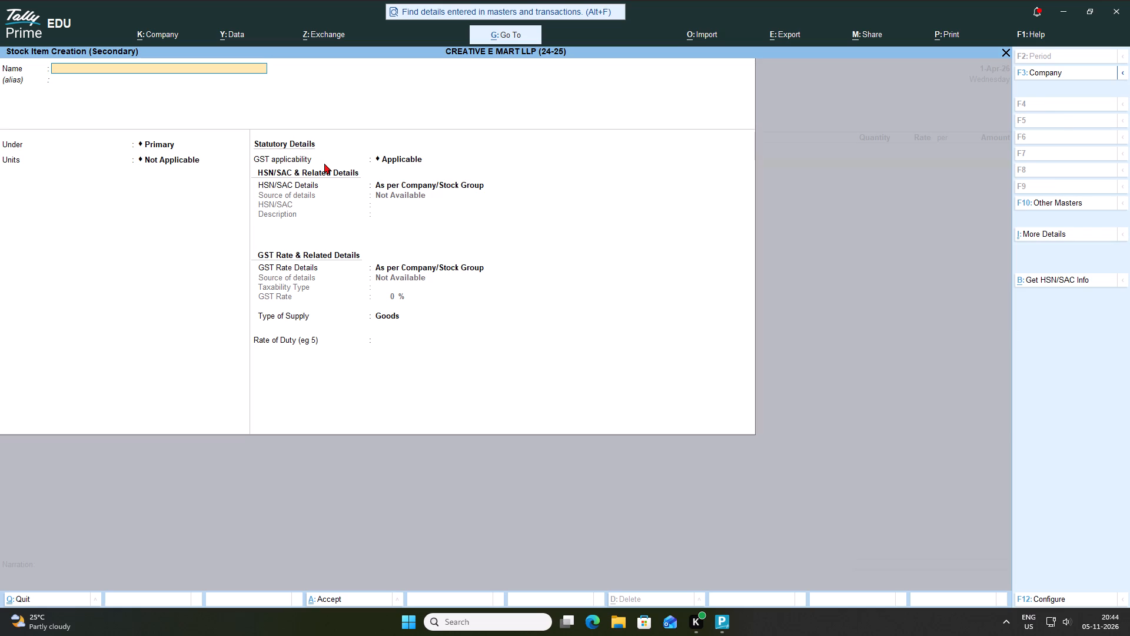
type("AS")
type("US")
key("space")
key("r")
key("o")
key("g")
key("space")
key("s")
type("TRI")
type("X")
key("space")
key("g")
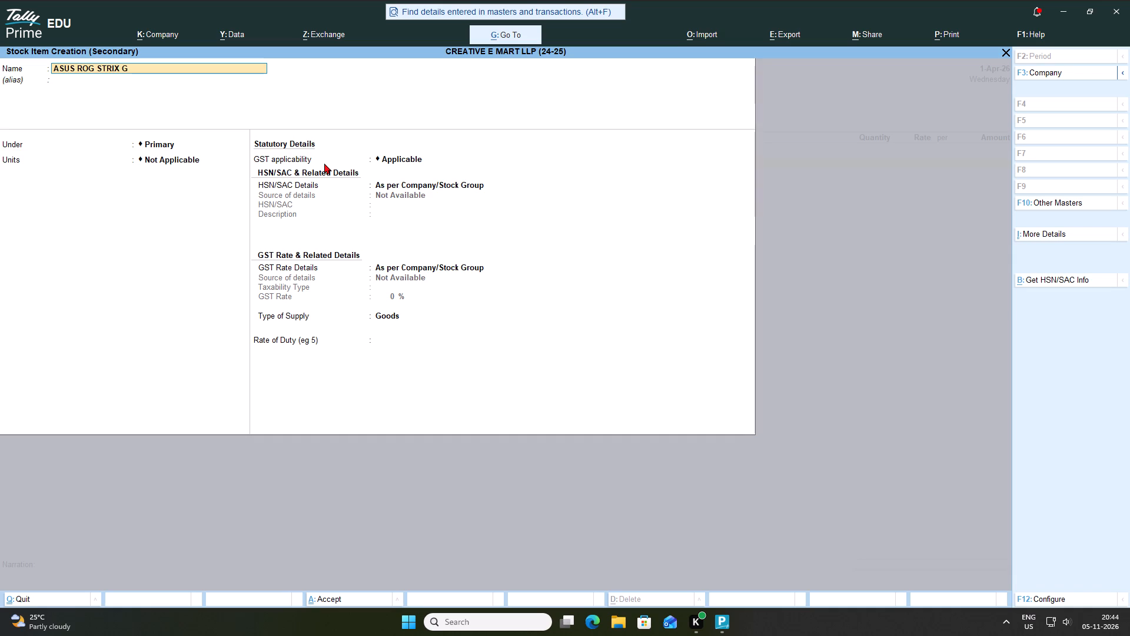
key("1")
key("8")
key("Return")
key("Return")
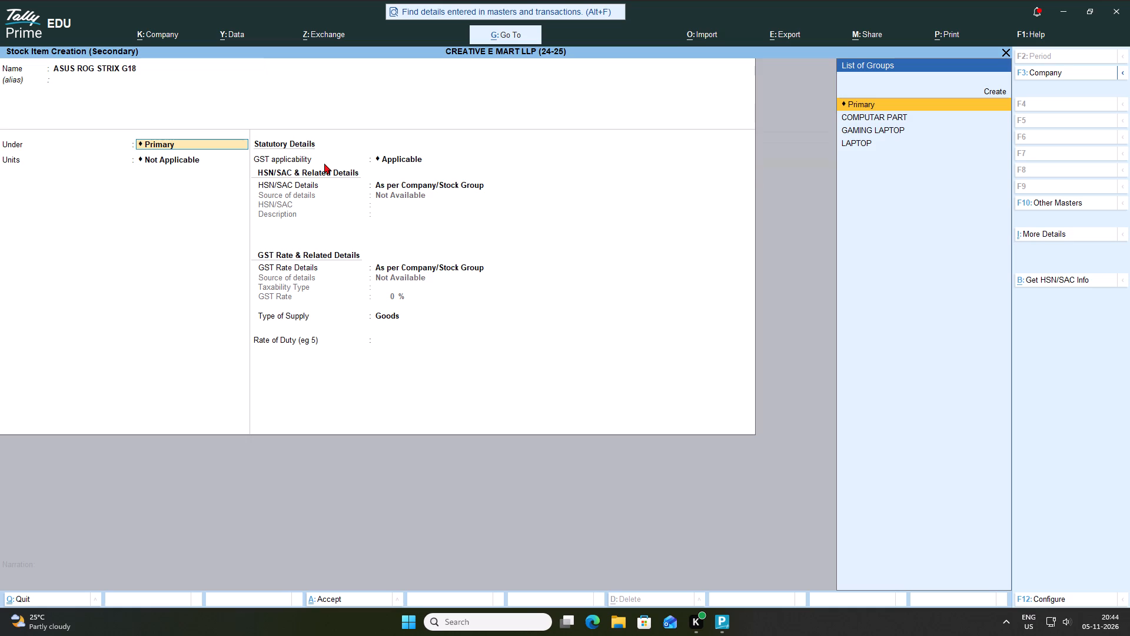
Place the ASUS ROG STRIX G18 item under GAMING LAPTOP with PCS as its unit, keeping GST Applicable.
key("Down")
key("Down")
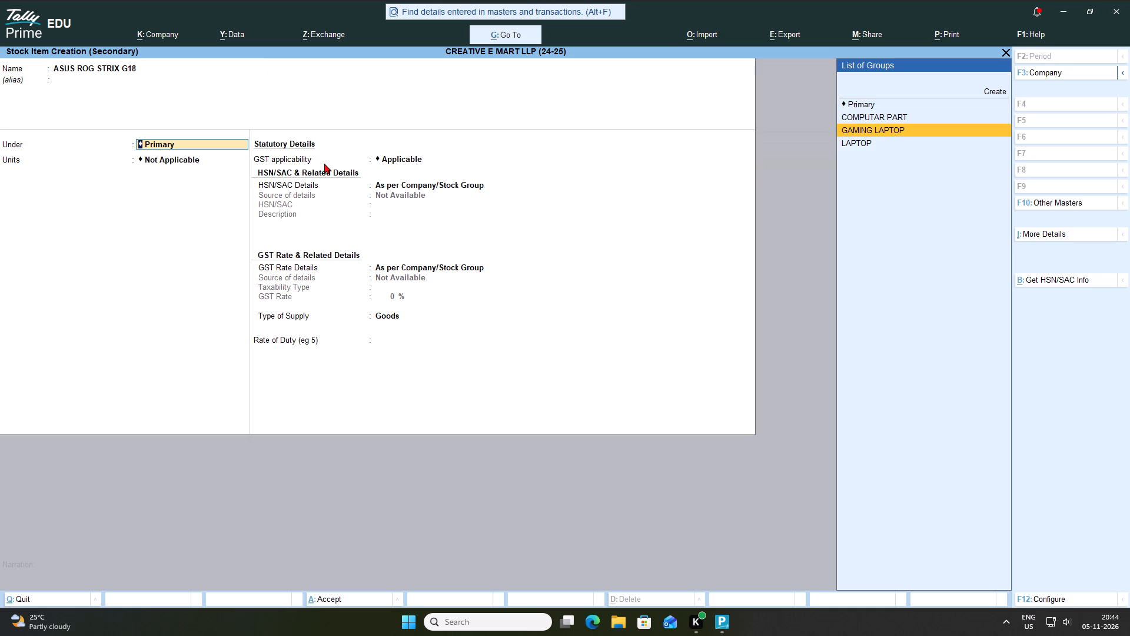
key("Return")
key("Return")
key("Return")
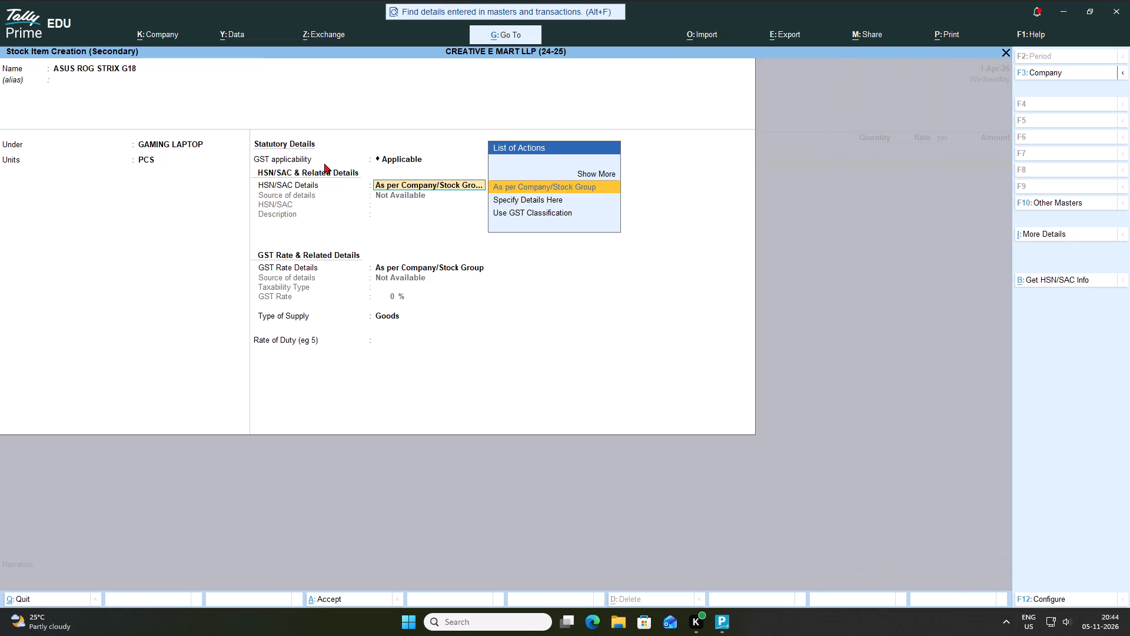
Specify the HSN/SAC details directly on the ASUS item with code 121212, leaving the description blank.
key("Down")
key("Return")
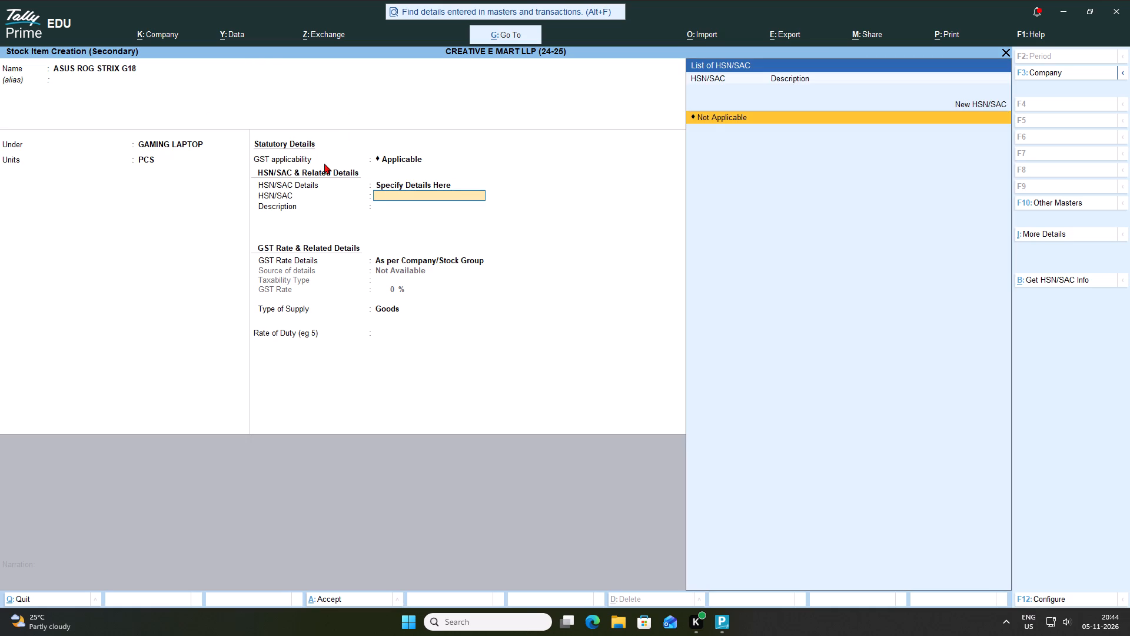
type("11")
key("BackSpace")
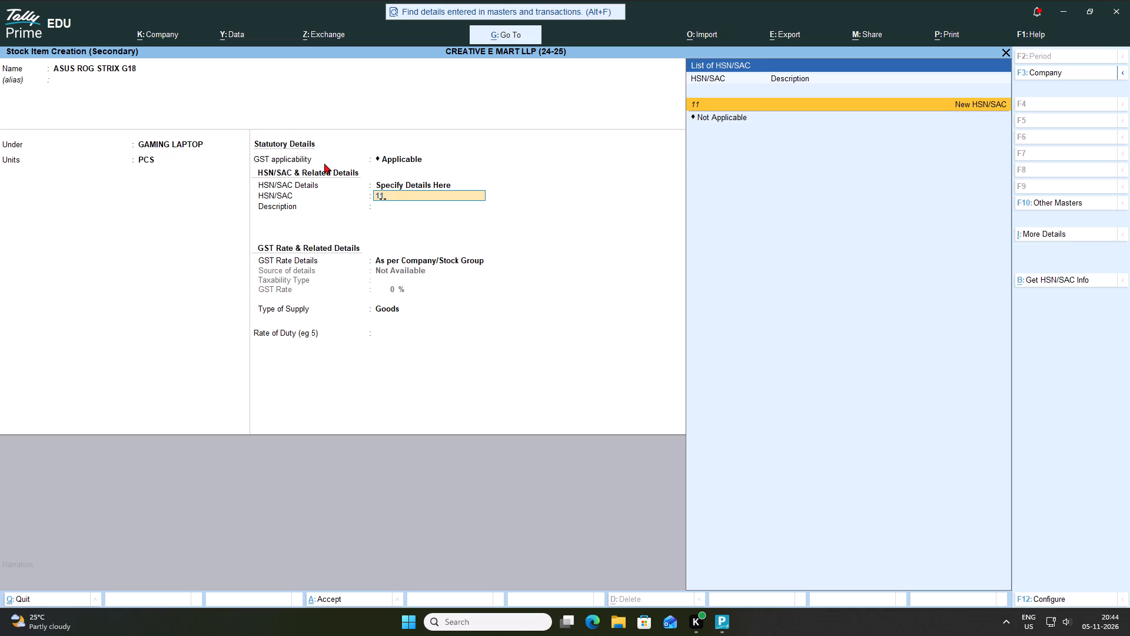
type("21212")
key("Return")
key("Return")
key("Return")
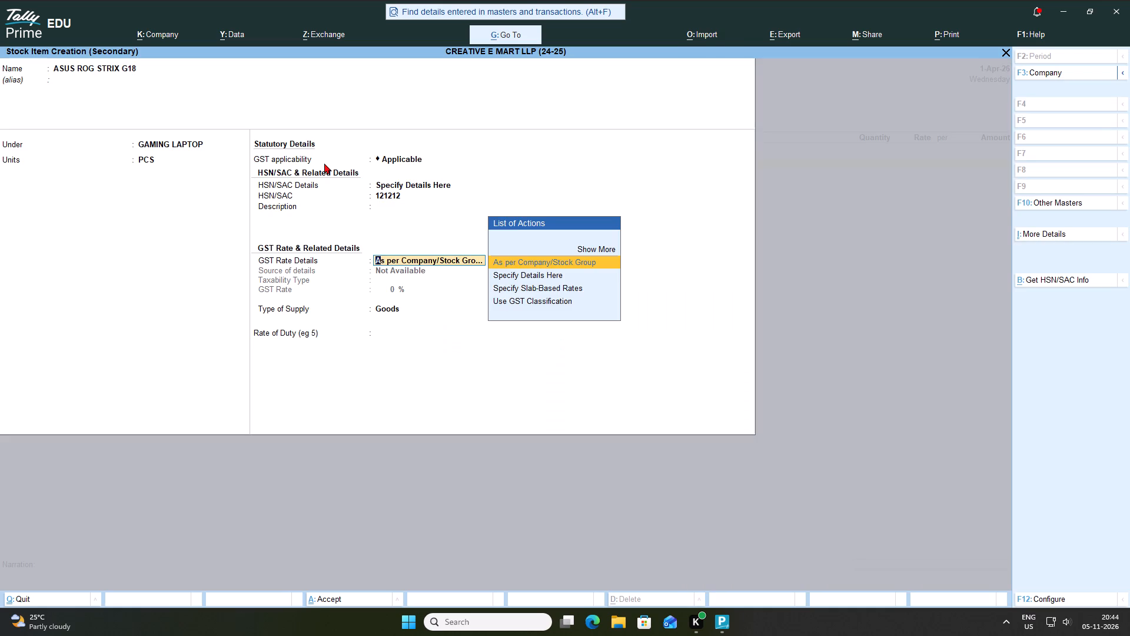
Specify the ASUS item's GST rate directly as Taxable at 18%, keep supply type Goods with no rate of duty, and save the item.
key("Down")
key("Return")
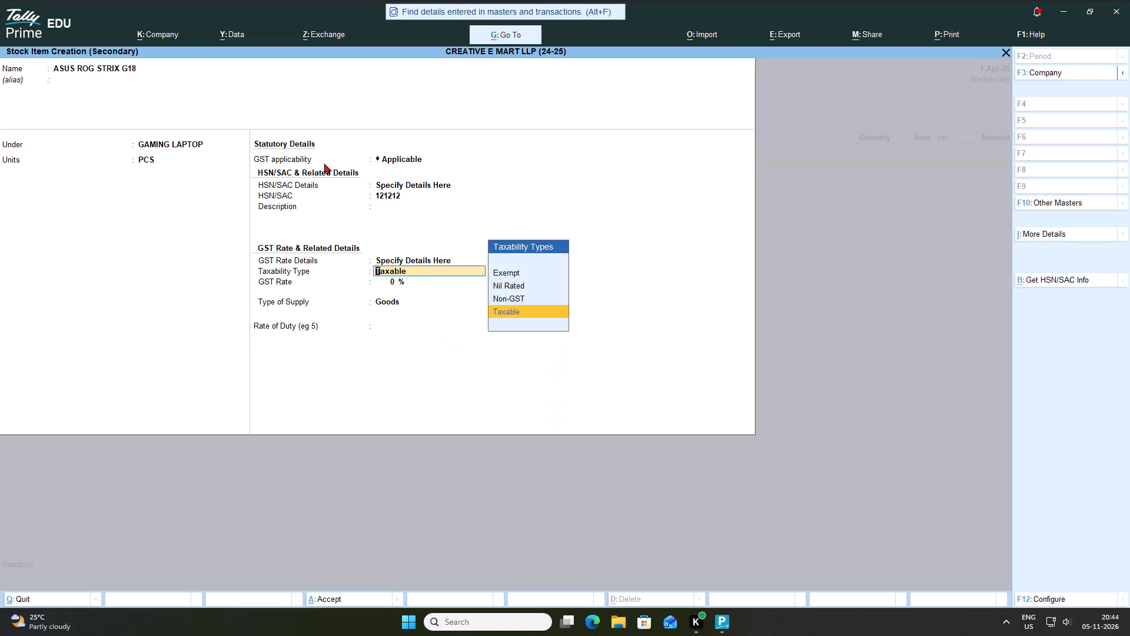
key("Return")
key("1")
key("8")
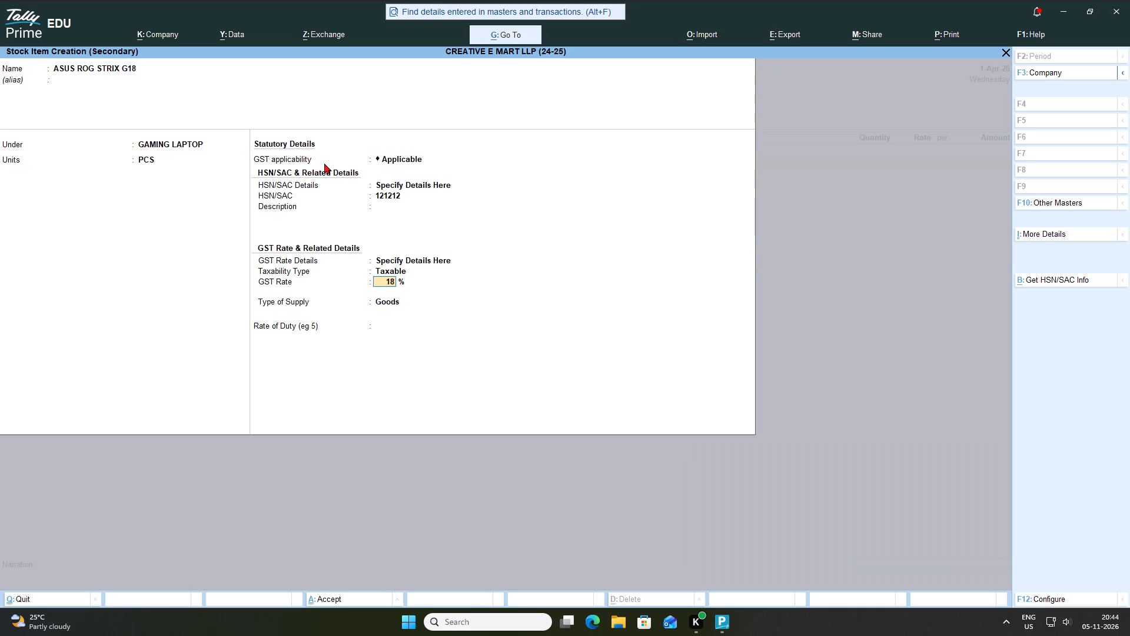
key("Return")
key("Return")
key("Return")
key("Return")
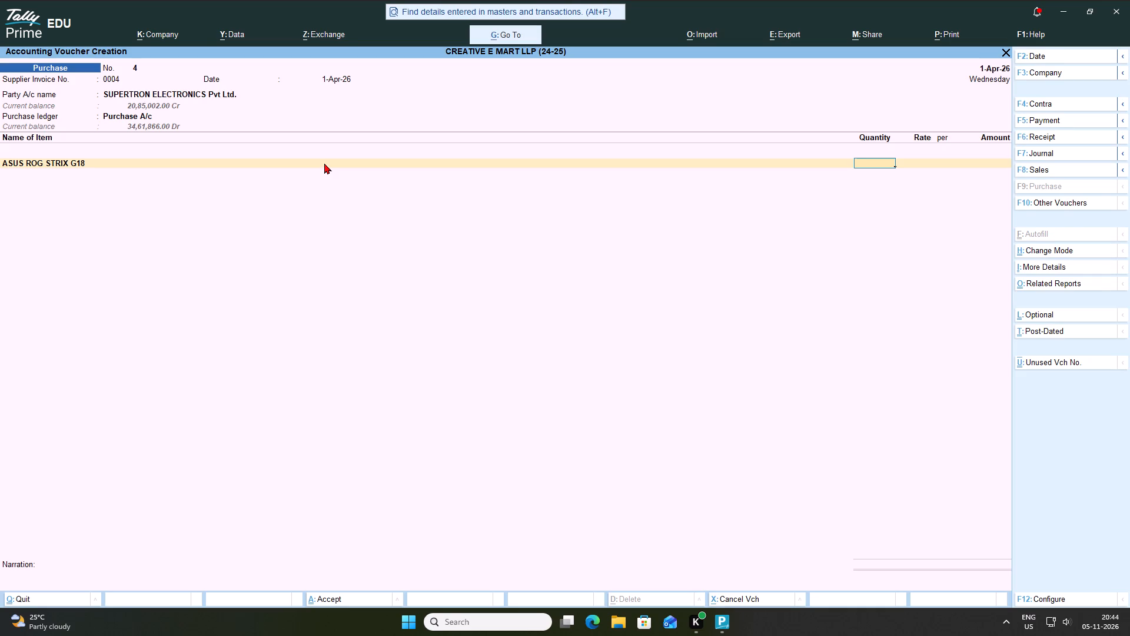
Enter the ASUS ROG STRIX G18 purchase line with quantity 1 PCS at a rate of 320990 per PCS.
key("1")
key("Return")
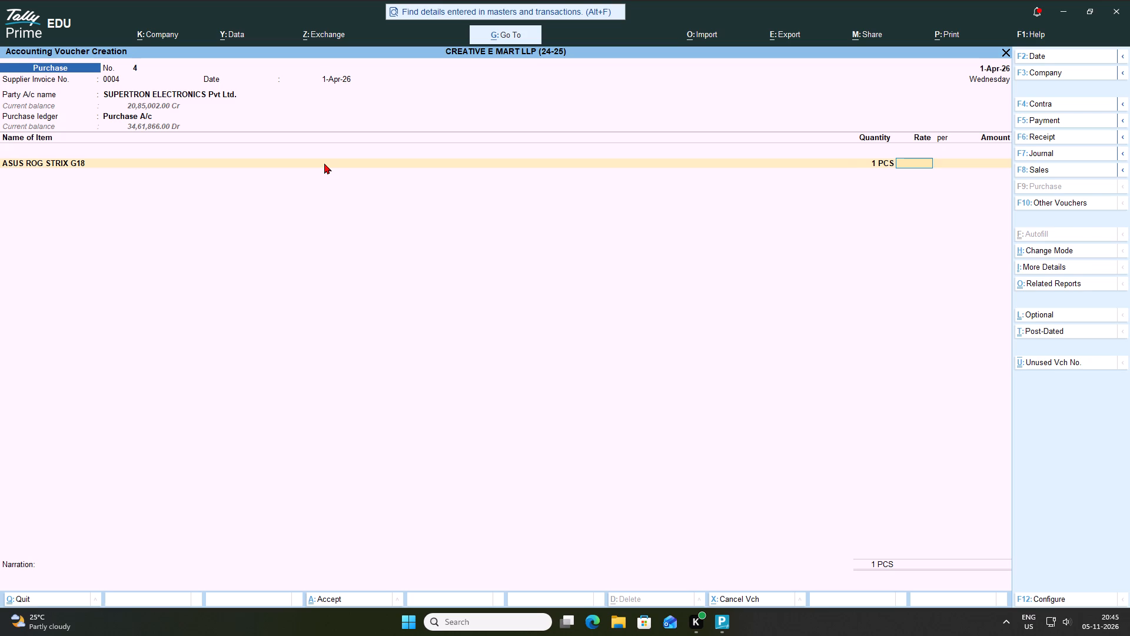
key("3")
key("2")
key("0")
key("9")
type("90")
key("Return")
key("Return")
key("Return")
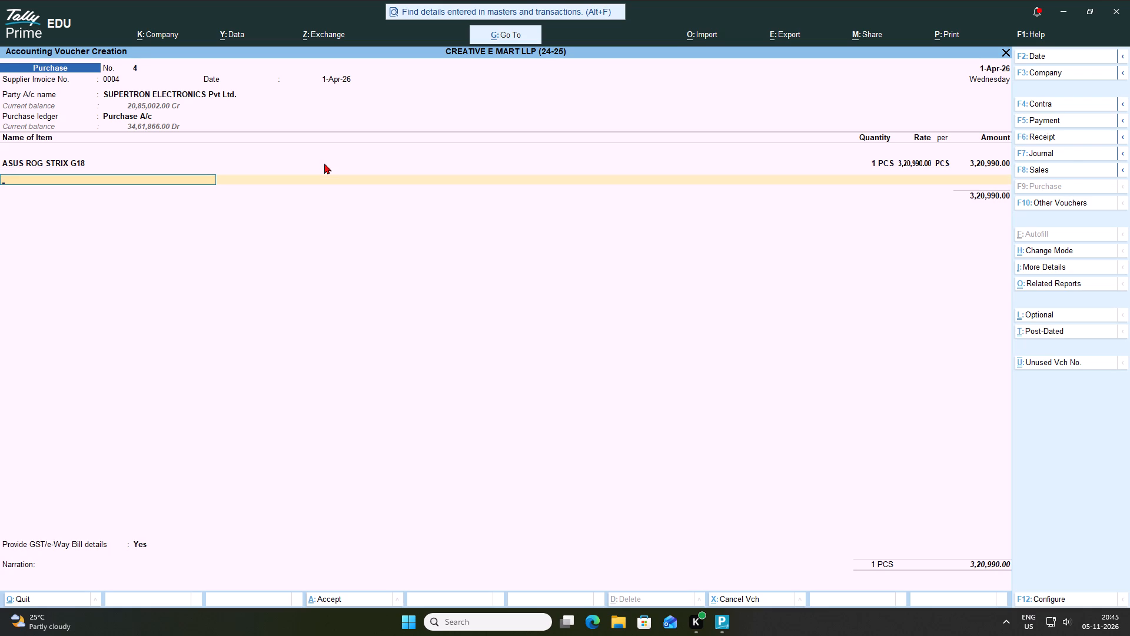
Create a second stock item from the voucher's next item line, naming it LENOVO LEGION 5 83f0r with no alias.
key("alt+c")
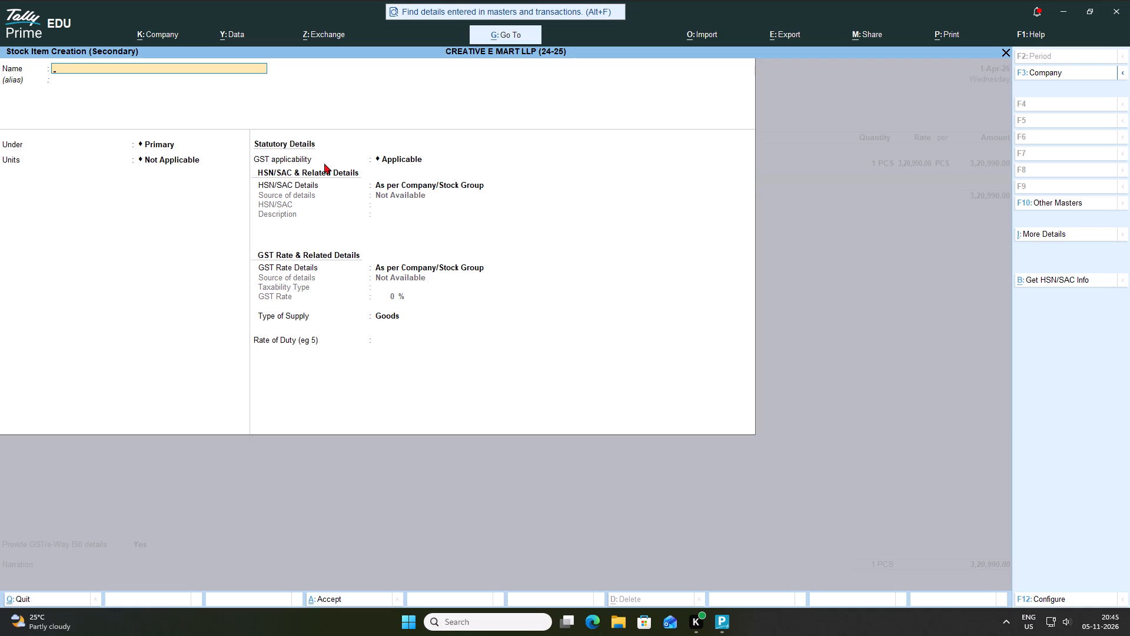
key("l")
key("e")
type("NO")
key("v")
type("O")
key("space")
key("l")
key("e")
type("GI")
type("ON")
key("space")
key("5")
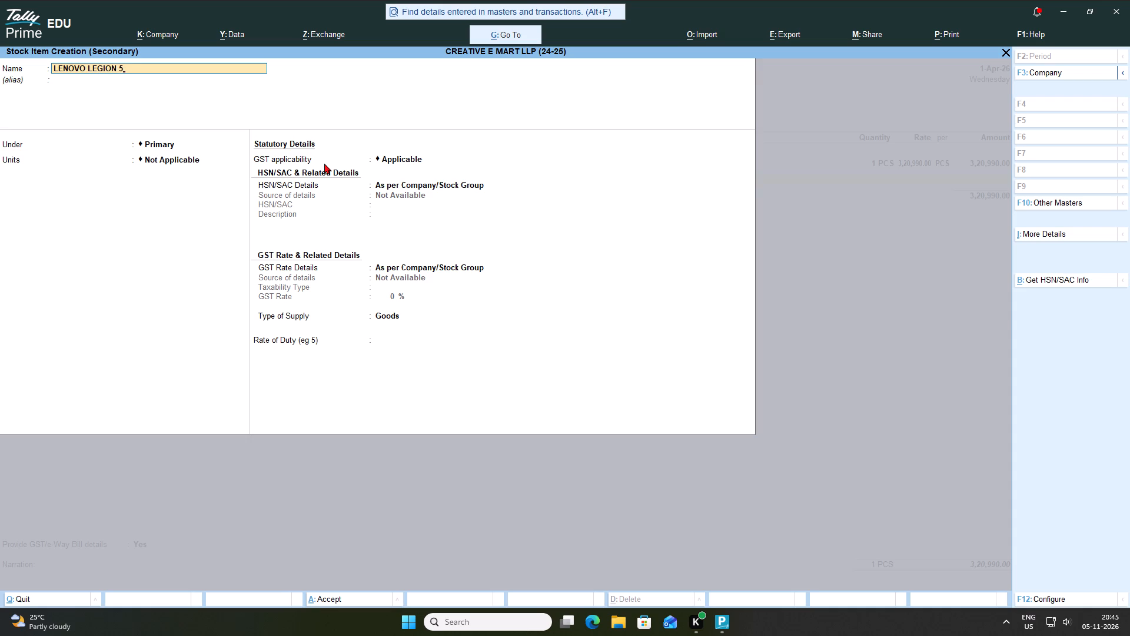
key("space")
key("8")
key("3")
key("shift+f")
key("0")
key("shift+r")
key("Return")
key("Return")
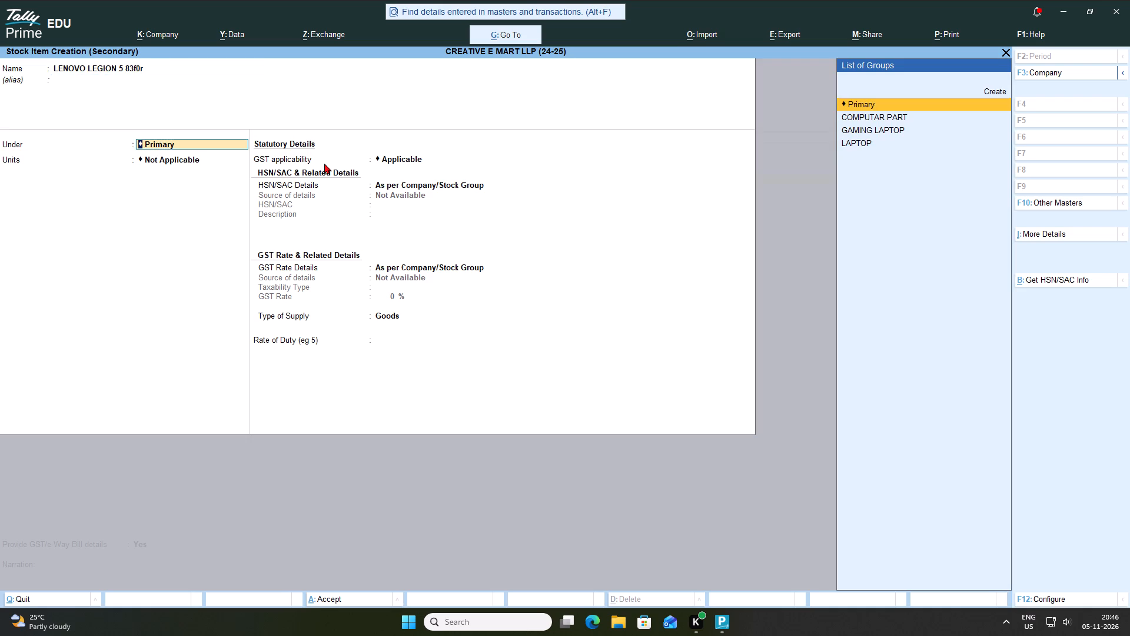
Place the LENOVO LEGION 5 item under GAMING LAPTOP with PCS as its unit, keeping GST Applicable.
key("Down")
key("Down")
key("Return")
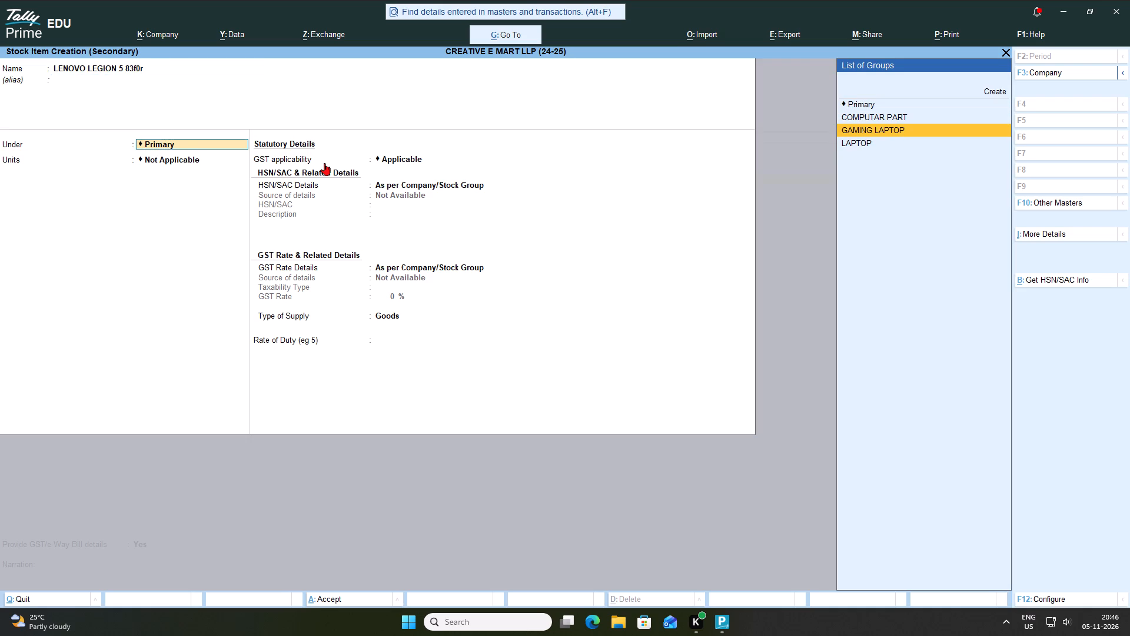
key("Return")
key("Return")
Specify the HSN/SAC details directly on the Lenovo item with code 121212, leaving the description blank.
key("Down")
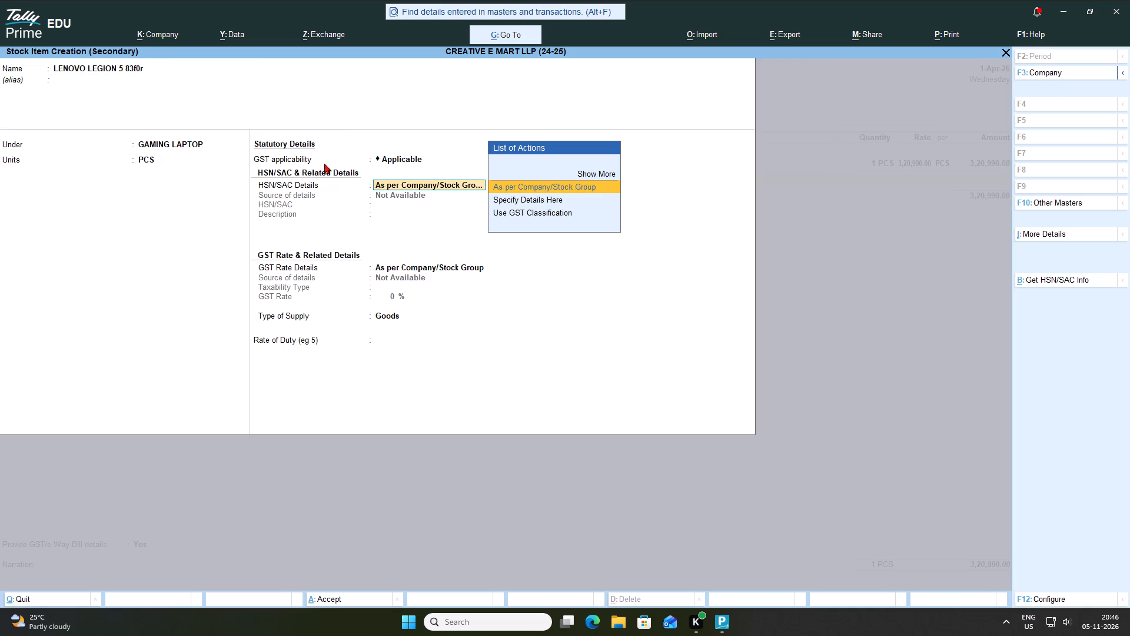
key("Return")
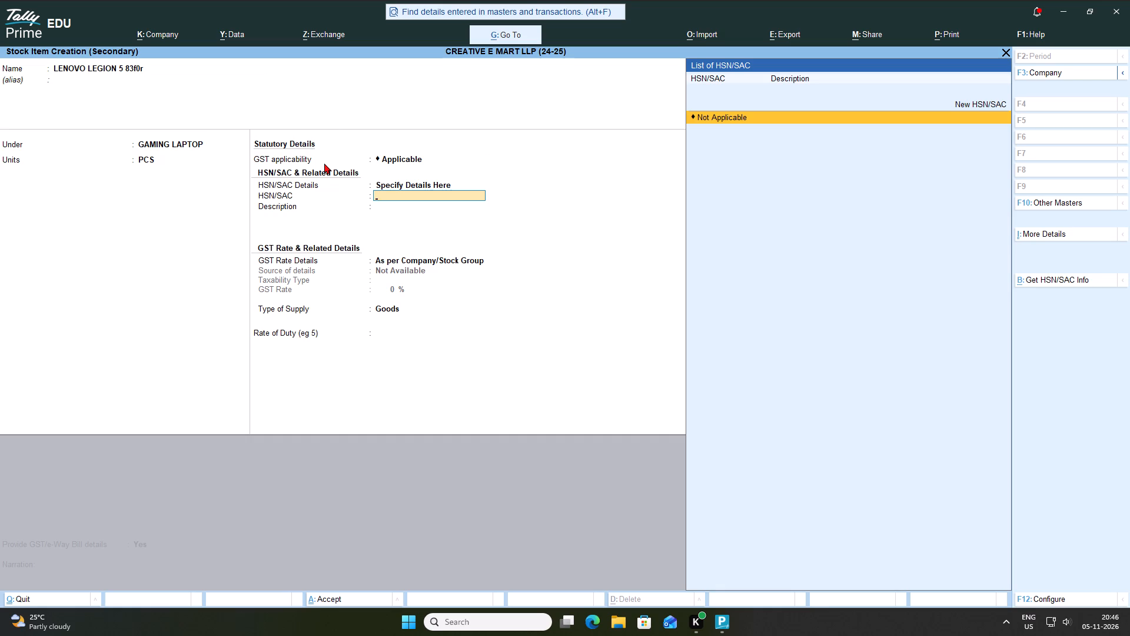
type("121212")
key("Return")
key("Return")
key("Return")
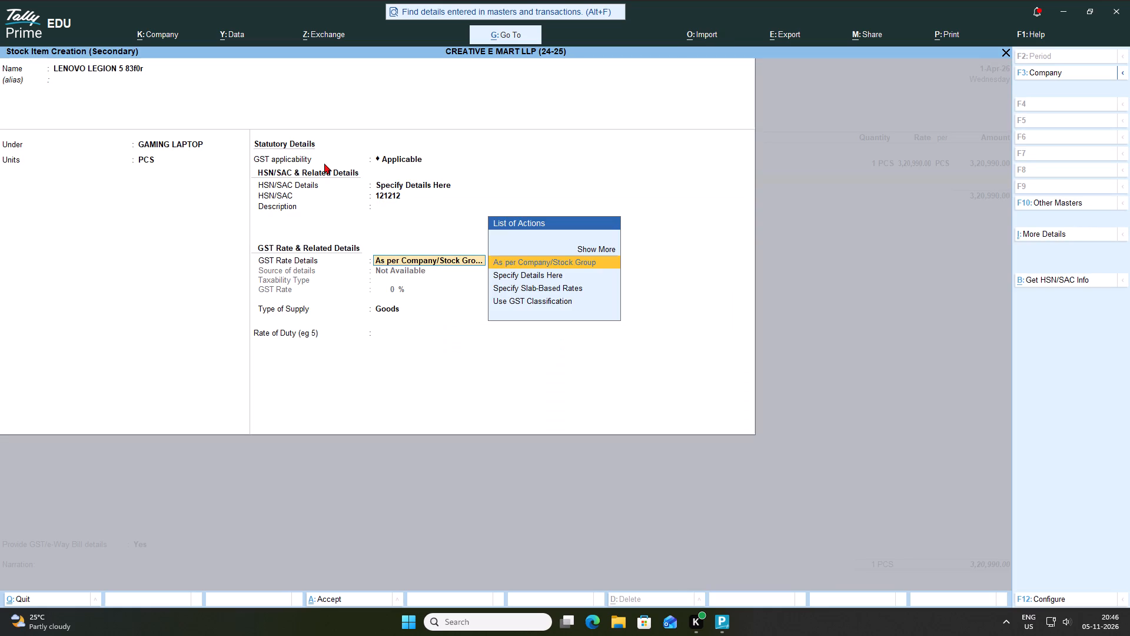
Specify the Lenovo item's GST rate directly as Taxable at 18%, with Goods as type of supply, and save the item.
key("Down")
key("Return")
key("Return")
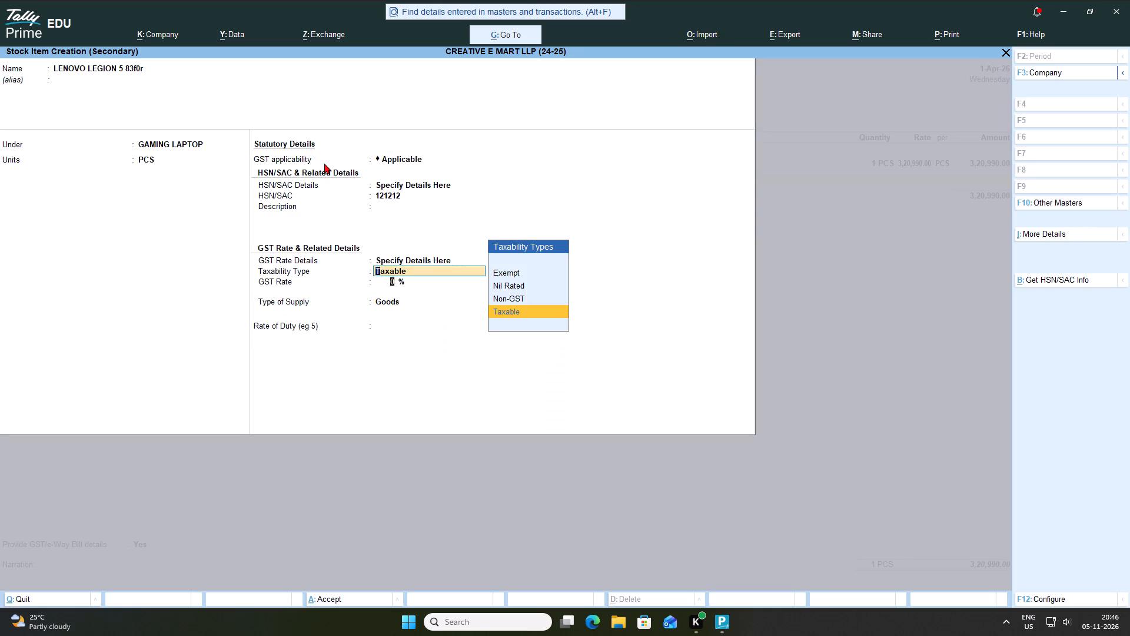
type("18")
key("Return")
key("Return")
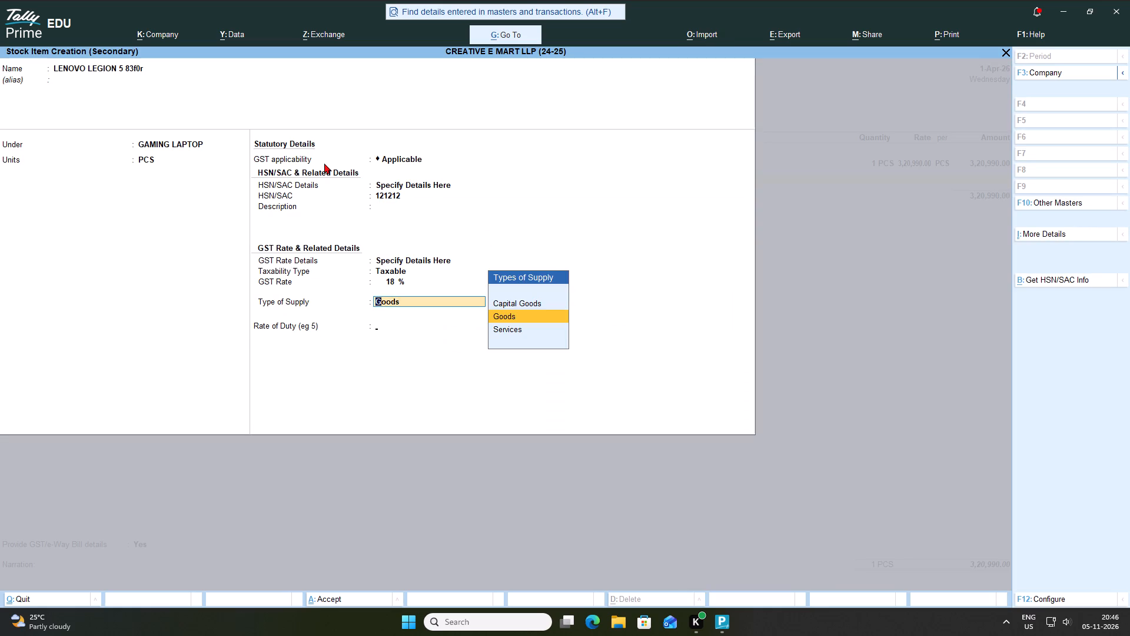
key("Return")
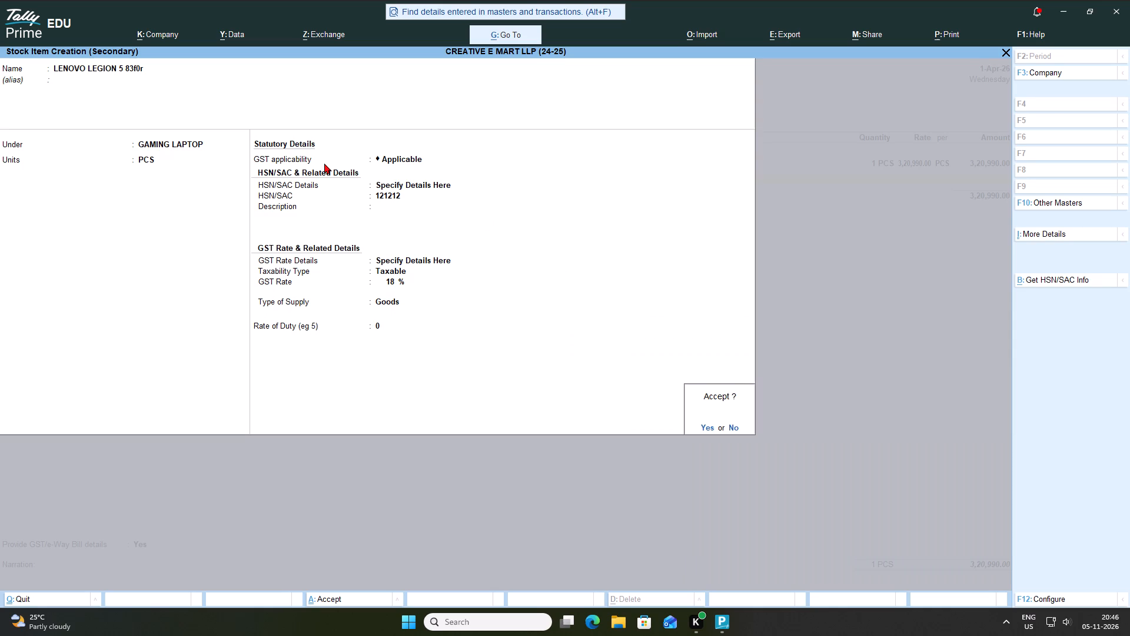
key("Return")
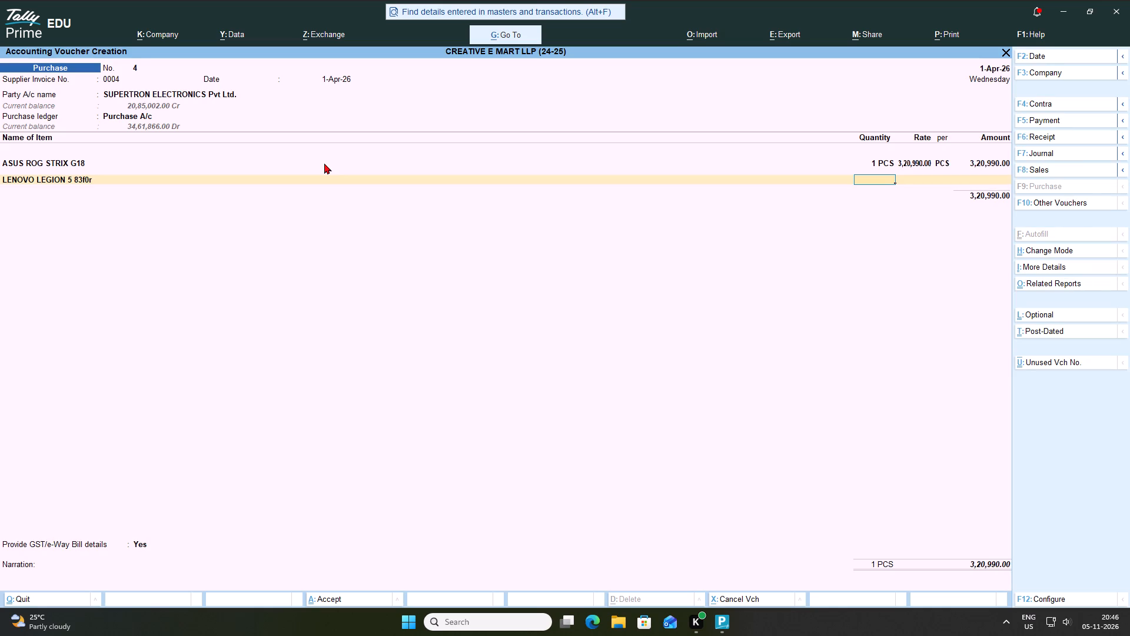
Enter the LENOVO LEGION 5 83f0r purchase line with quantity 2 PCS at a rate of 218490 per PCS.
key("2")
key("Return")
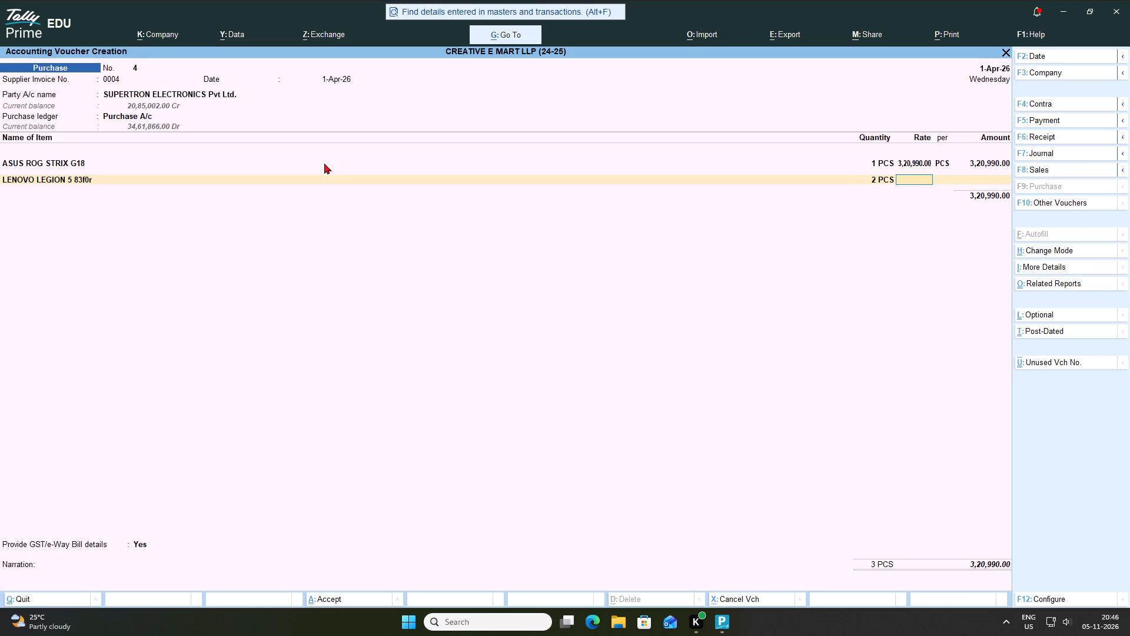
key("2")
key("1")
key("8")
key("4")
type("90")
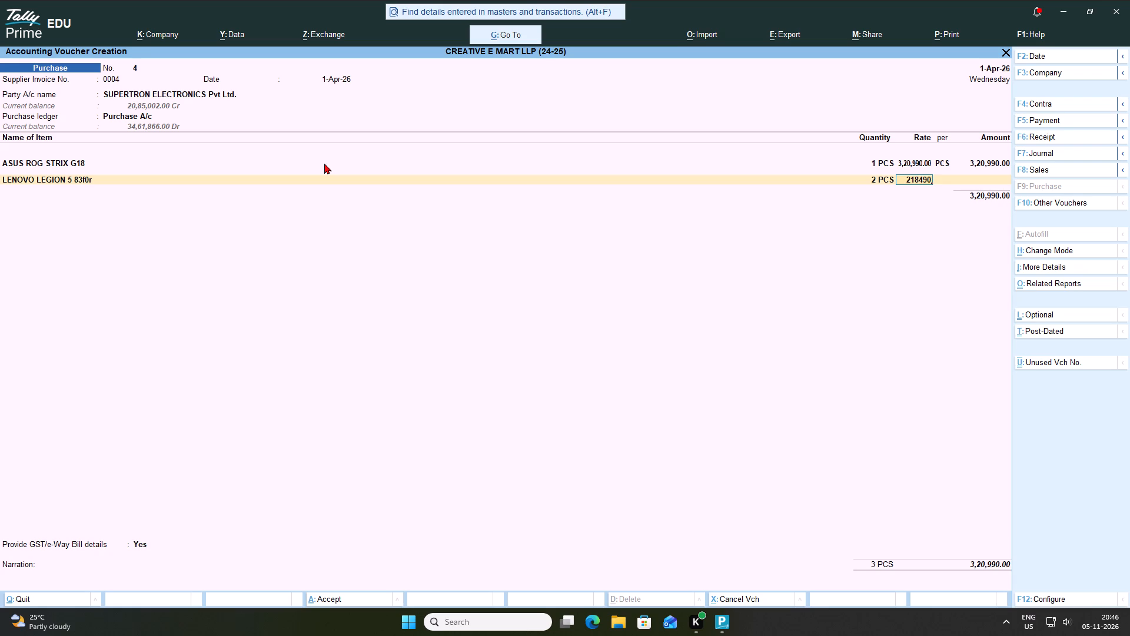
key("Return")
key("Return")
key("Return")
End the item list and add the SGST and CGST ledgers to the purchase voucher with their calculated amounts.
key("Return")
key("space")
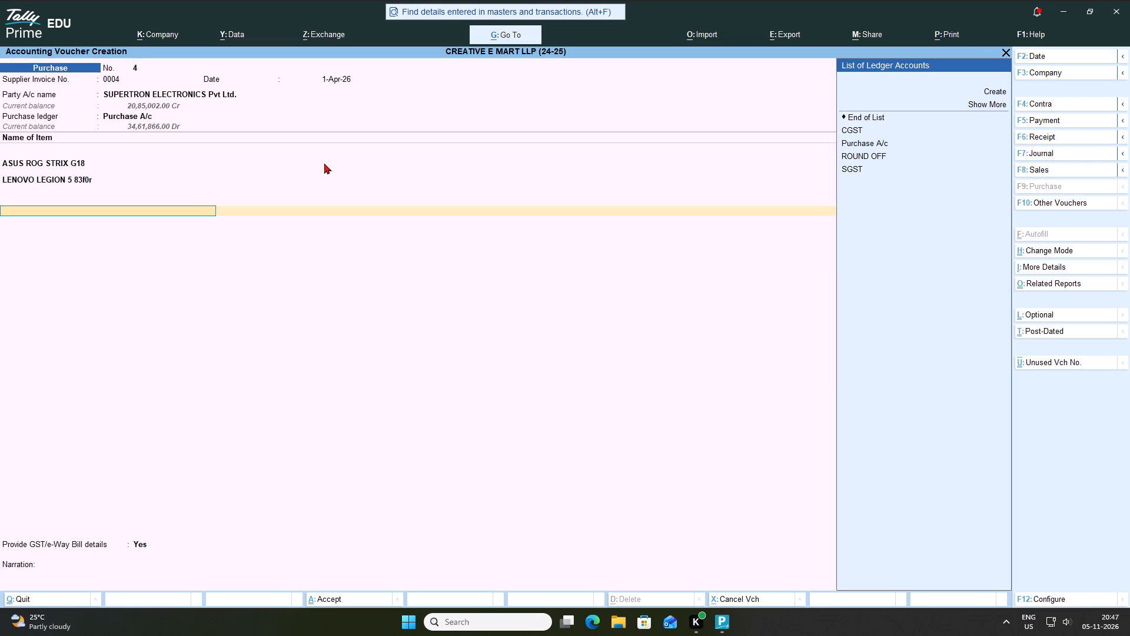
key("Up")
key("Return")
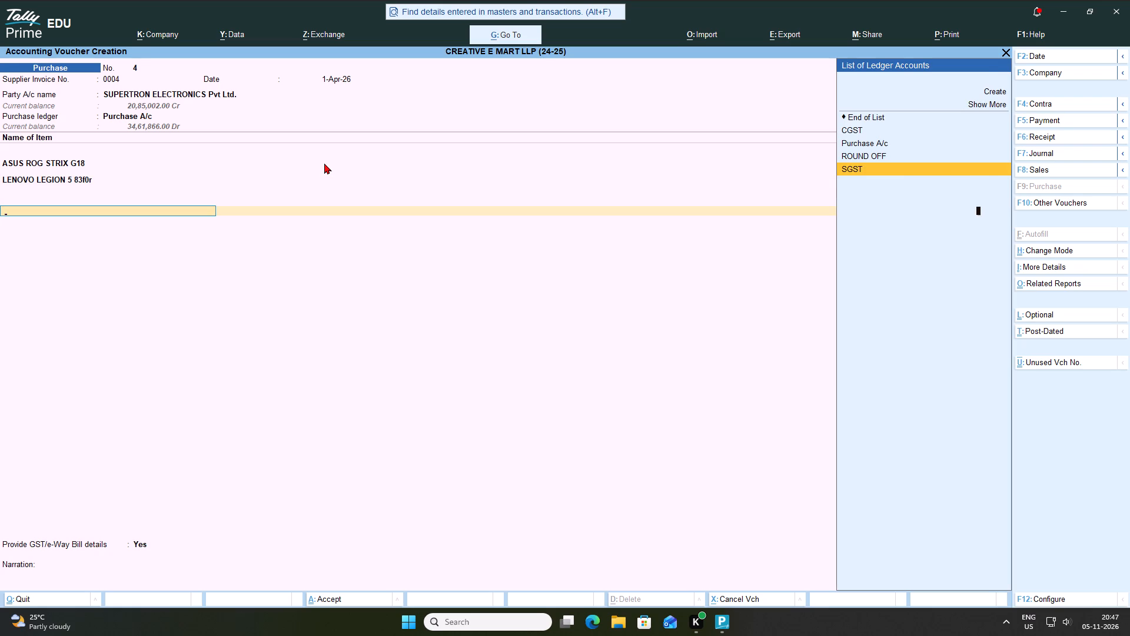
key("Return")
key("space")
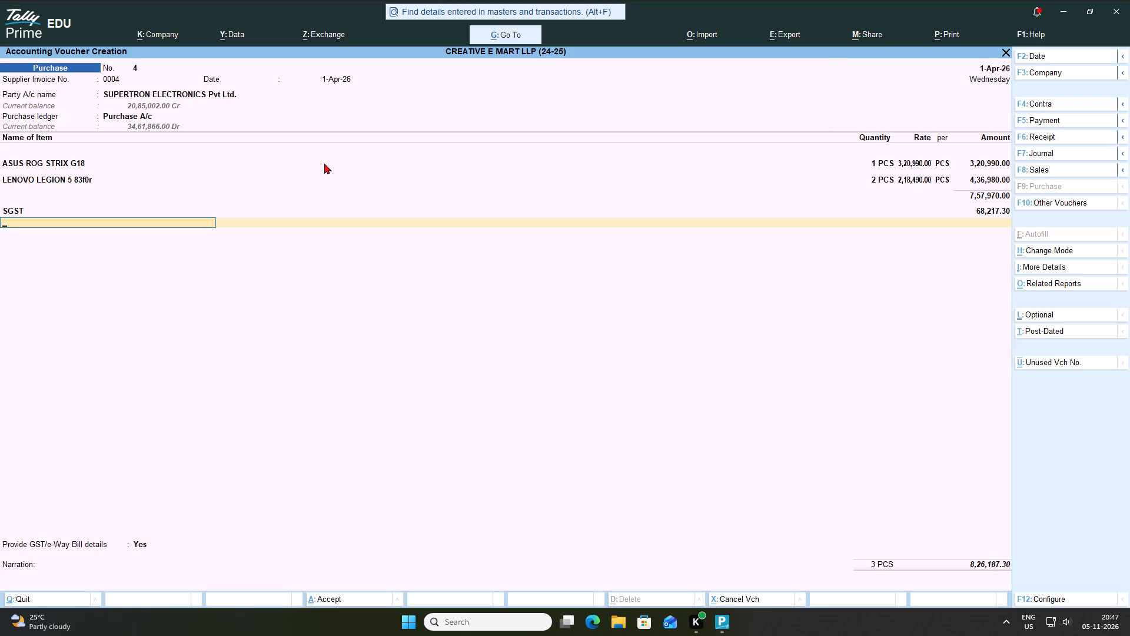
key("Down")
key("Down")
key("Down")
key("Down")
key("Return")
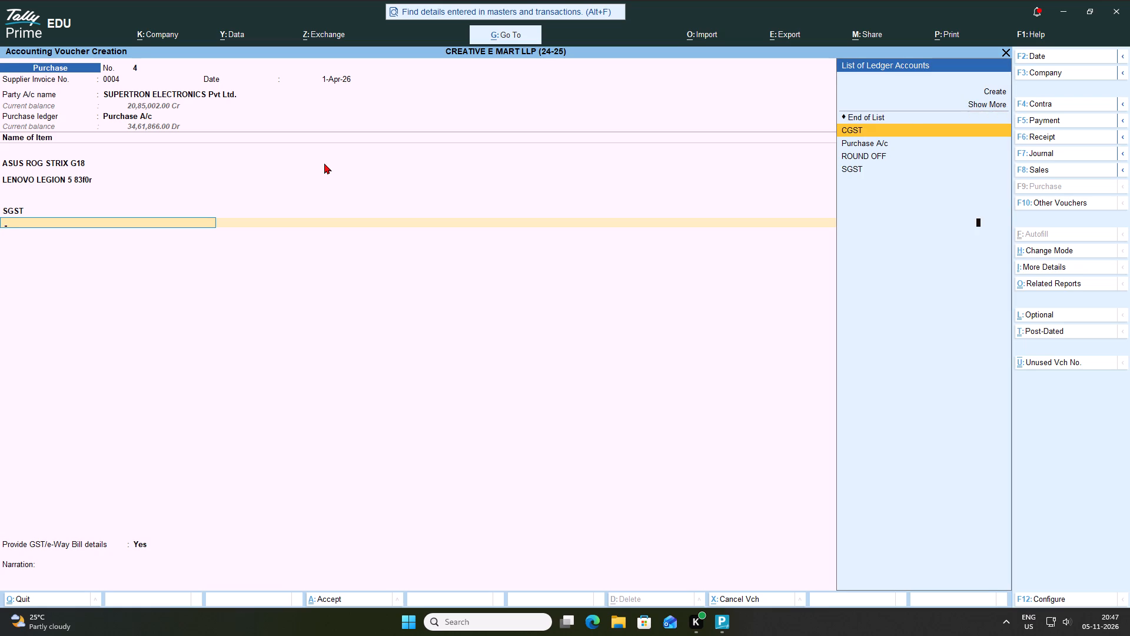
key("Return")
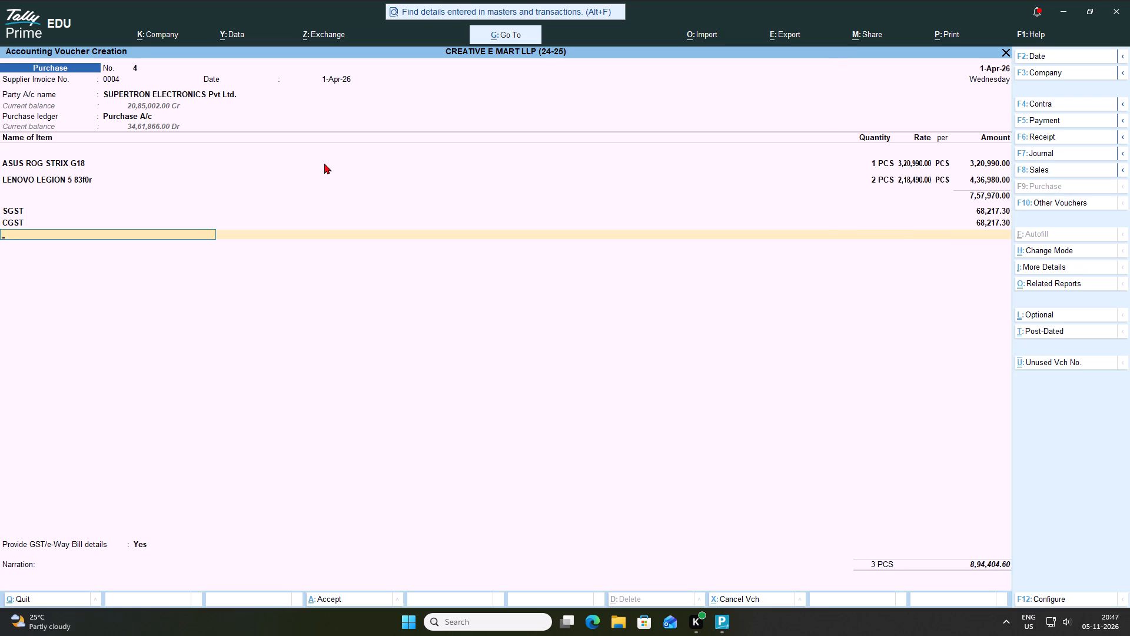
Add the ROUND OFF ledger below CGST with its calculated amount.
key("space")
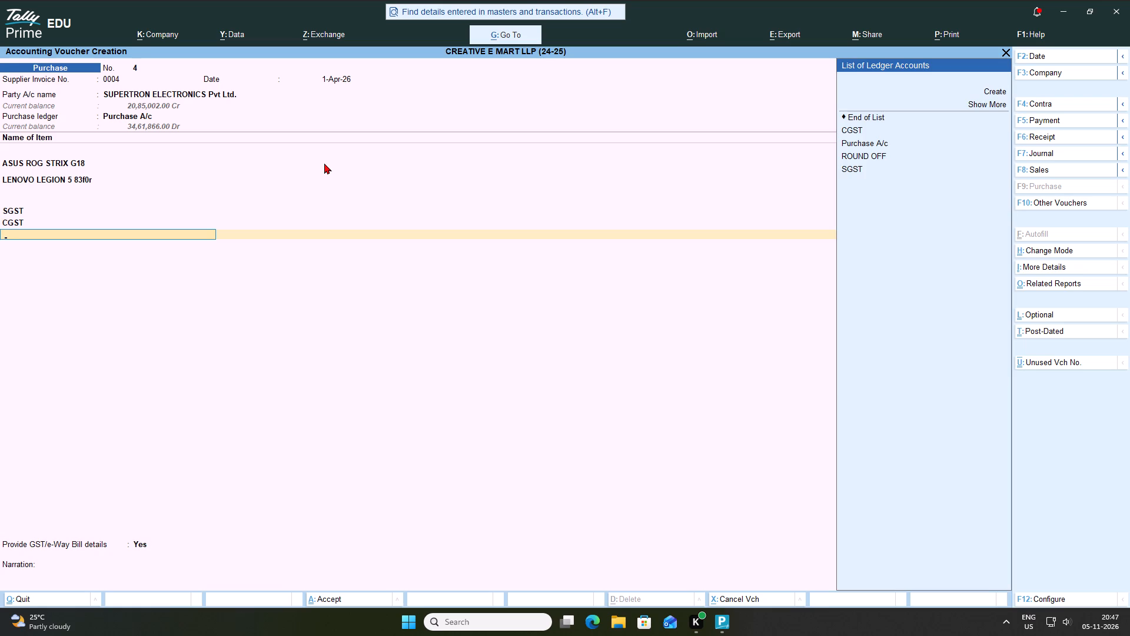
key("Up")
key("Up")
key("Return")
key("Return")
key("Return")
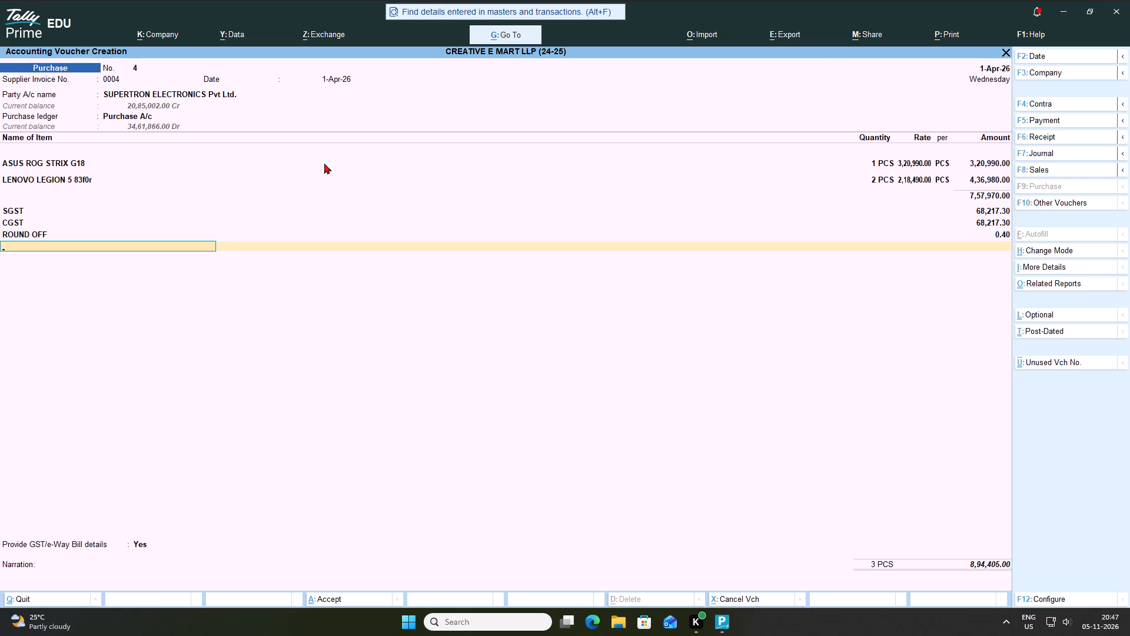
Complete purchase invoice 0004, keeping the default GST details and billing the full amount to New Ref 0004, and save the voucher.
key("Return")
key("Return")
key("Return")
key("Return")
key("Return")
key("Return")
key("Return")
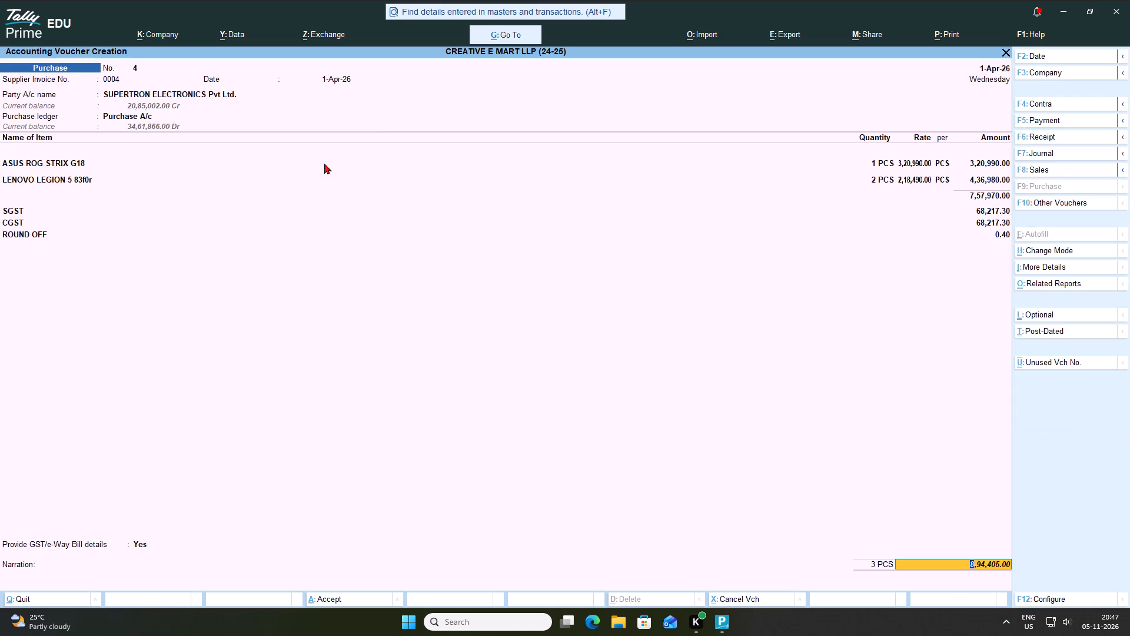
key("Return")
key("Return")
key("Return")
key("Return")
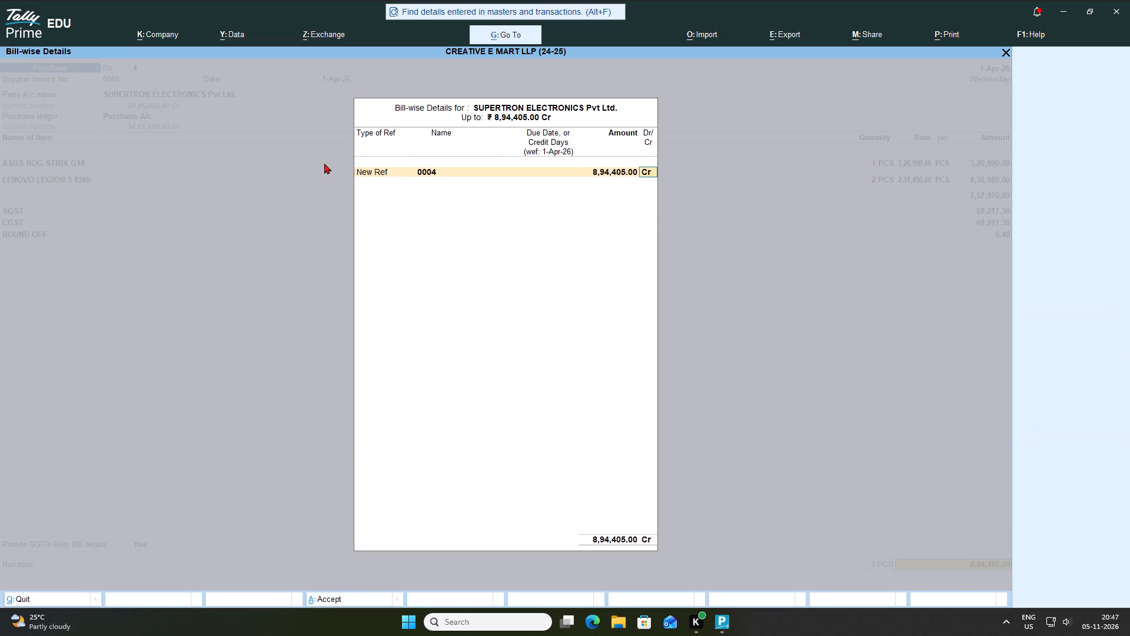
key("Return")
key("Return")
key("Return")
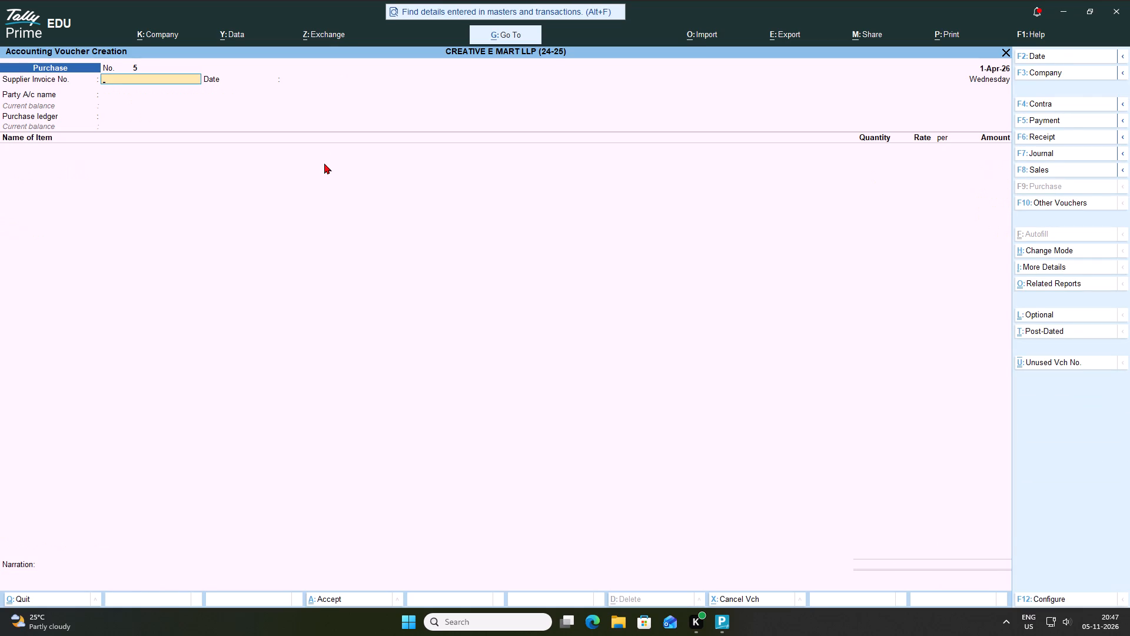
Start a Payment voucher with SBI BANK as the paying account.
left_click(1051, 122)
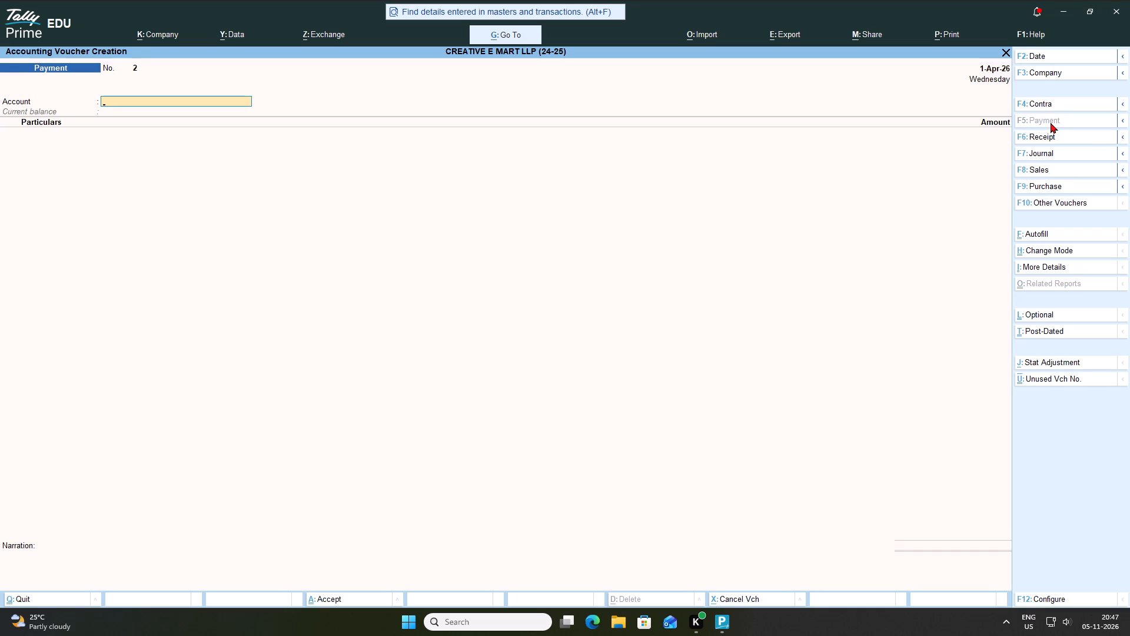
type("00")
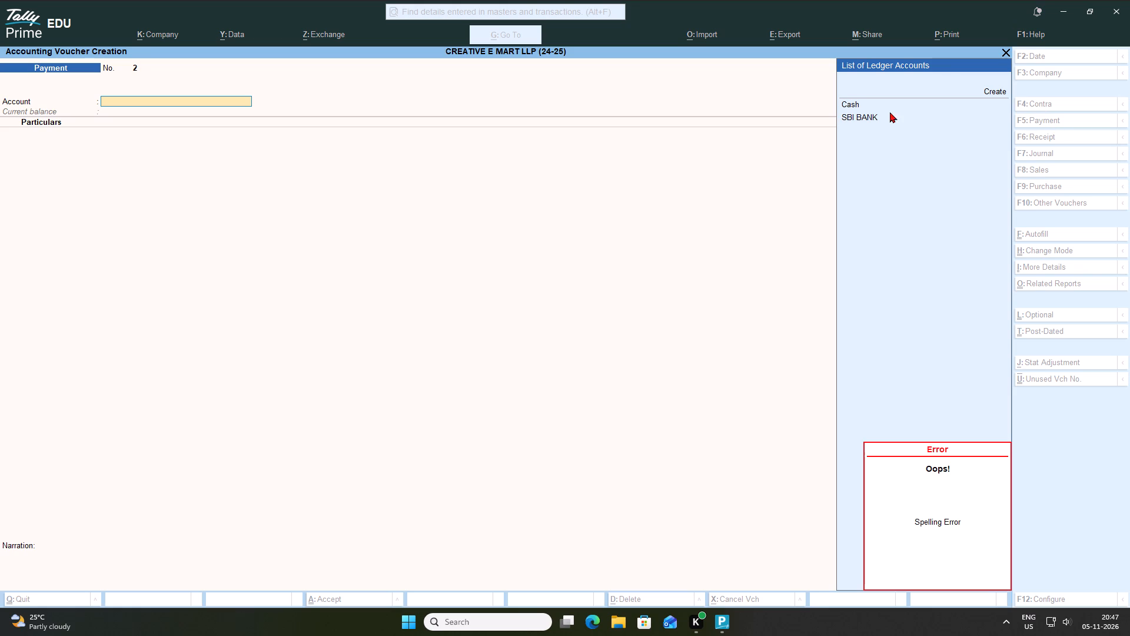
left_click(857, 112)
left_click(855, 118)
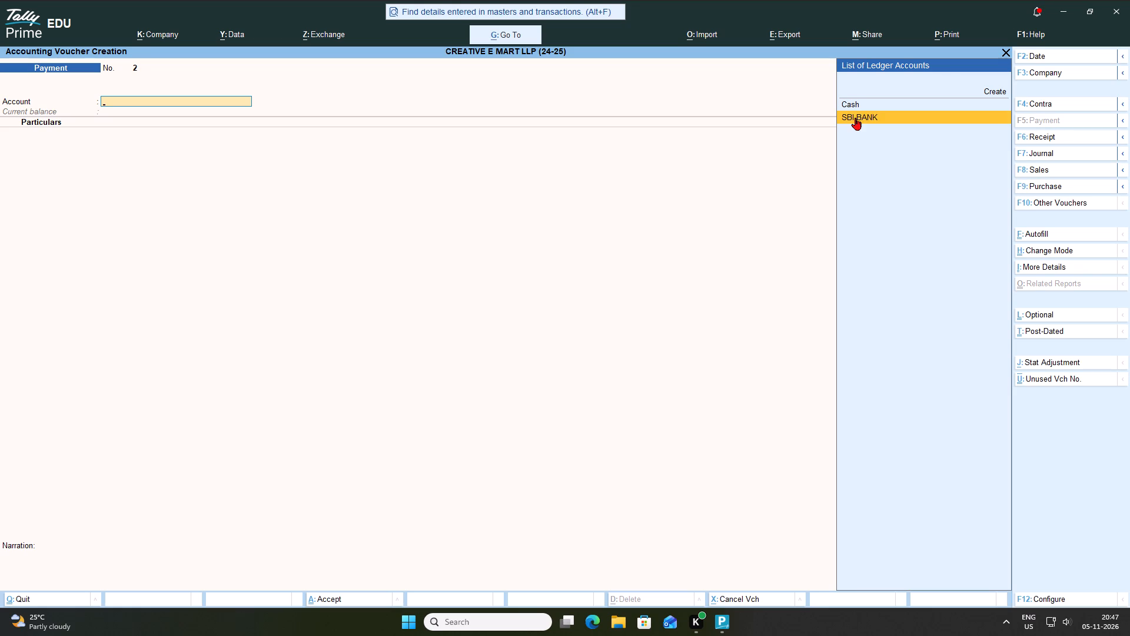
key("Return")
key("Return")
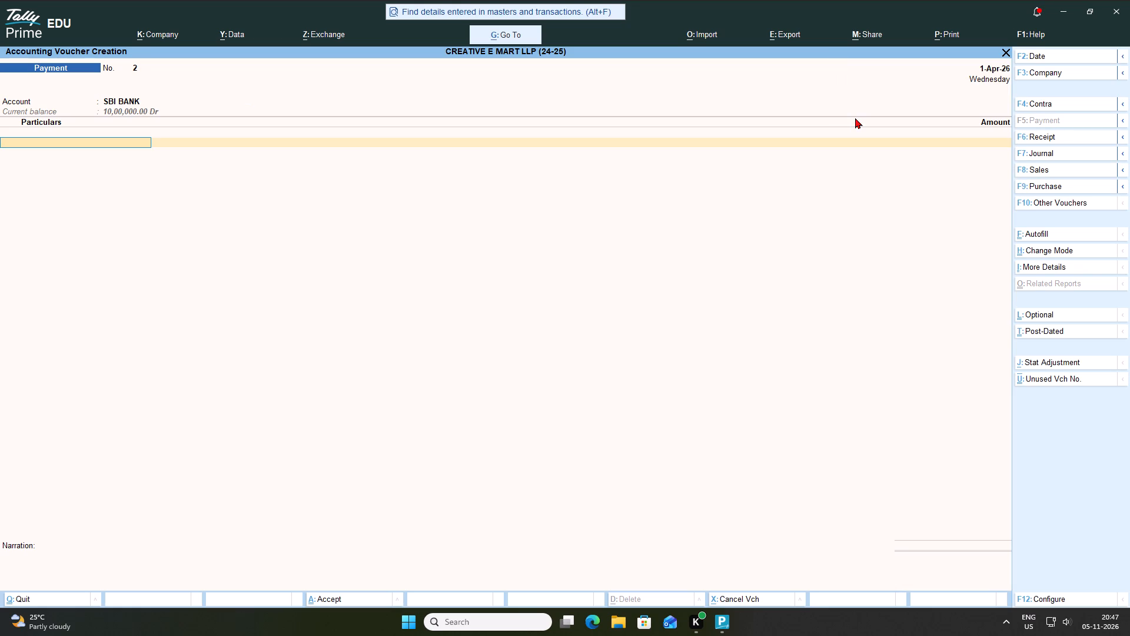
Enter SUPERTRON ELECTRONICS Pvt Ltd. as the payee ledger with a payment amount of 2979407.
key("space")
key("Up")
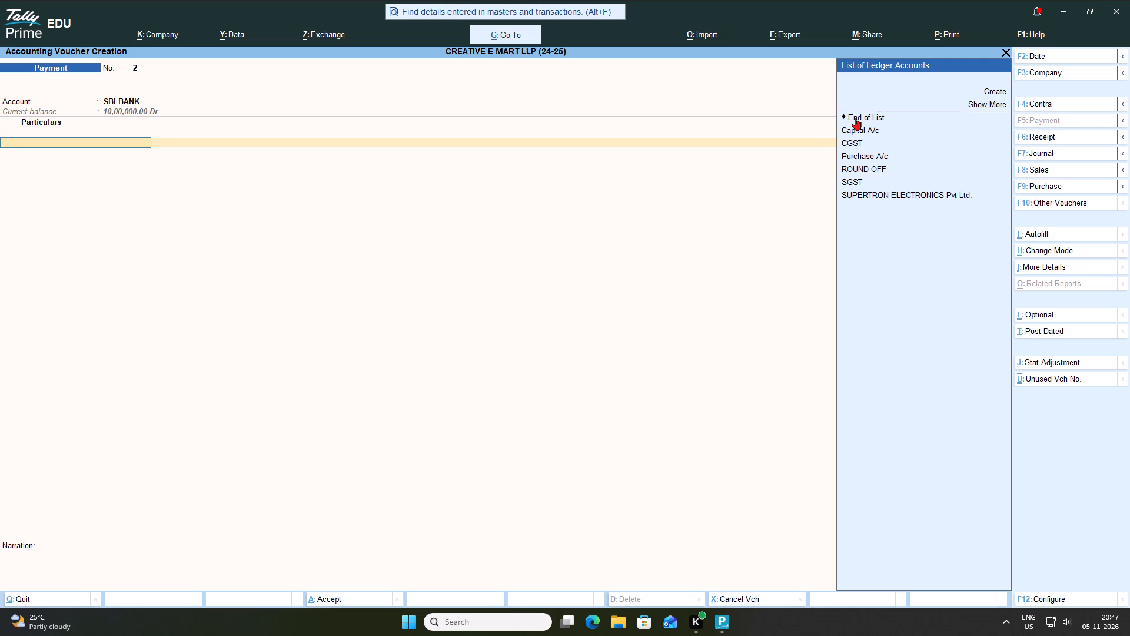
key("Return")
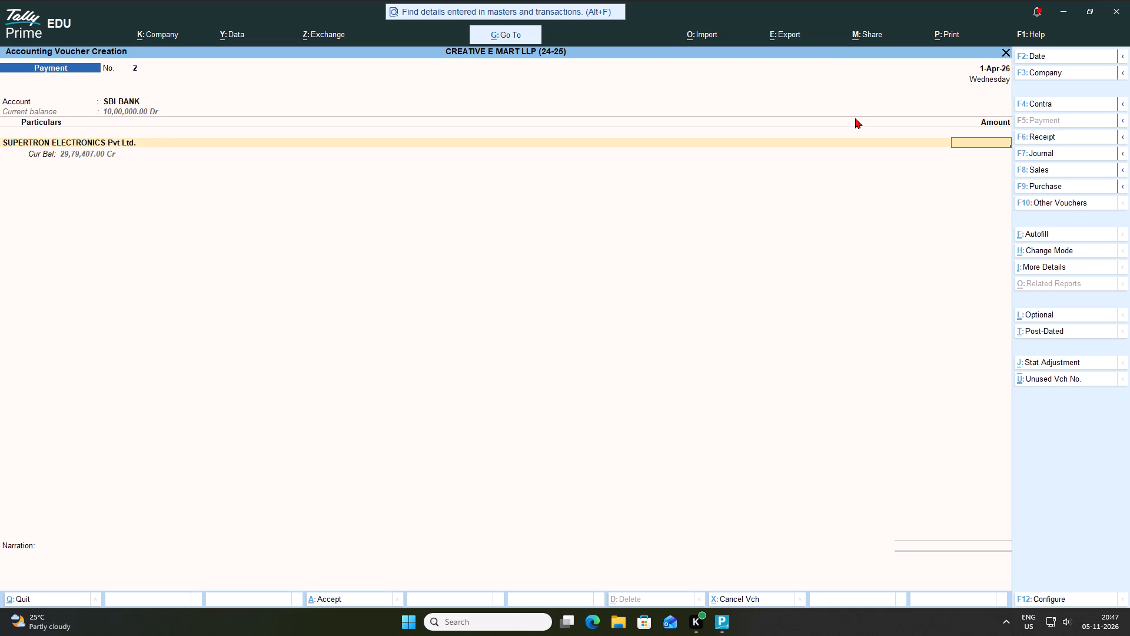
key("2")
key("9")
key("7")
key("9")
type("40")
key("7")
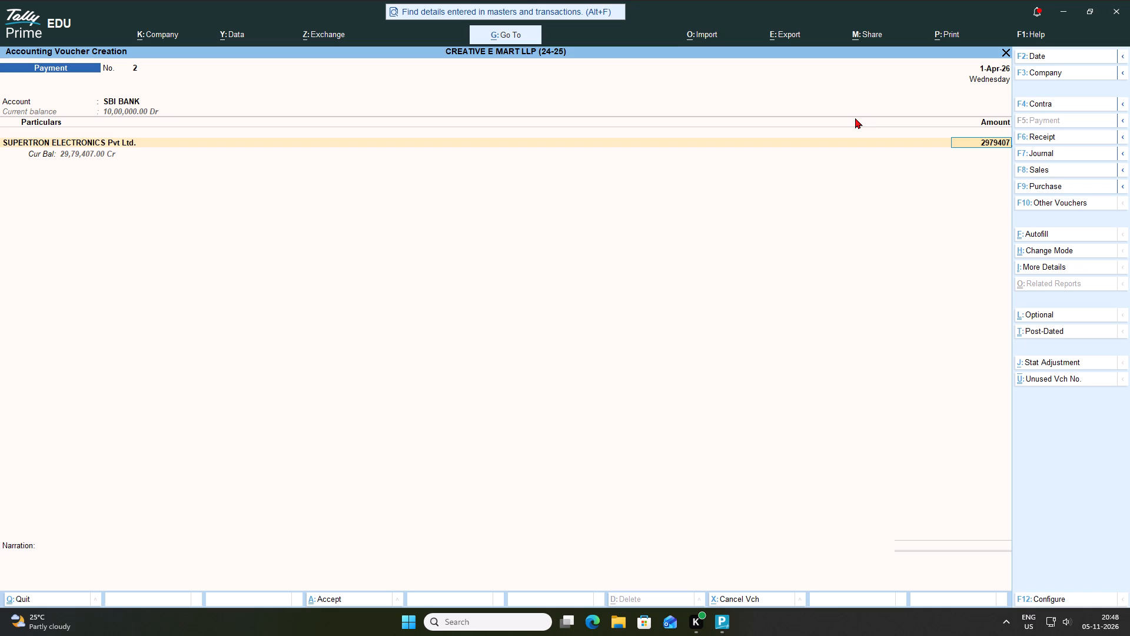
key("Return")
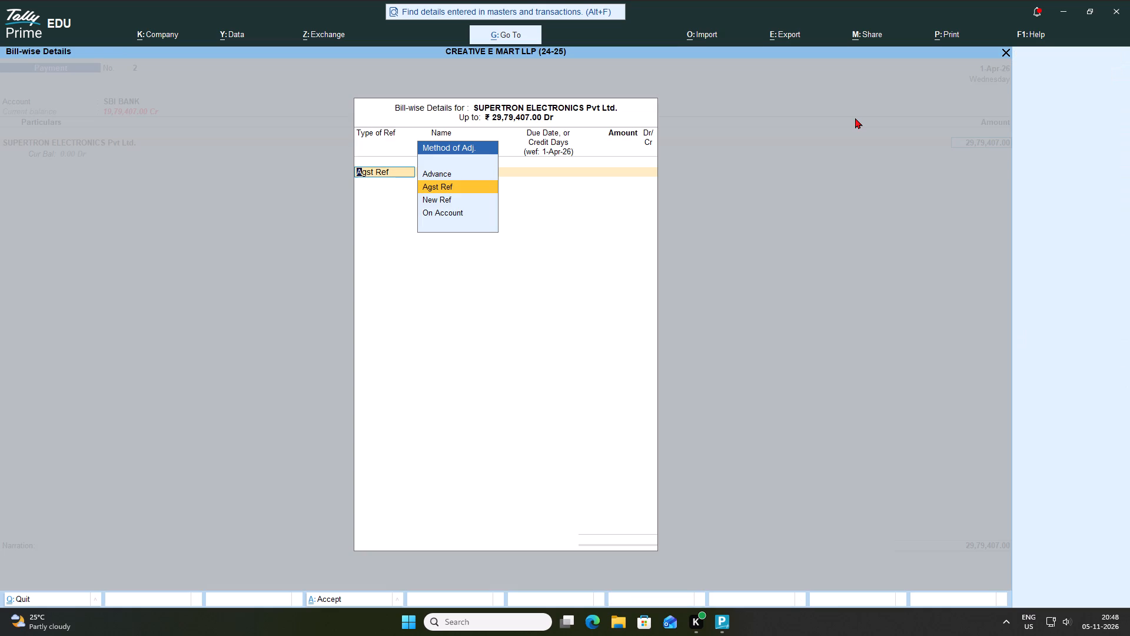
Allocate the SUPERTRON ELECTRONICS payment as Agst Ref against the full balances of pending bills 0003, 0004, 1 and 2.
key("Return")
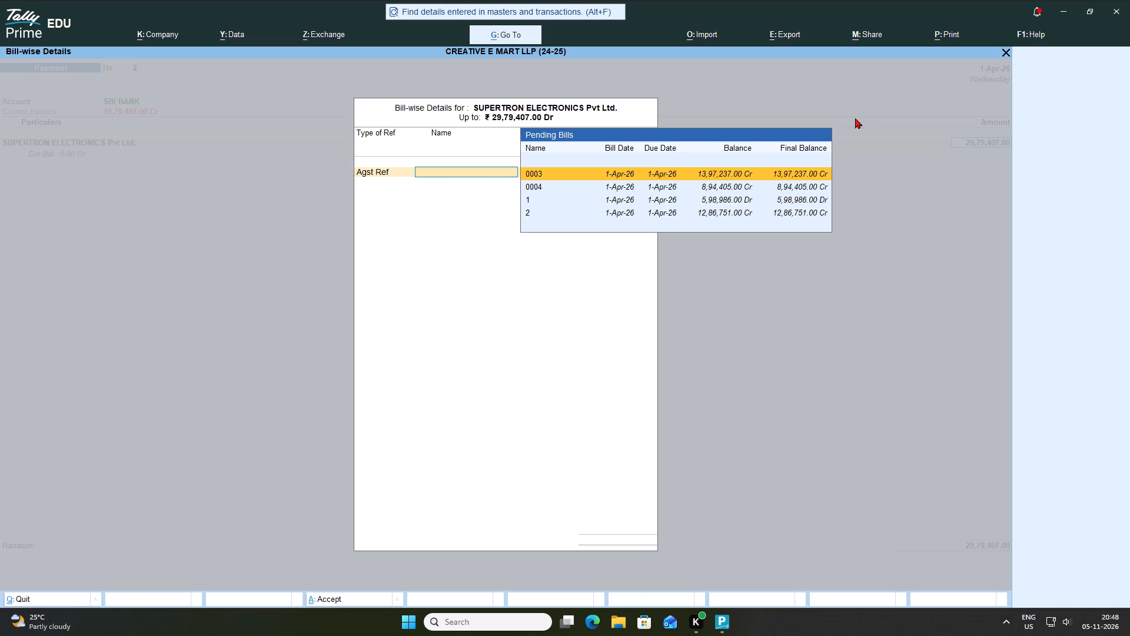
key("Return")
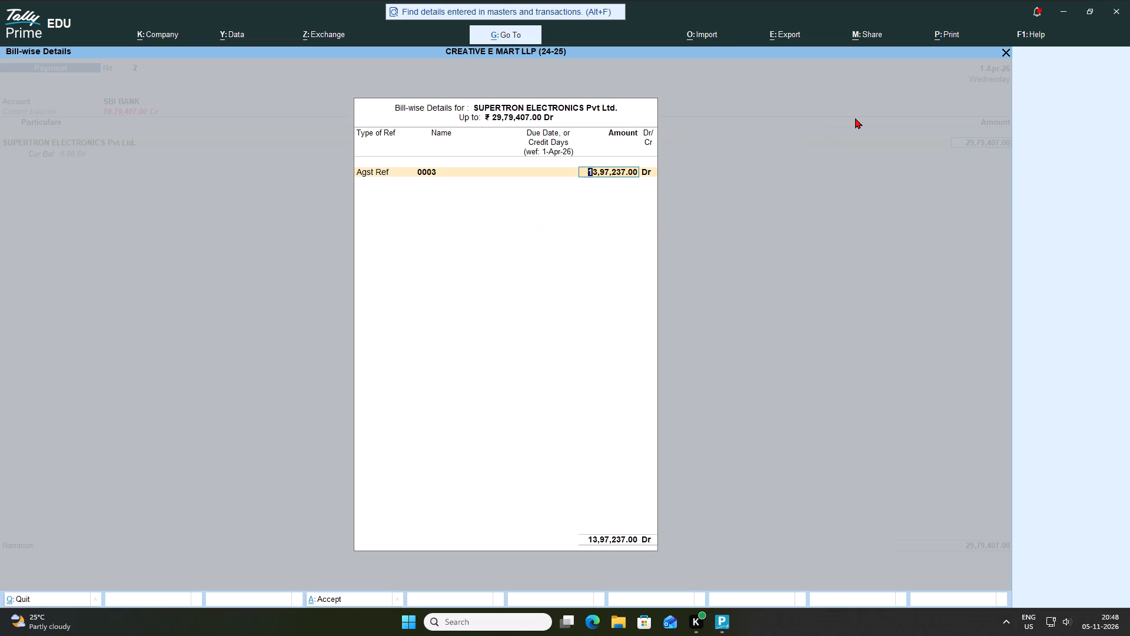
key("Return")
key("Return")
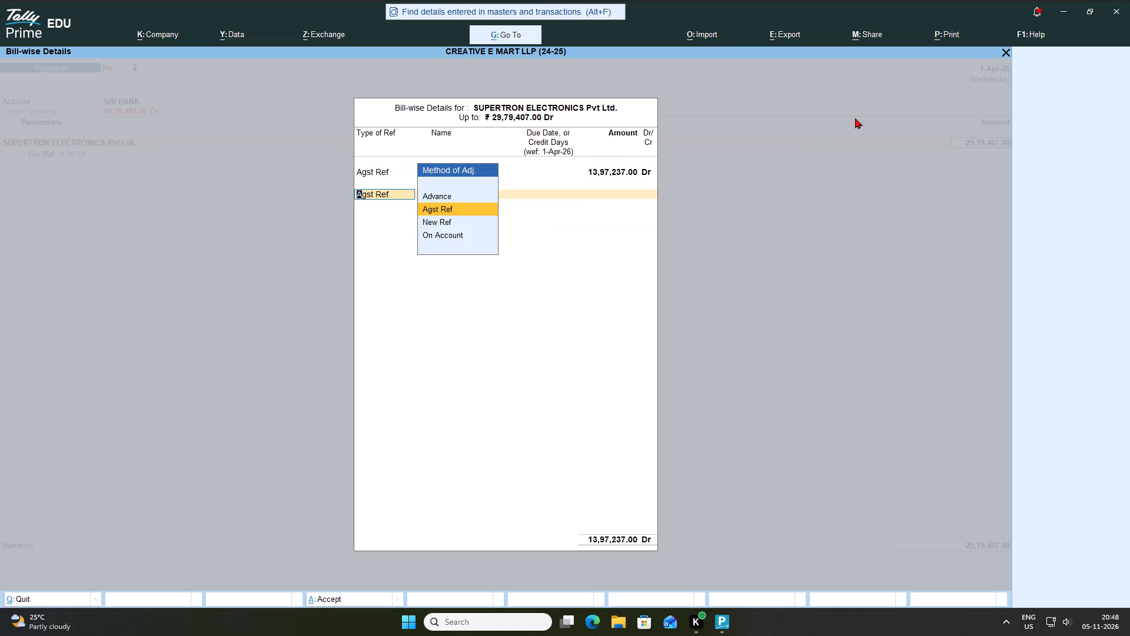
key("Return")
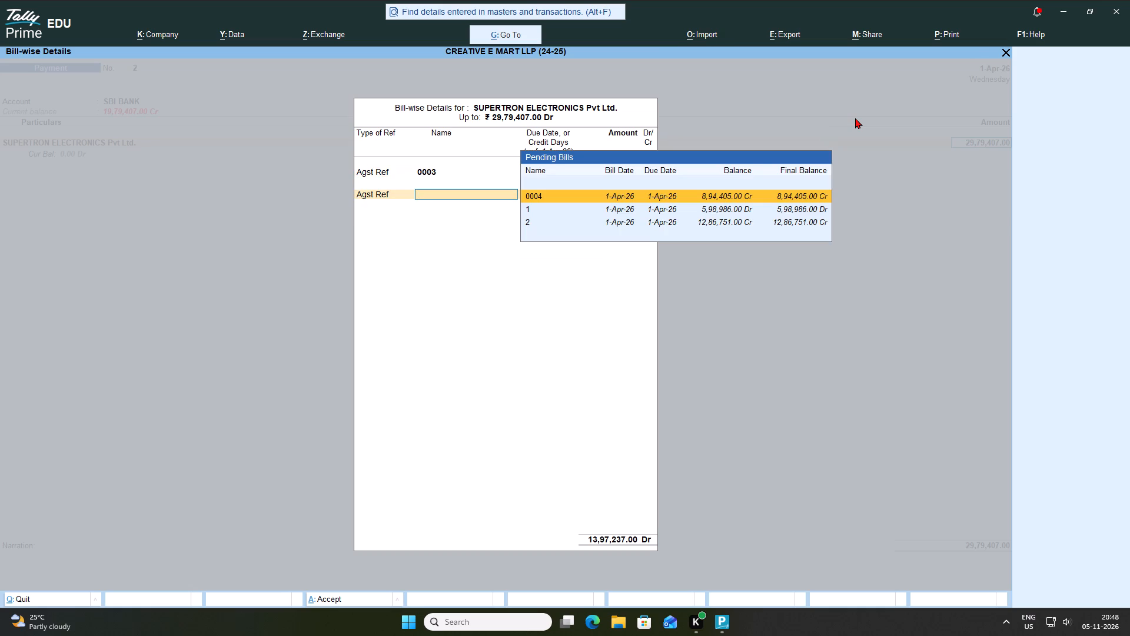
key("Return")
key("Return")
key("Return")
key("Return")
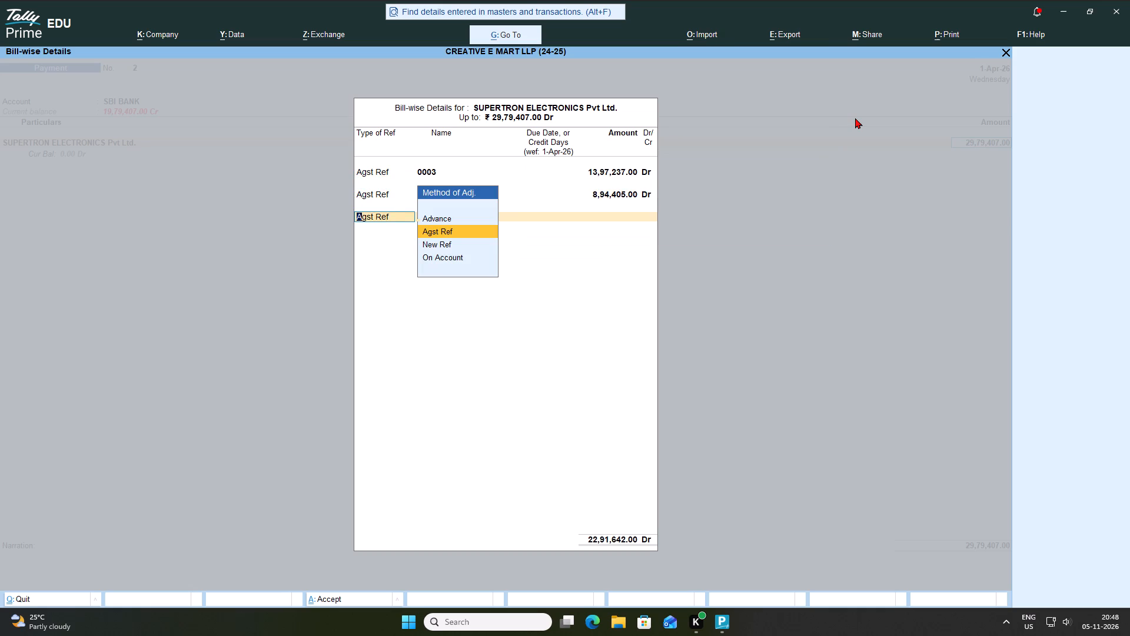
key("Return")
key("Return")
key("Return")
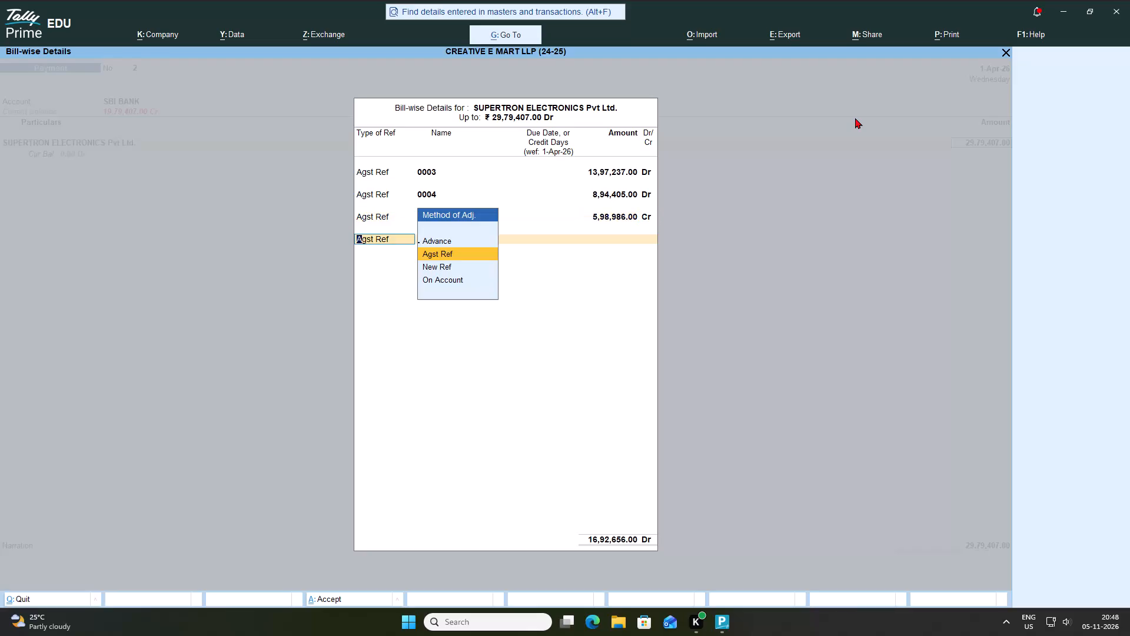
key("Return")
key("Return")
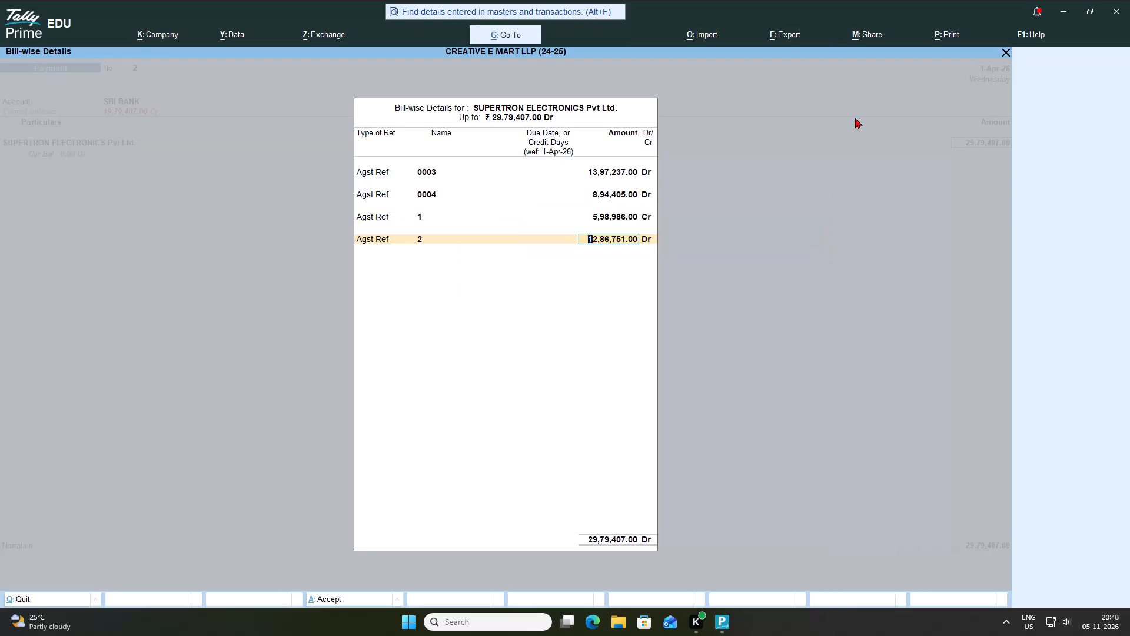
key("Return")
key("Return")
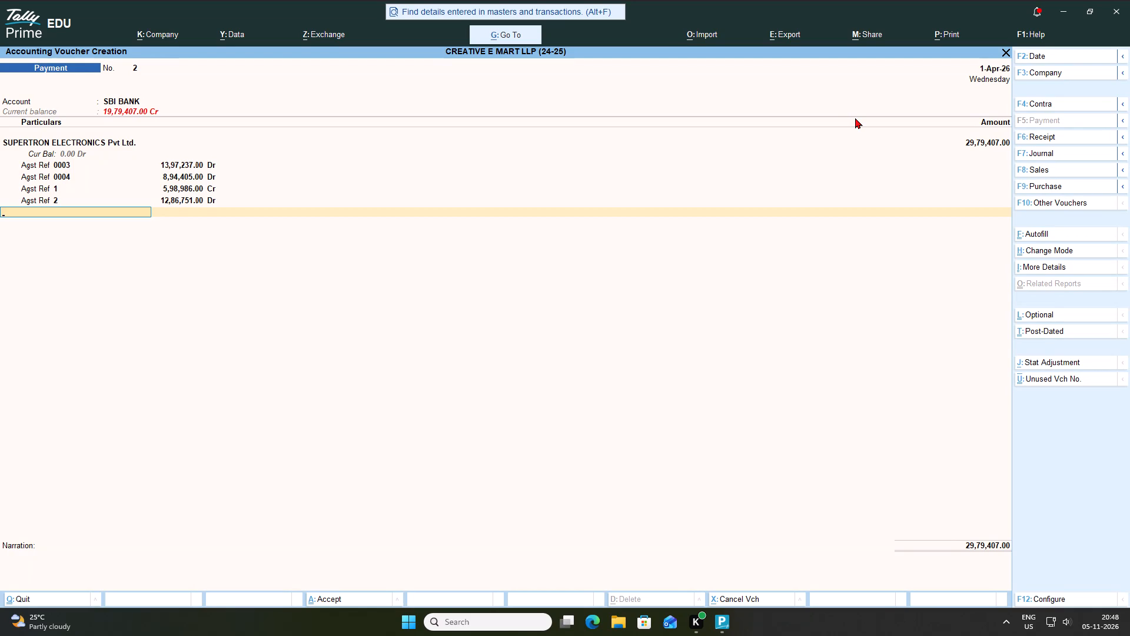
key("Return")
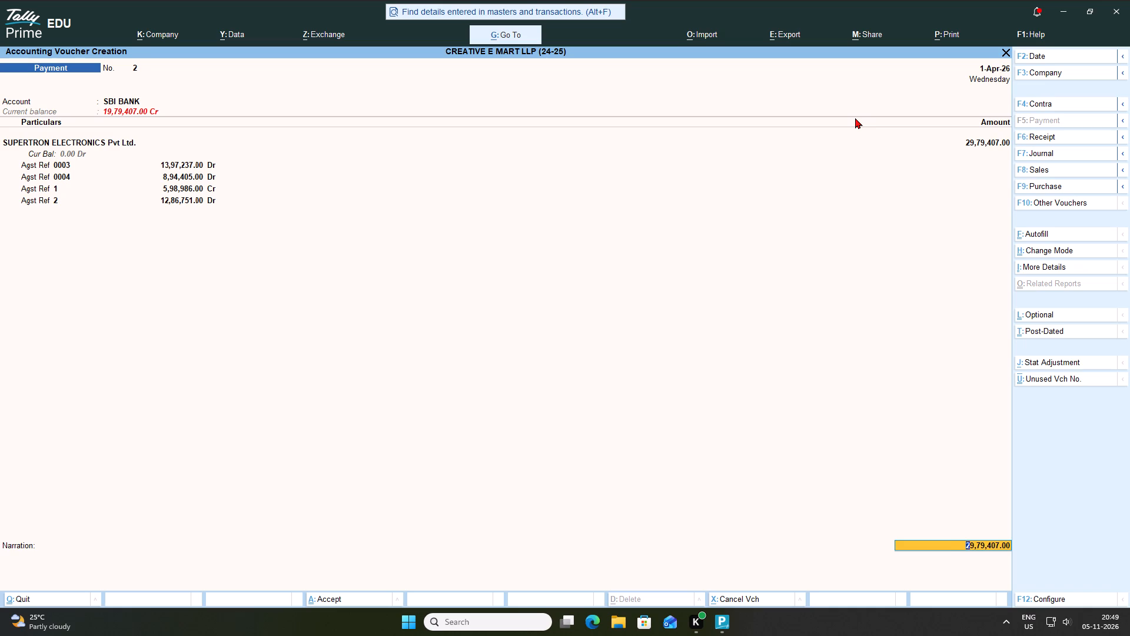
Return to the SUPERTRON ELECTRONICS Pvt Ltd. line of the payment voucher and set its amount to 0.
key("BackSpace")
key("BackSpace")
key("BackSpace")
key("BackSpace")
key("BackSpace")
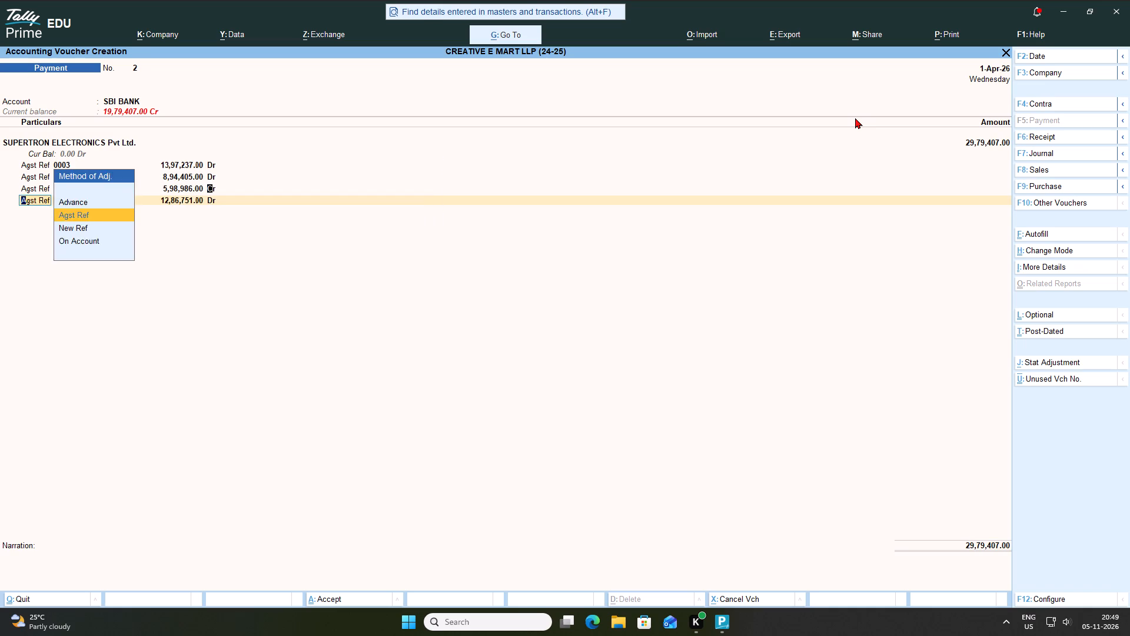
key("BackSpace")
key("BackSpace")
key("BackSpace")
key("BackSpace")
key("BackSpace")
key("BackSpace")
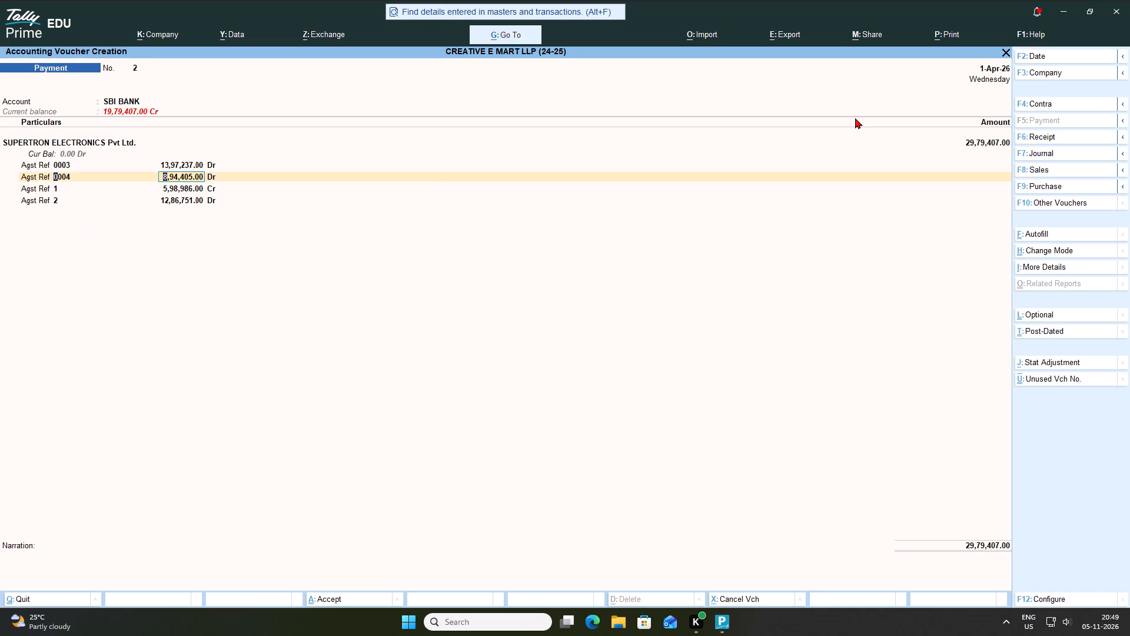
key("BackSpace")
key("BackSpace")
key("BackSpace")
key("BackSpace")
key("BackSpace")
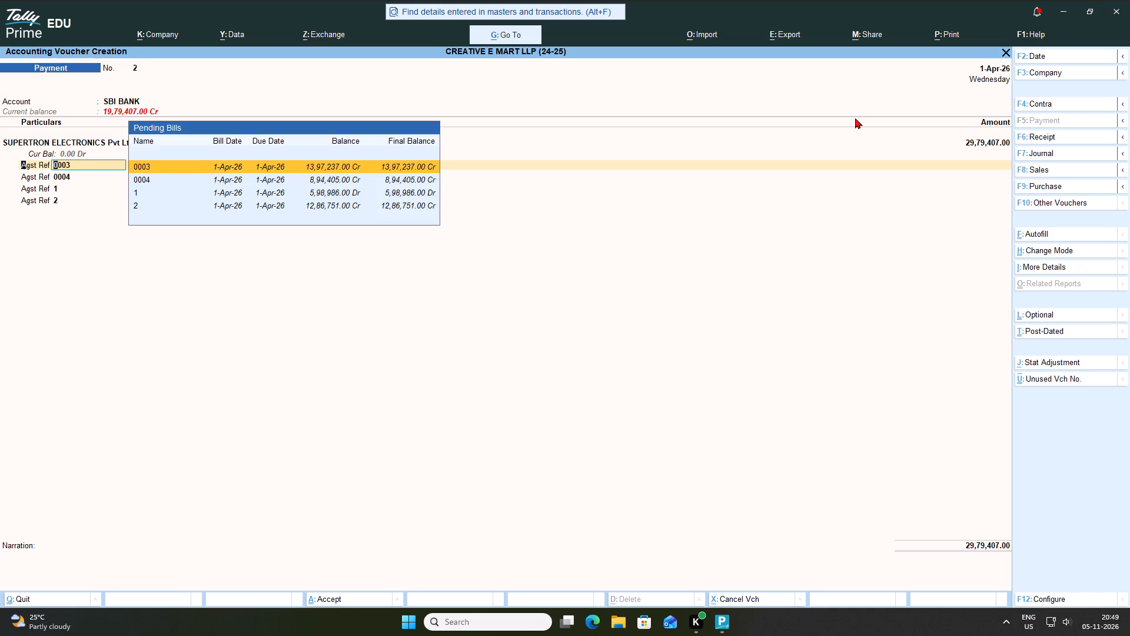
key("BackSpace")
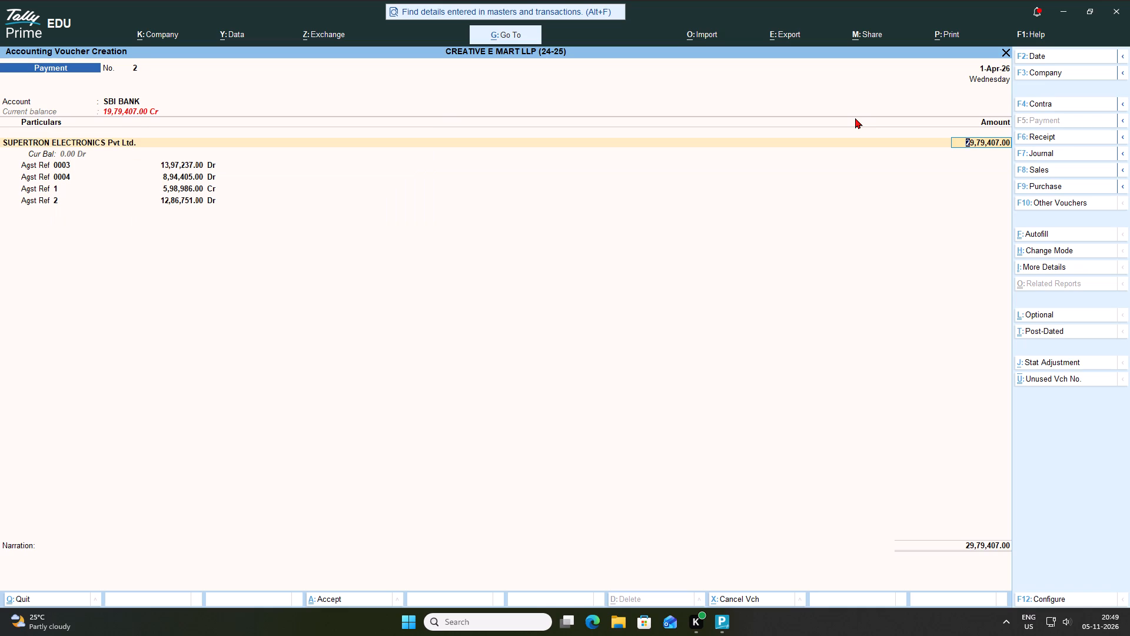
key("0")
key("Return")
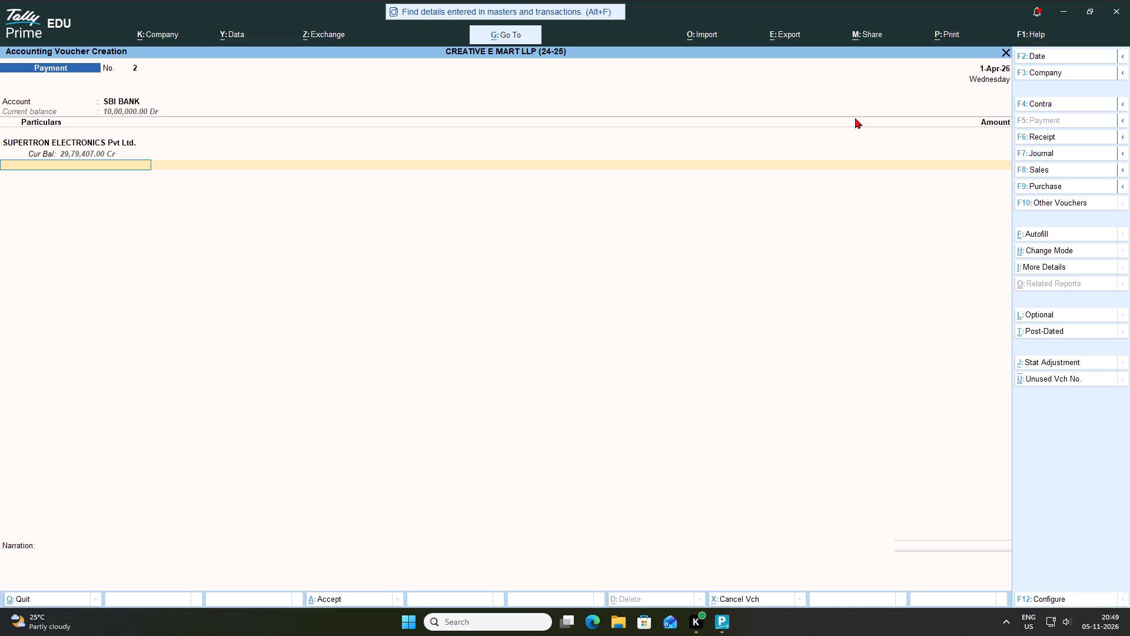
Change the payment voucher's mode to Double Entry.
left_click(1049, 264)
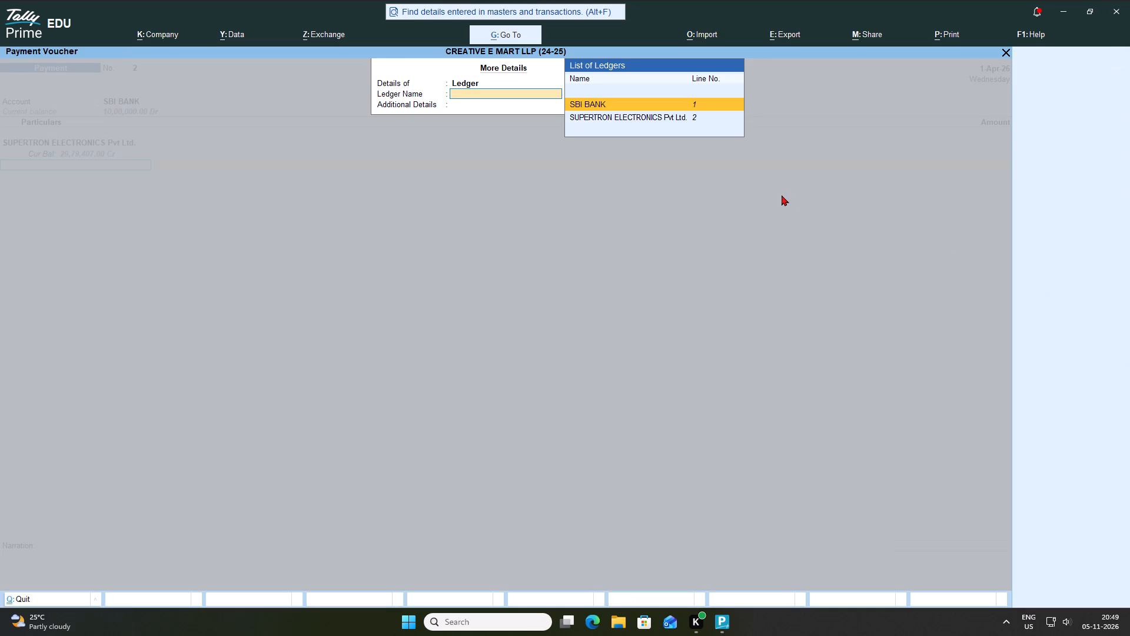
key("Escape")
left_click(1043, 247)
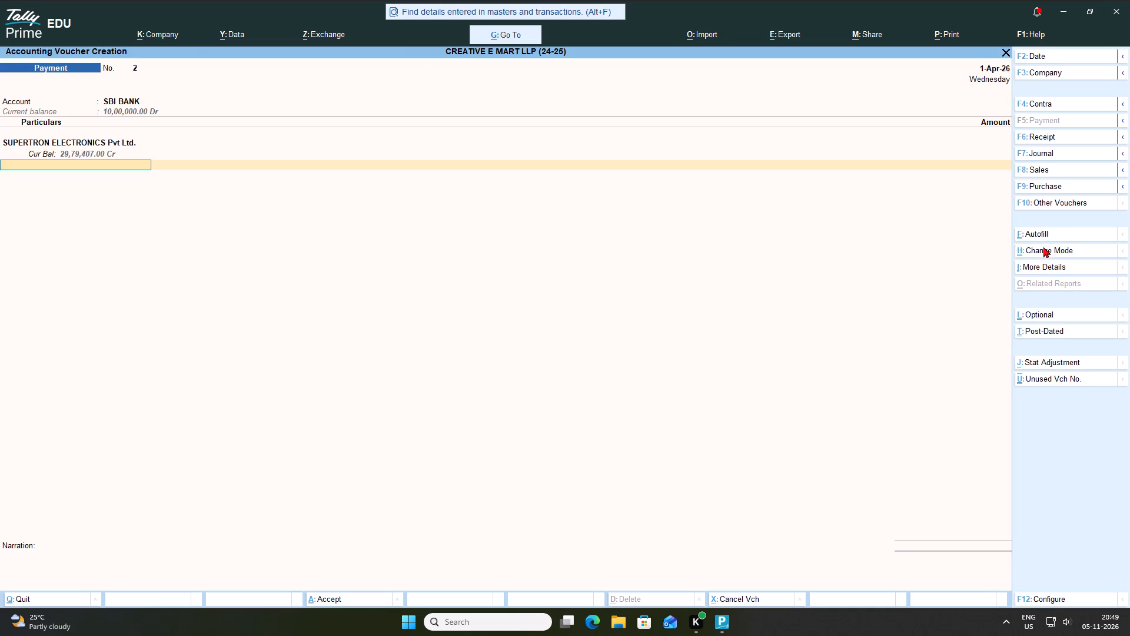
left_click(441, 122)
key("Return")
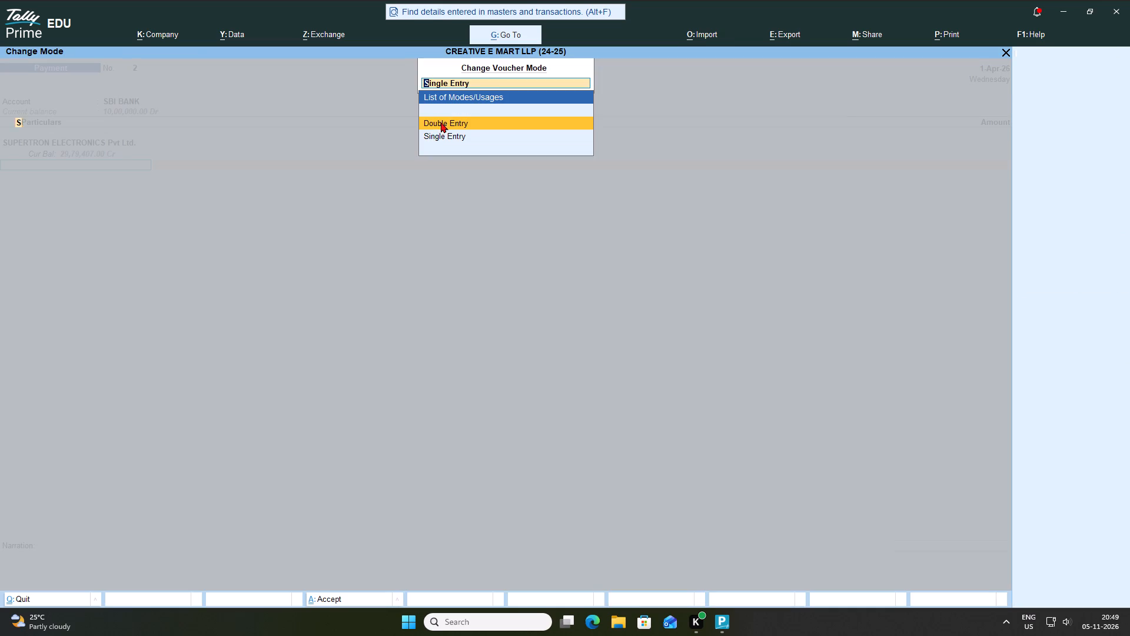
Discard the partly entered ledger lines to start with a blank double-entry payment voucher.
key("Escape")
key("Escape")
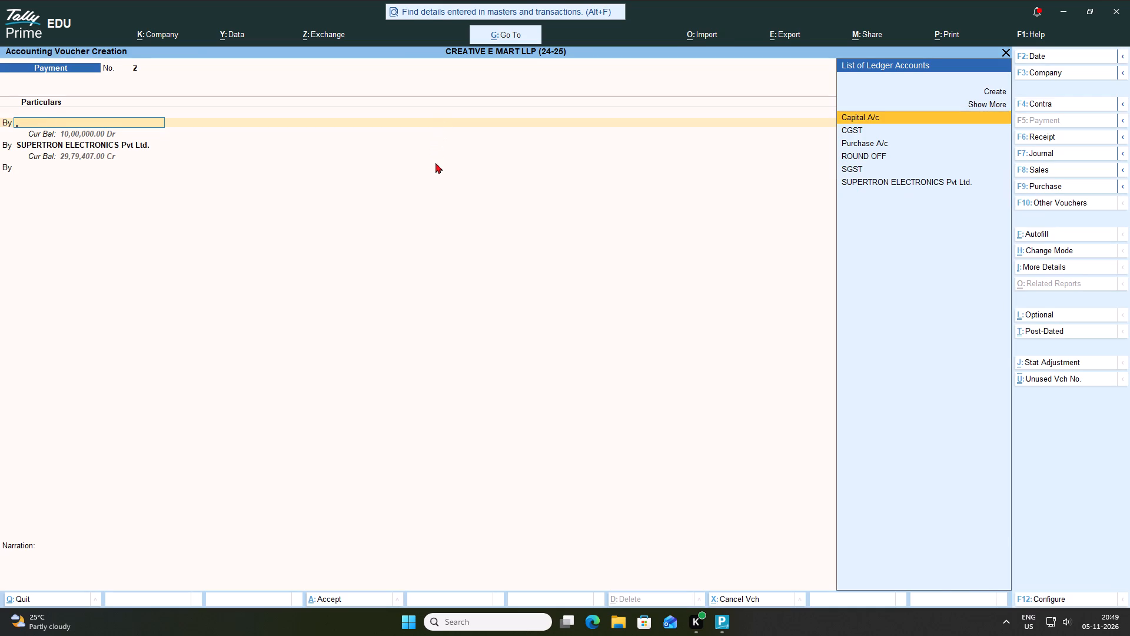
key("Escape")
left_click(737, 293)
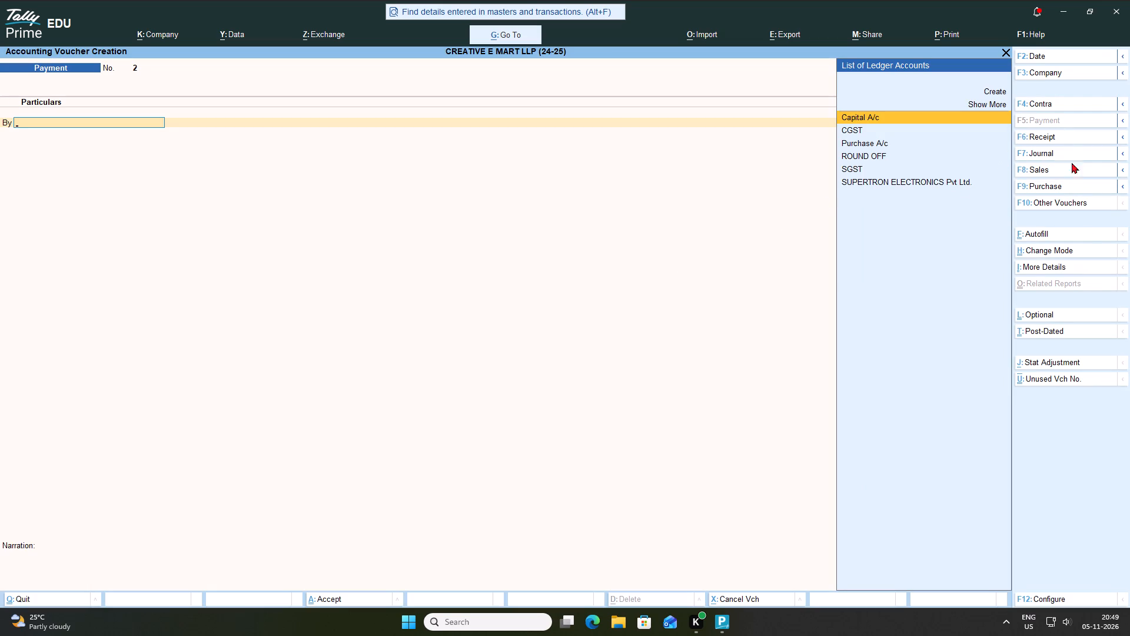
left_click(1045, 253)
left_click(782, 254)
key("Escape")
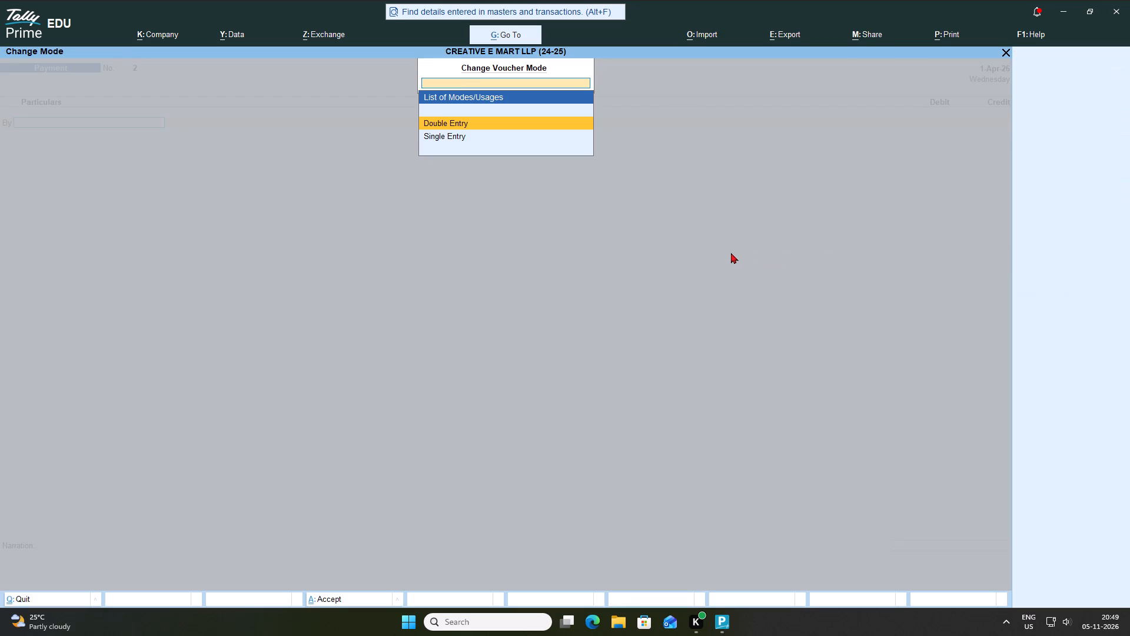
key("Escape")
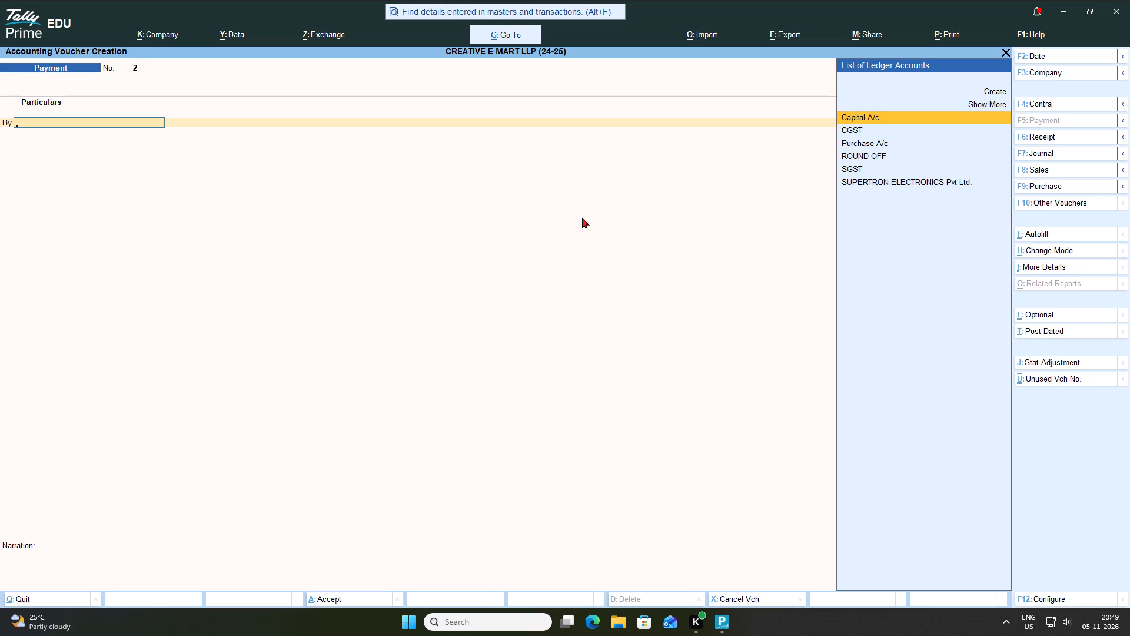
Debit the SUPERTRON ELECTRONICS Pvt Ltd. ledger with 3000000 on the first line of the payment voucher.
left_click(845, 181)
key("Return")
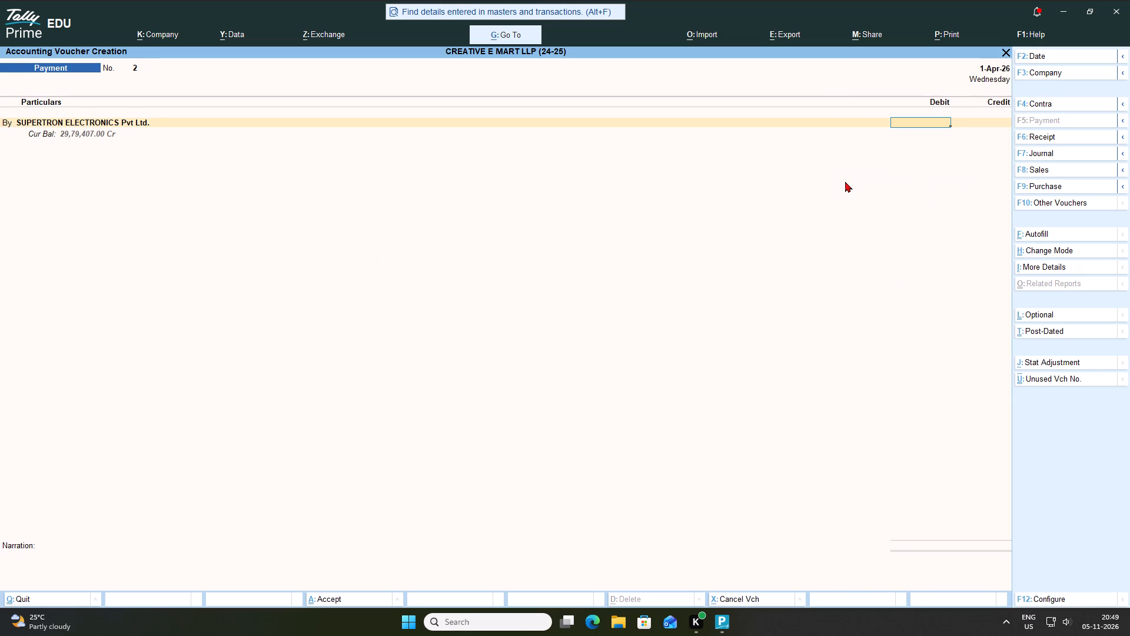
key("2")
key("9")
key("7")
key("9")
key("BackSpace")
key("BackSpace")
key("BackSpace")
key("BackSpace")
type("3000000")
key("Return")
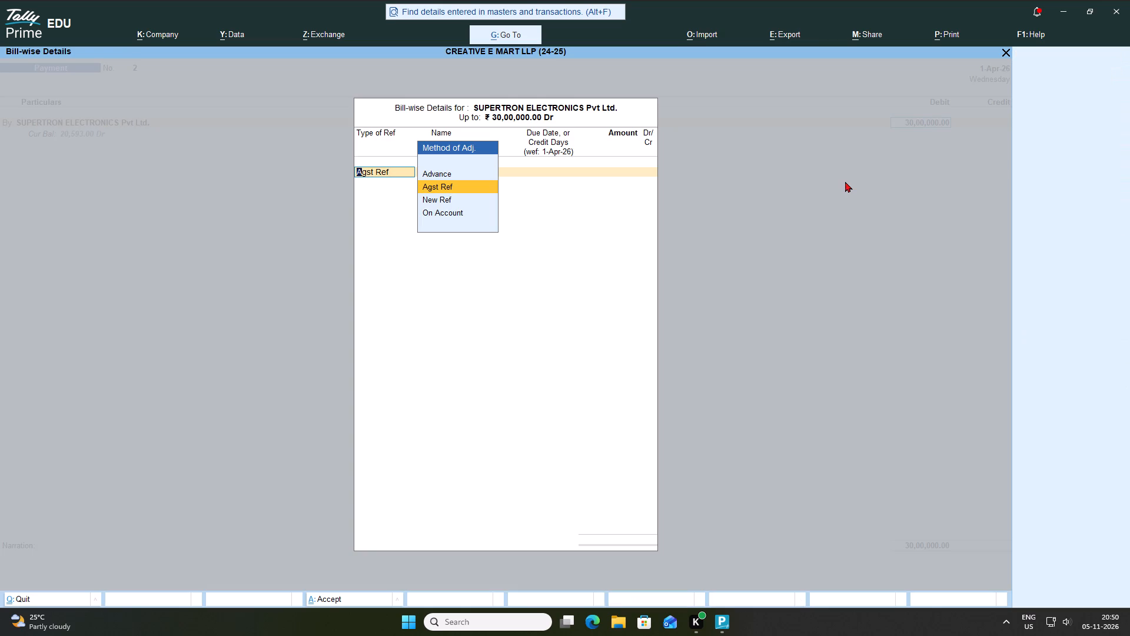
Allocate the supplier payment as Agst Ref to pending bills 0003 (13,97,237 Dr), 0004 (8,94,405 Dr), 1 (5,98,986 Cr) and 2 (12,86,751 Dr).
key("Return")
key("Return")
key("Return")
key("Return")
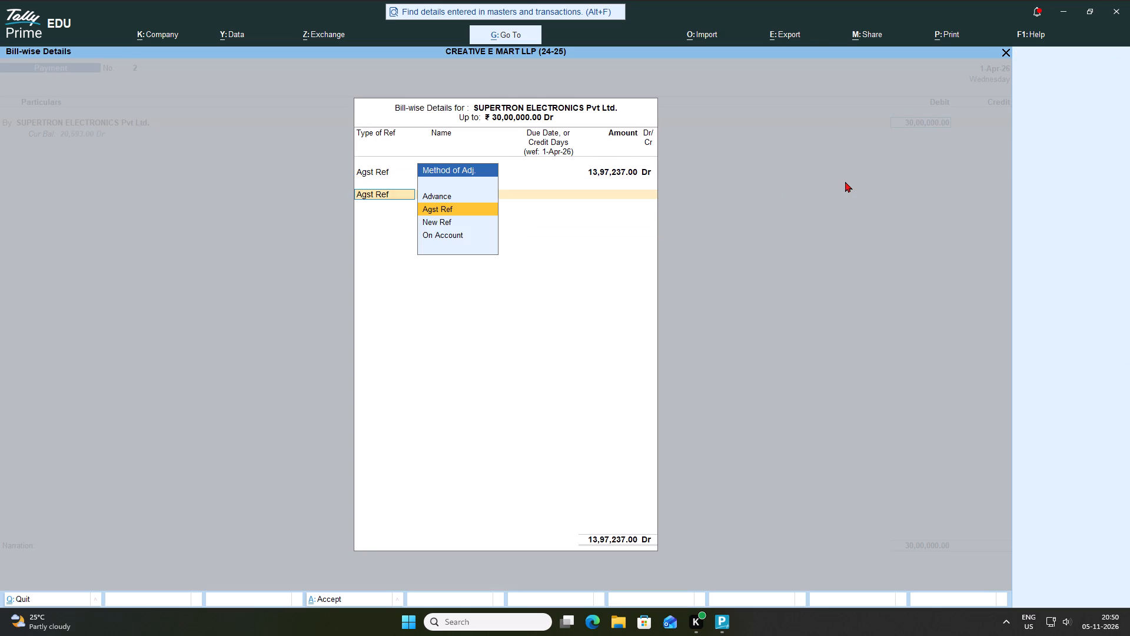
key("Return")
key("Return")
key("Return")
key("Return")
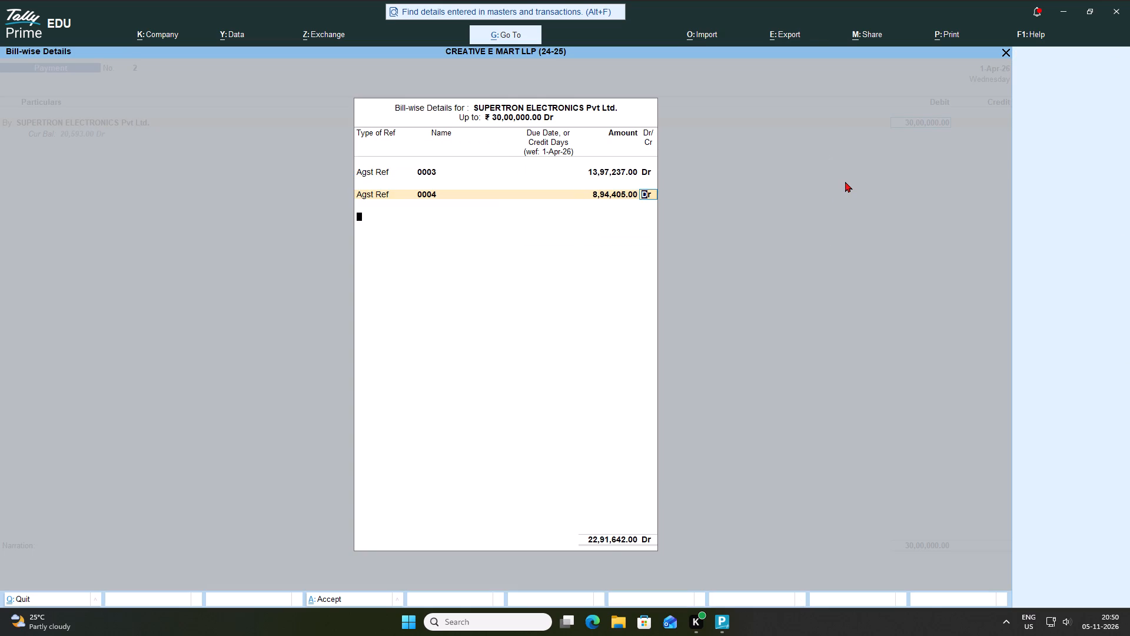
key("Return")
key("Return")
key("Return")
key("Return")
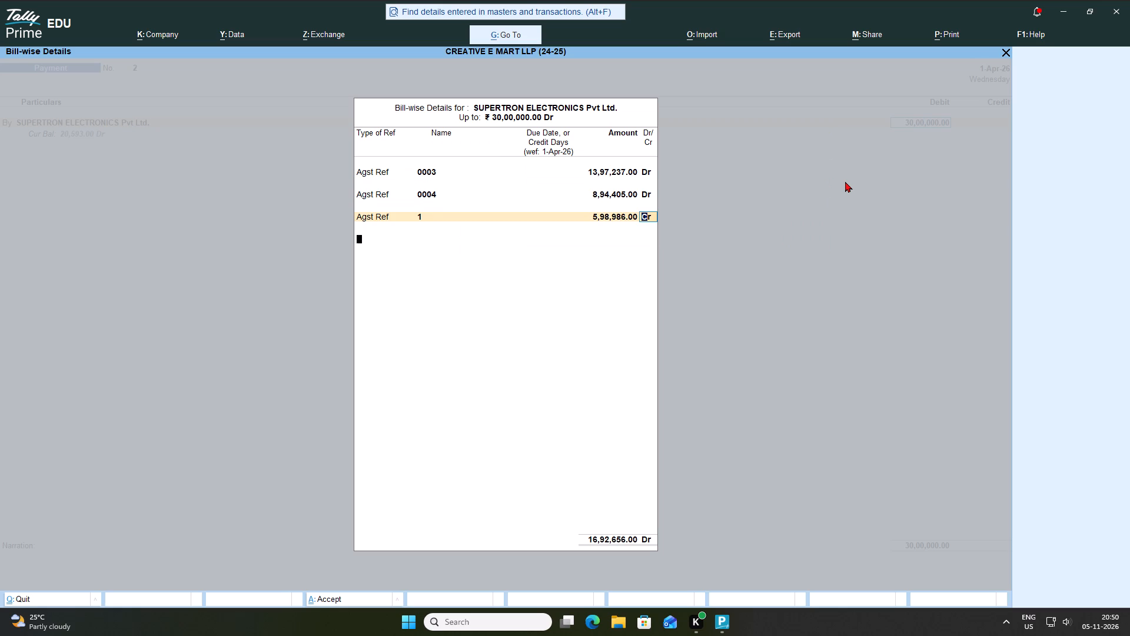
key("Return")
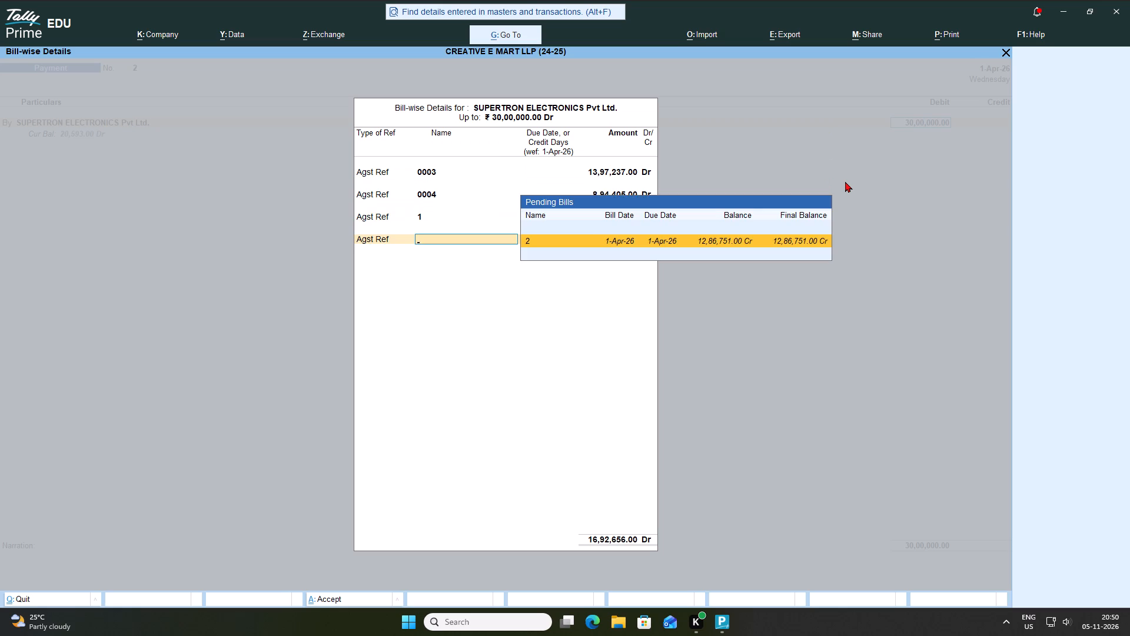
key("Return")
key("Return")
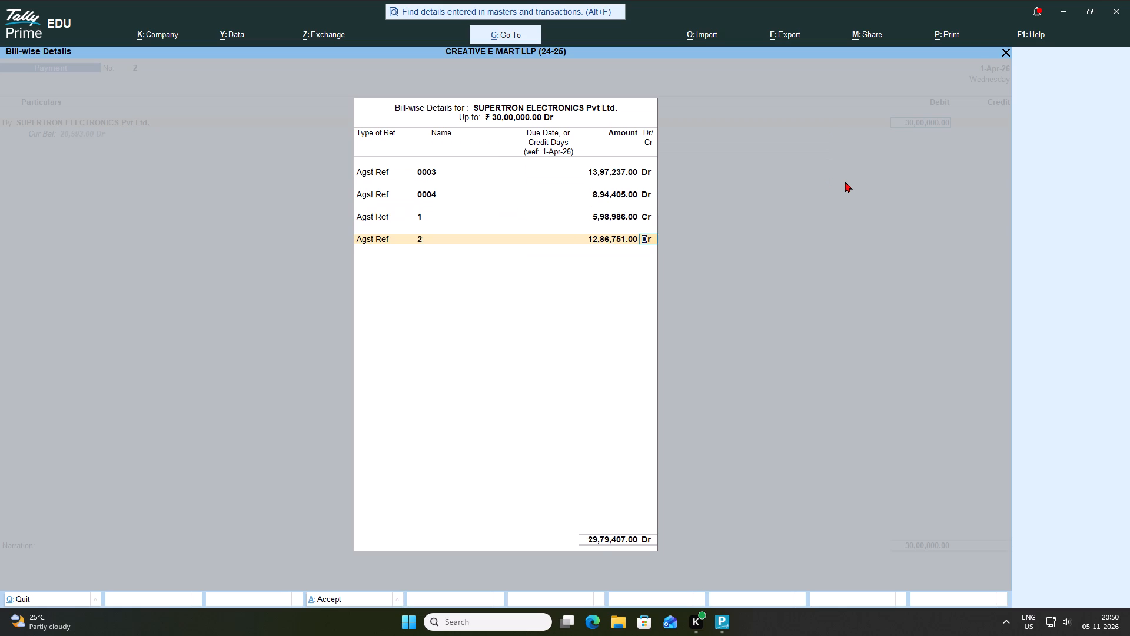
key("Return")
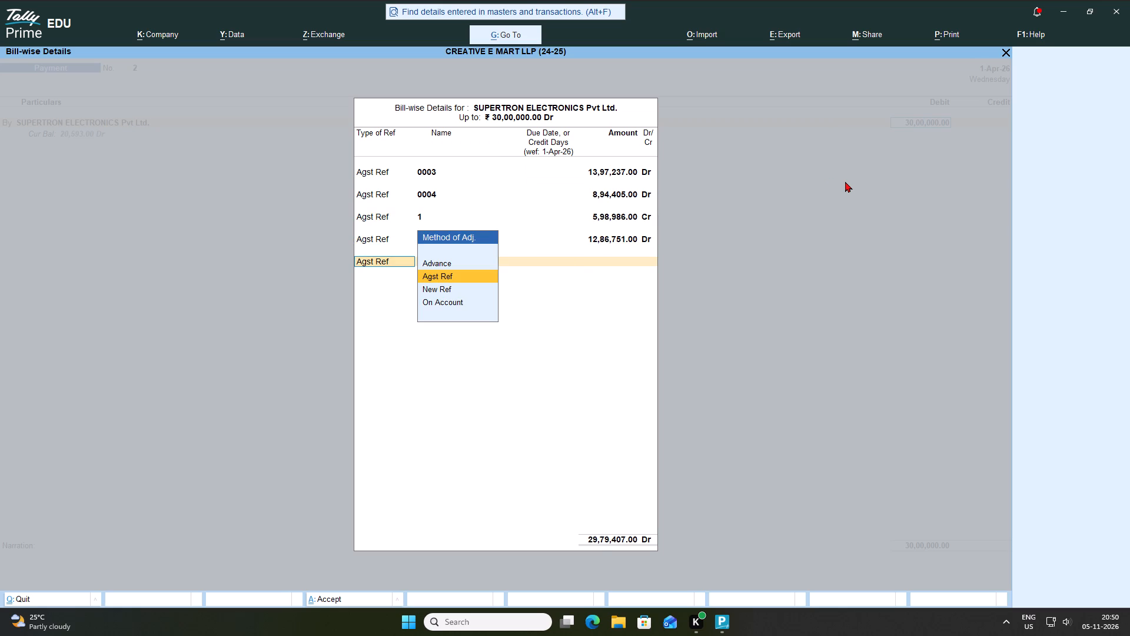
Allocate the remaining 20,593 Dr of the supplier payment as an Advance with reference 2 and finish the bill-wise details.
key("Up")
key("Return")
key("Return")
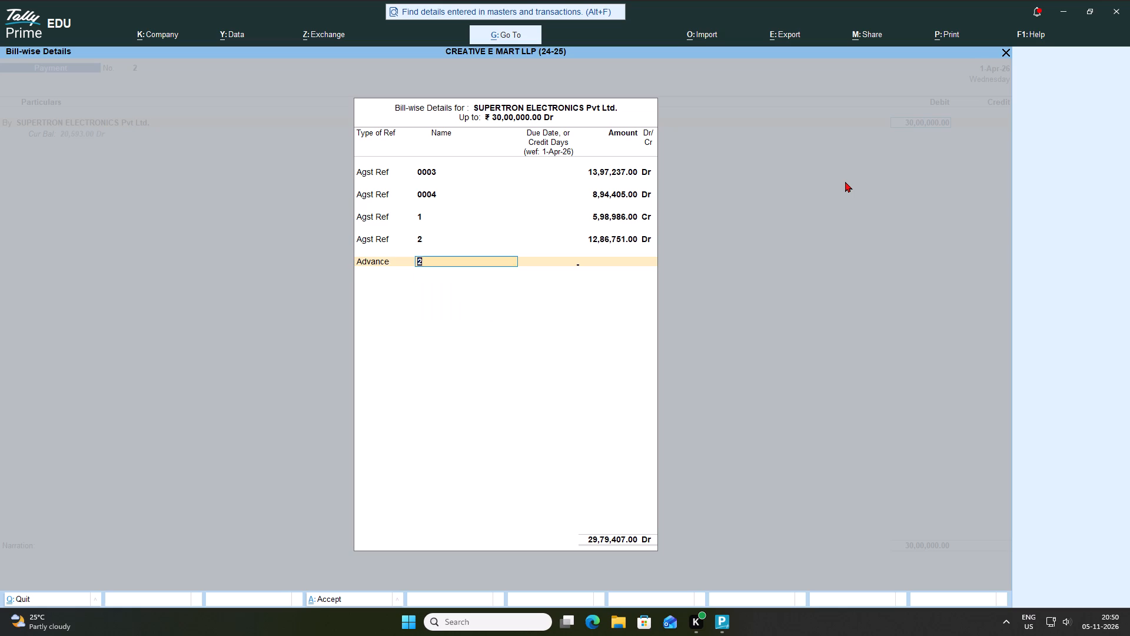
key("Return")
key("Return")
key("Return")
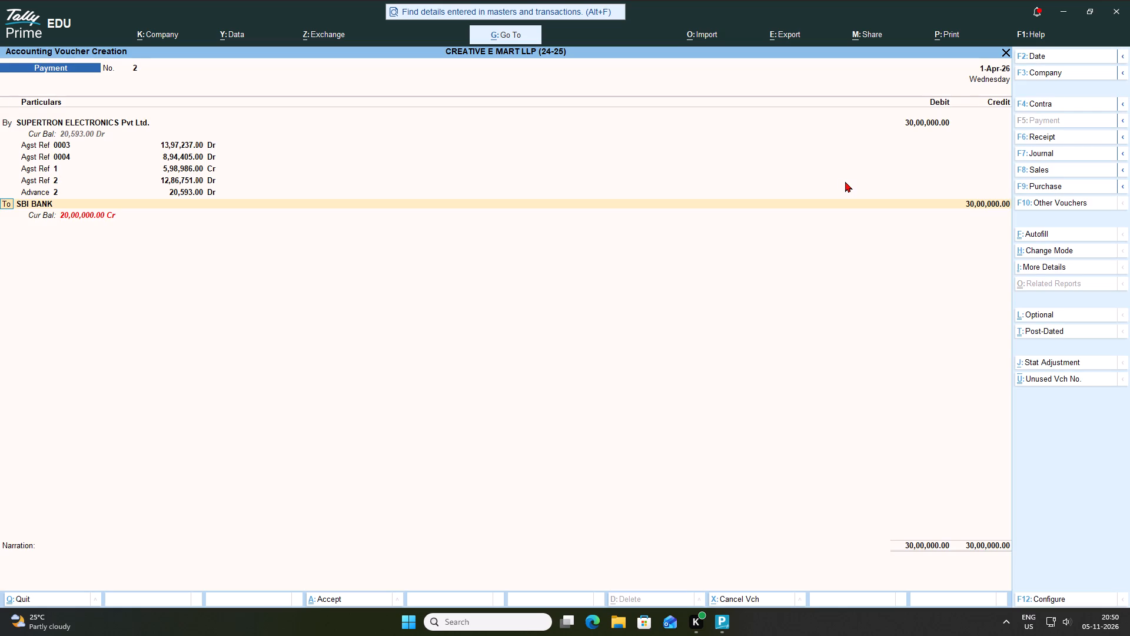
Credit SBI BANK with 1000000 and accept its bank allocation as a Cheque dated 1-Apr-26.
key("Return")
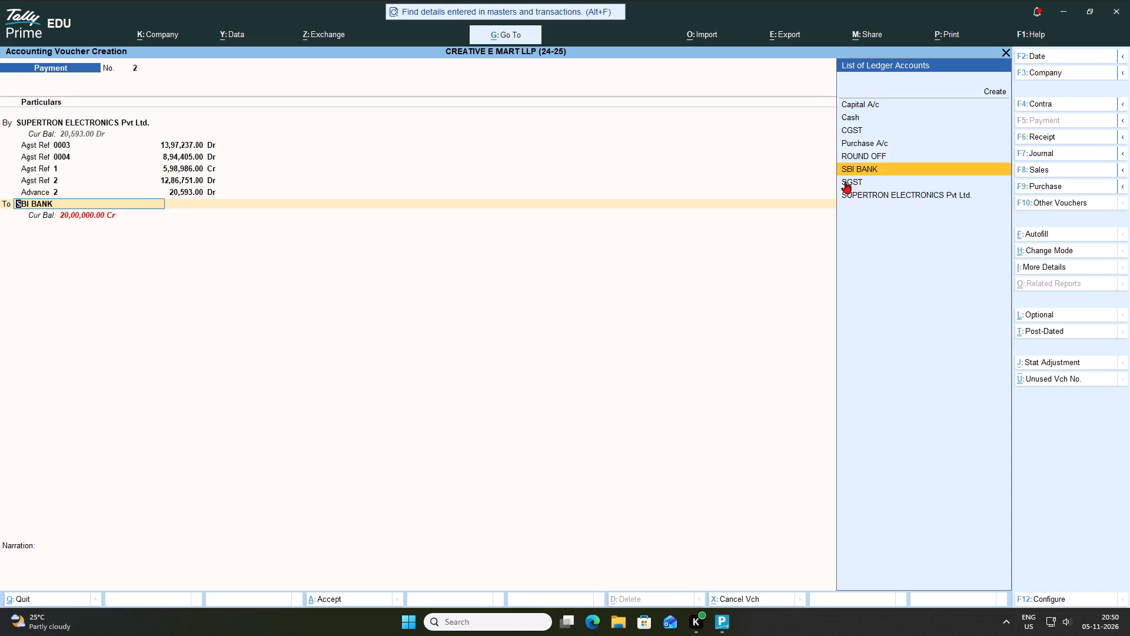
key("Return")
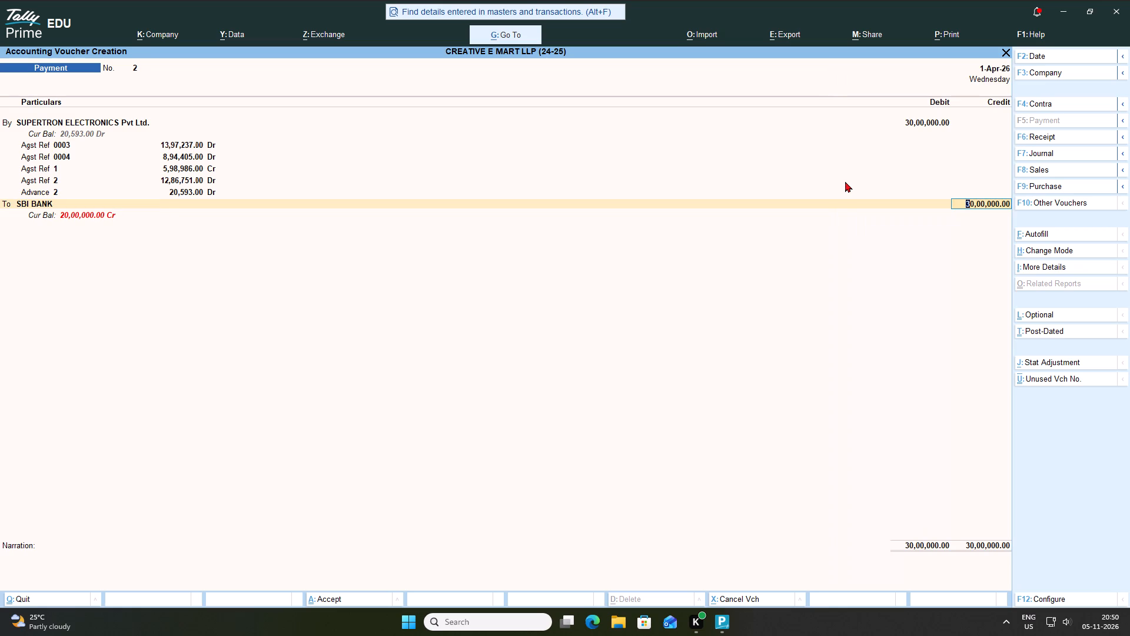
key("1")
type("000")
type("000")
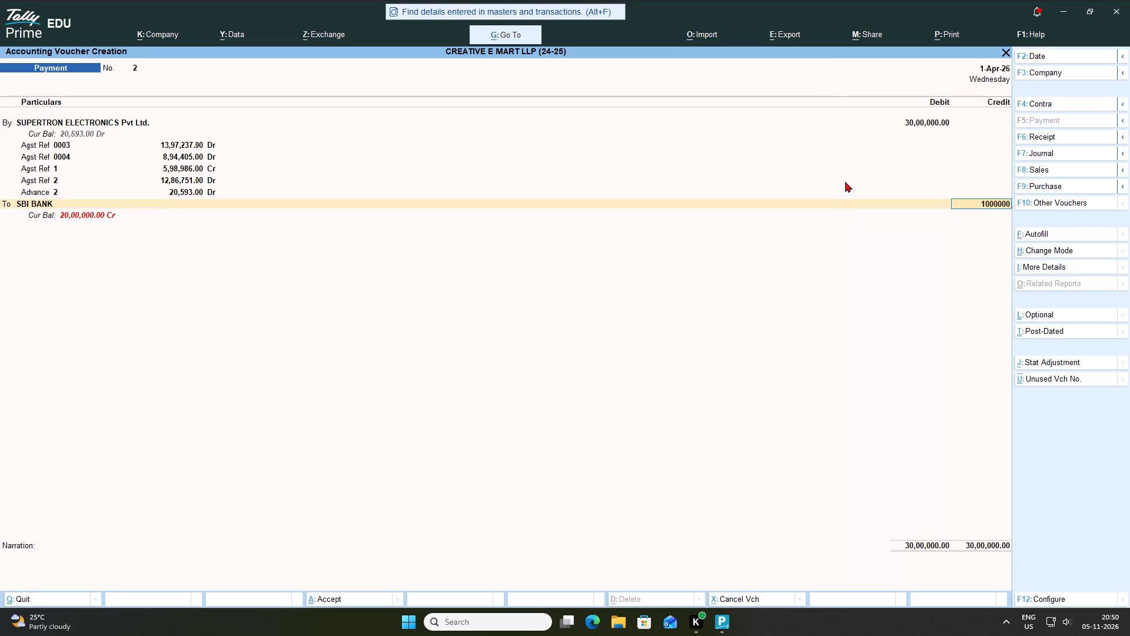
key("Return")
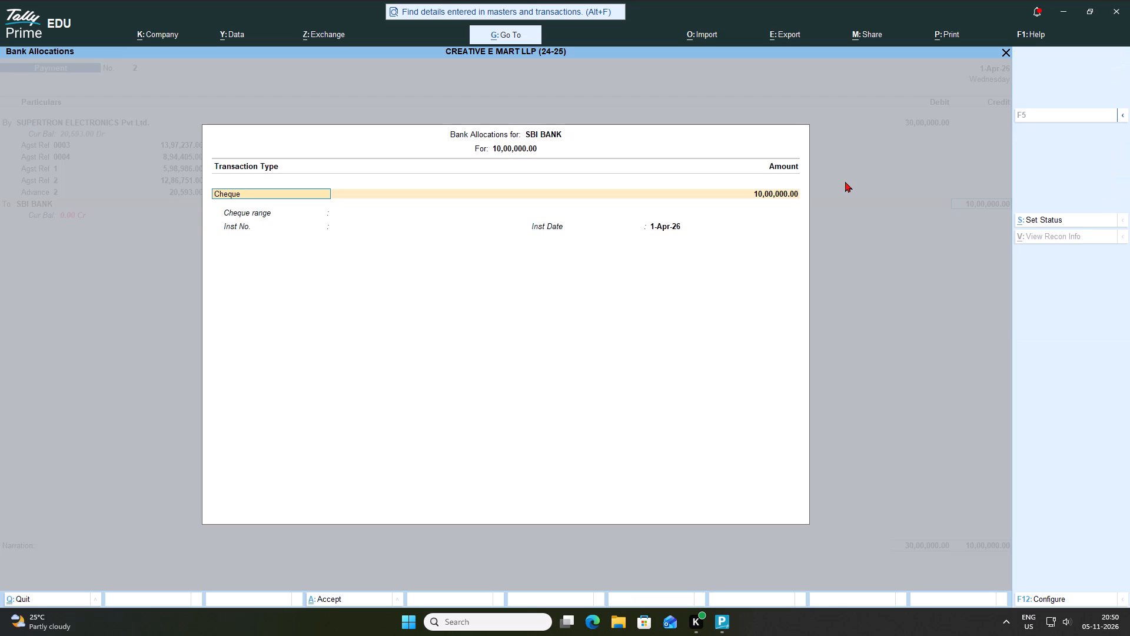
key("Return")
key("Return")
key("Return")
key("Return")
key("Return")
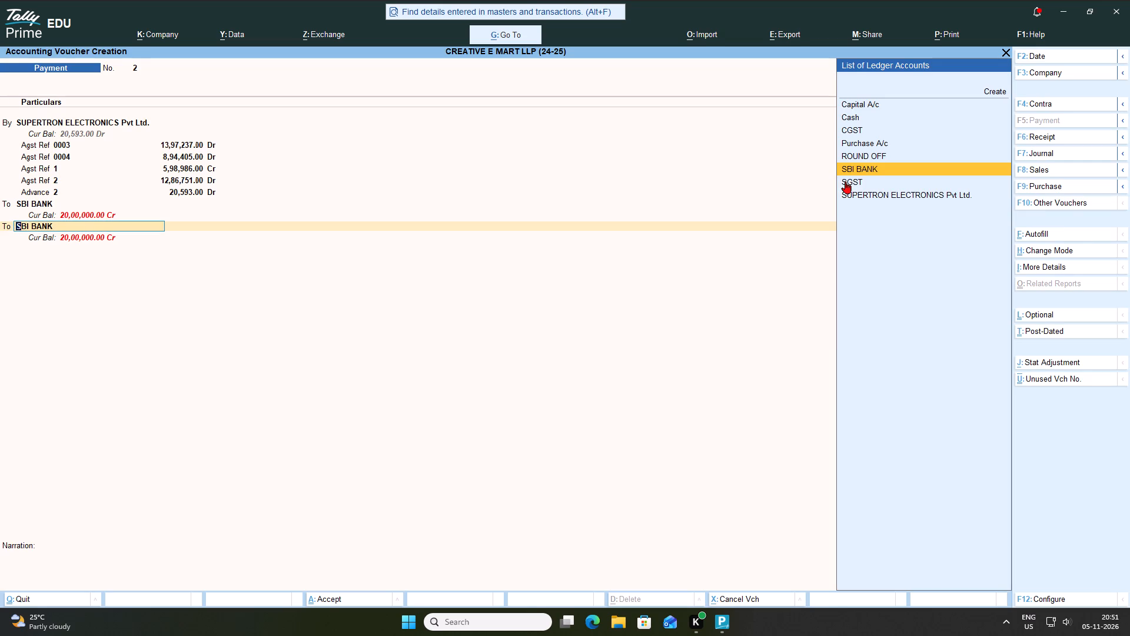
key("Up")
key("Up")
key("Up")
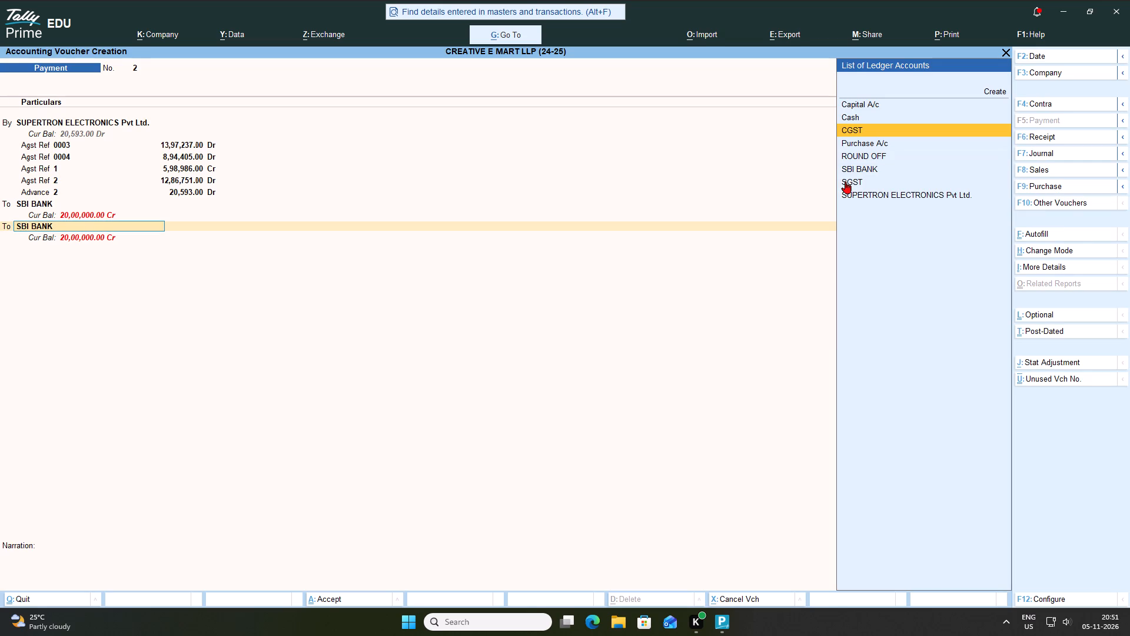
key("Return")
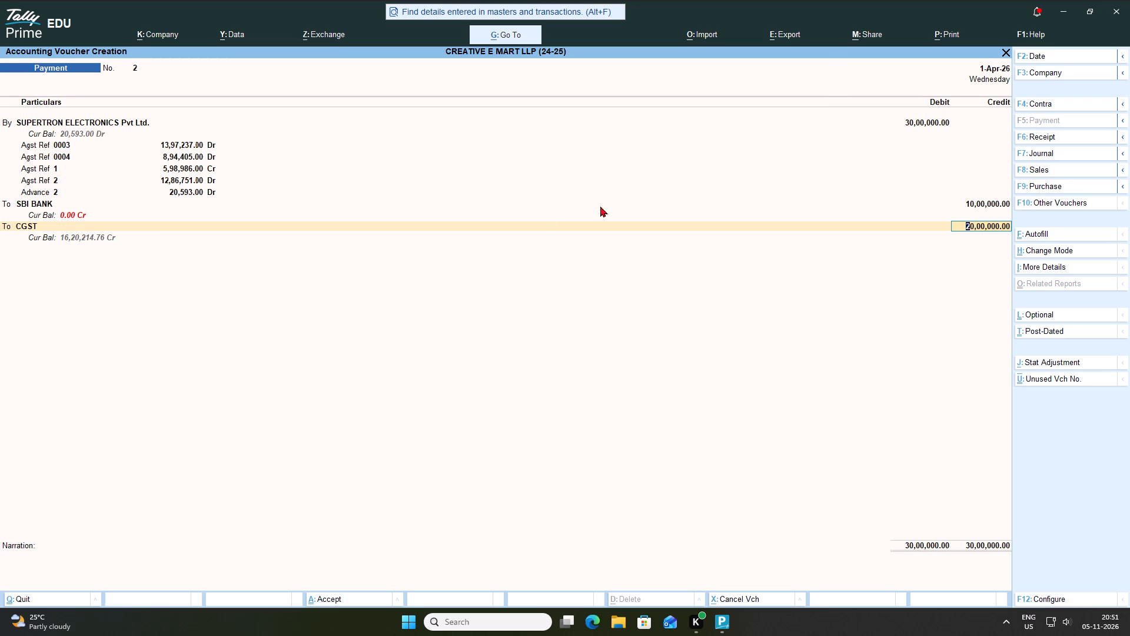
Set the second credit line's ledger to Cash with the remaining 20,00,000 and save the payment voucher without a narration.
left_click(27, 221)
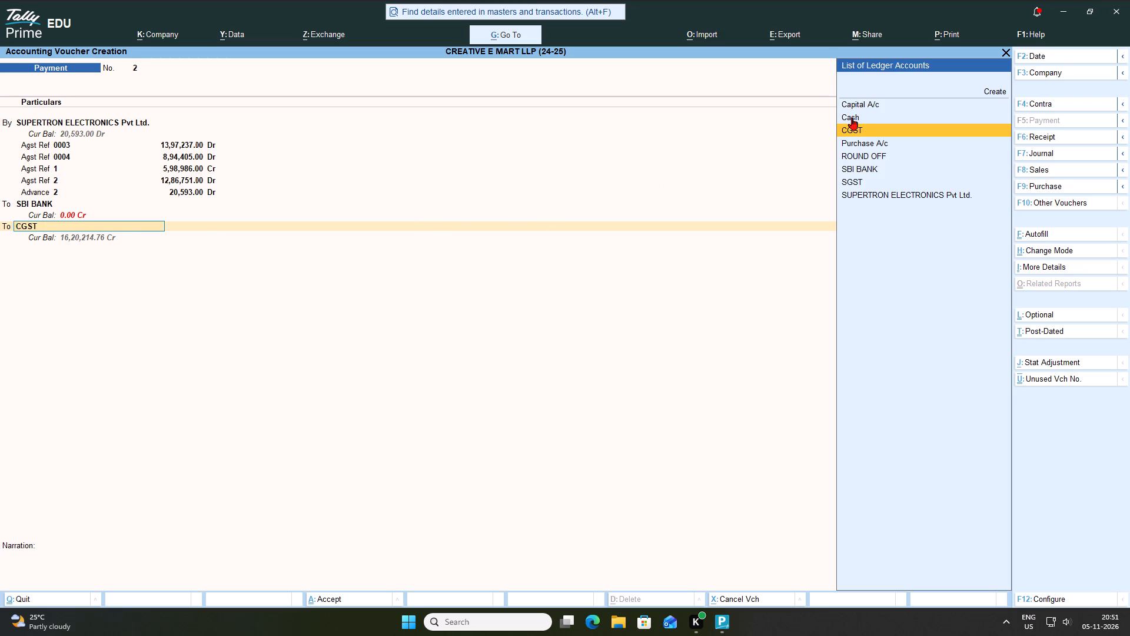
left_click(852, 118)
key("Return")
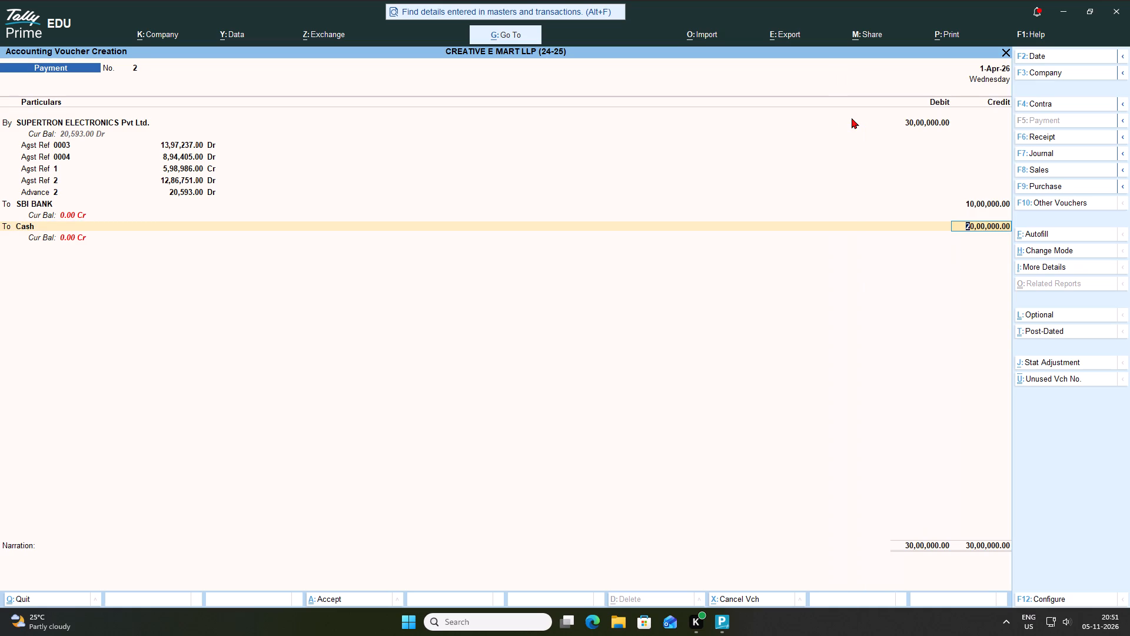
key("Return")
key("Return")
key("Return")
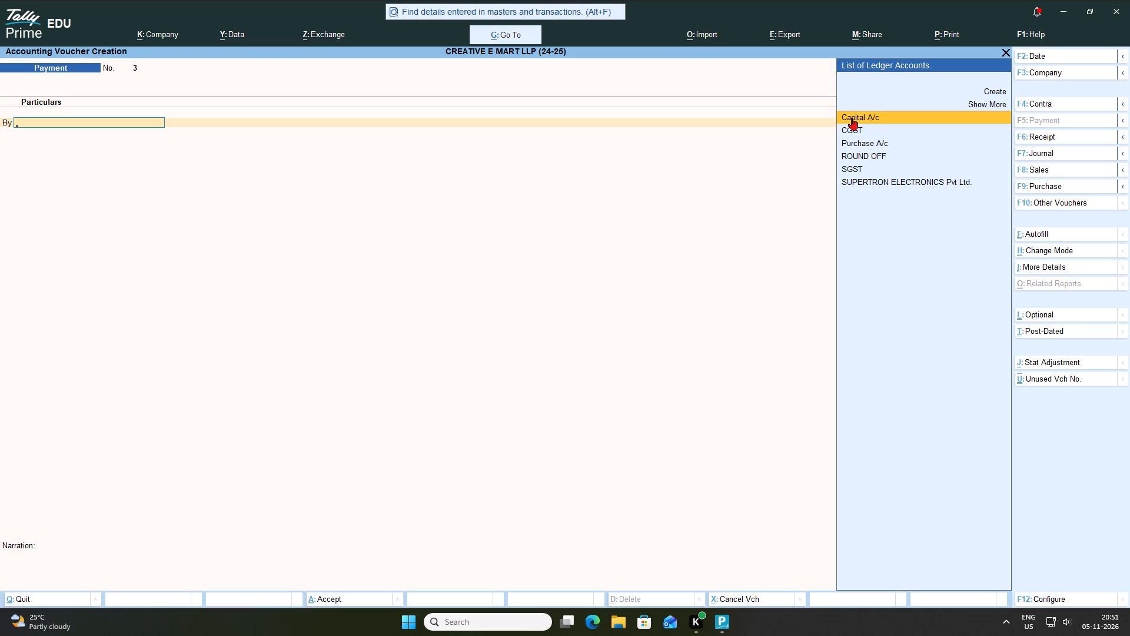
Leave voucher creation and open SUPERTRON ELECTRONICS Pvt Ltd. payment voucher 2 from the Day Book to review its entries.
key("Escape")
key("Escape")
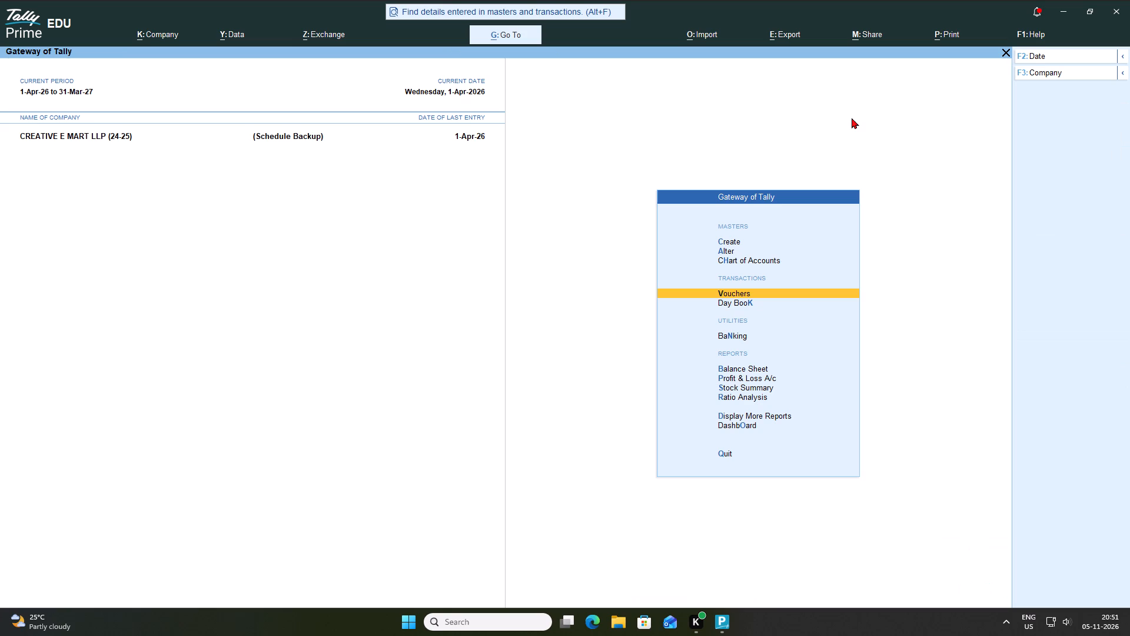
left_click(742, 303)
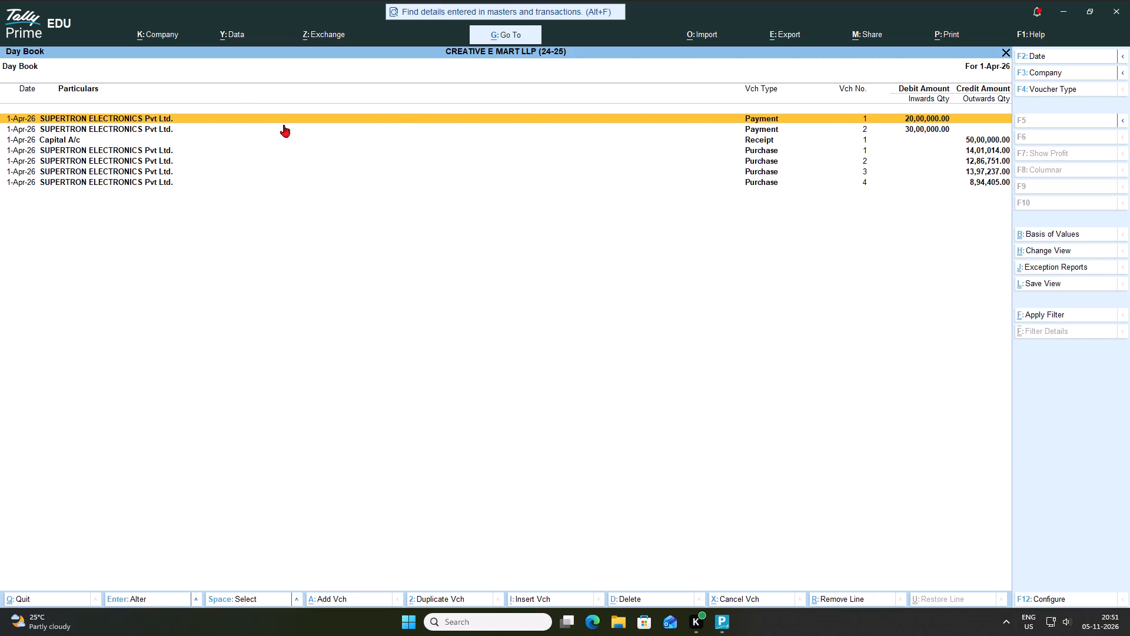
left_click(134, 127)
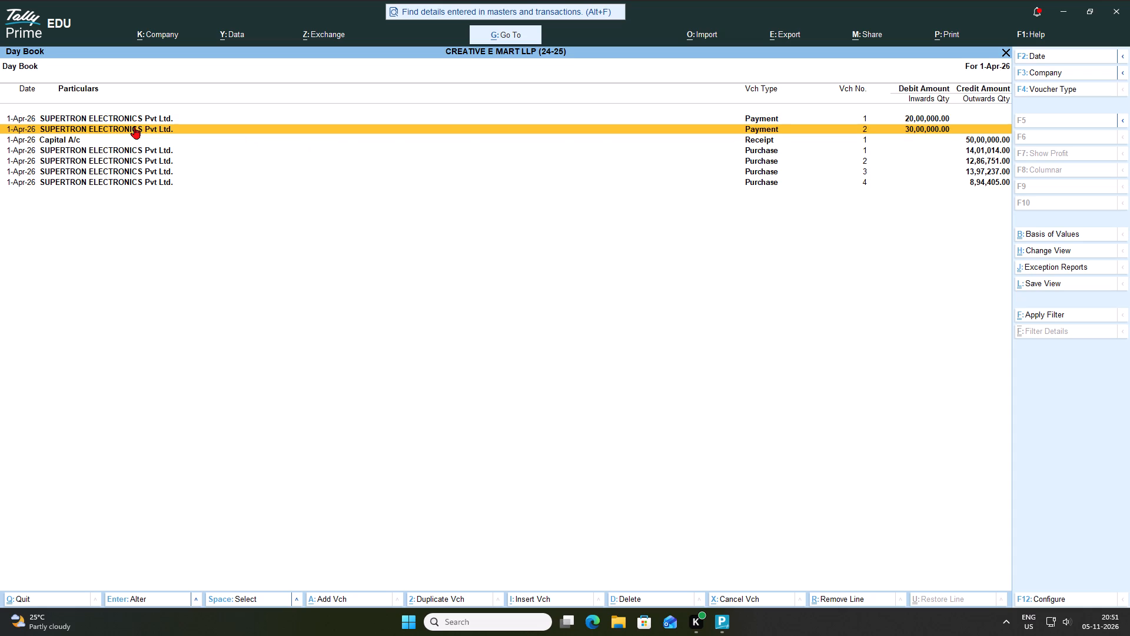
left_click(134, 127)
left_click(134, 127)
left_click(134, 127)
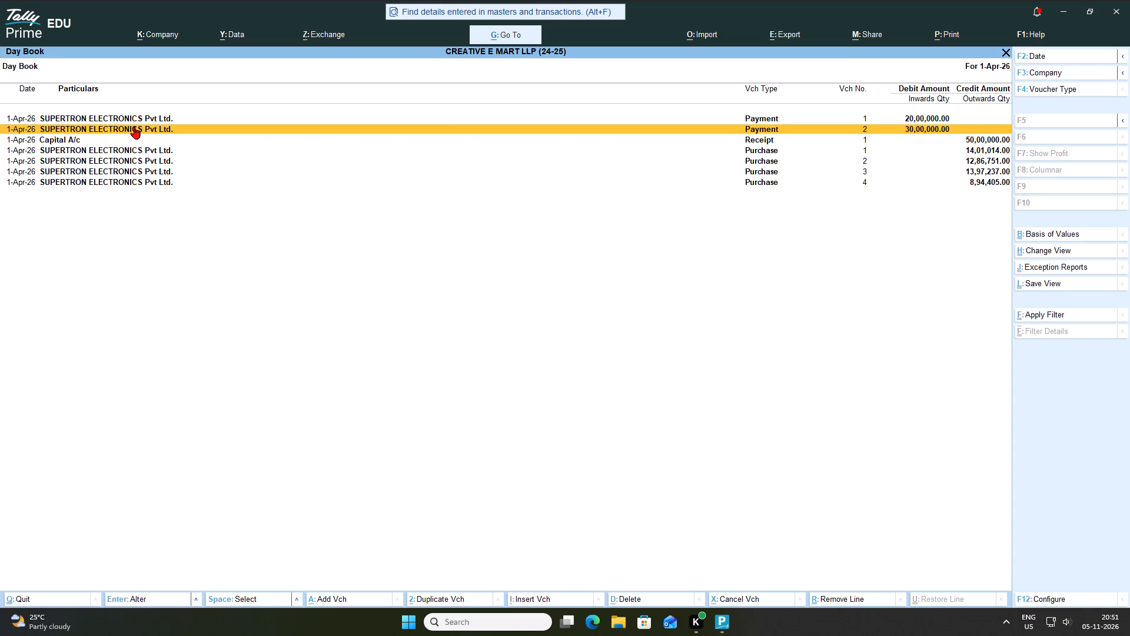
double_click(134, 127)
double_click(115, 130)
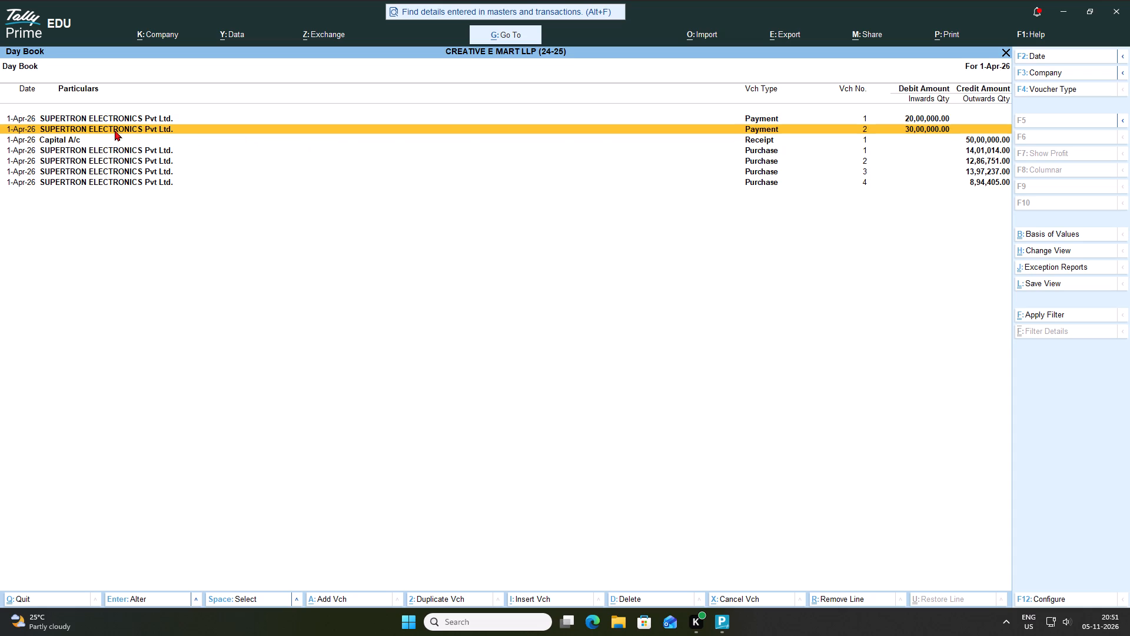
double_click(113, 129)
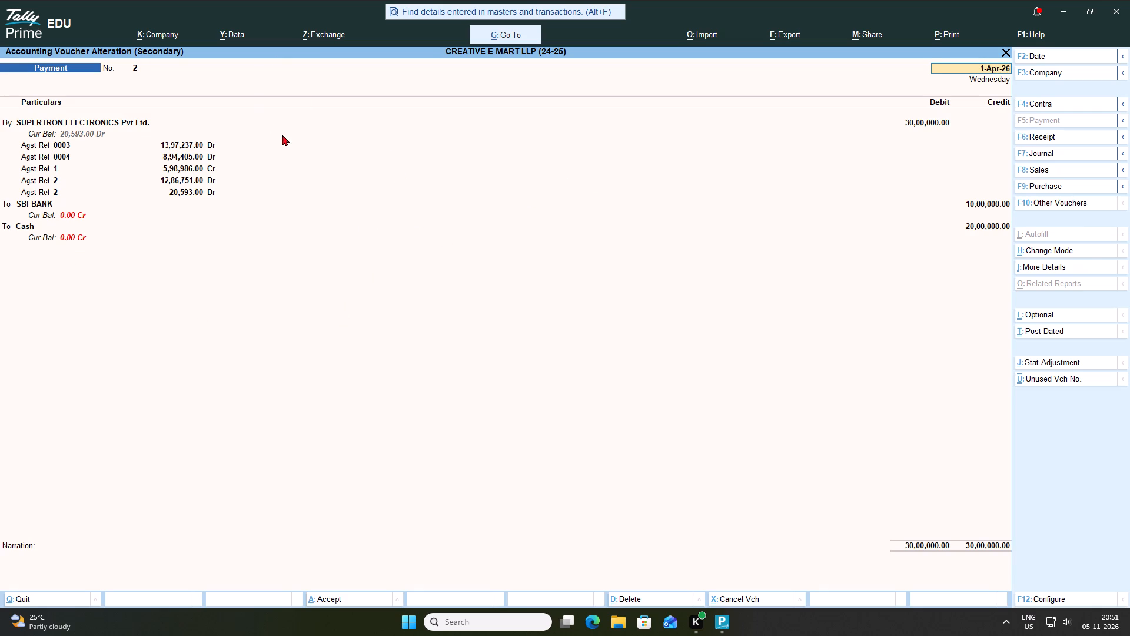
Quit TallyPrime from the opened payment voucher.
left_click(1116, 12)
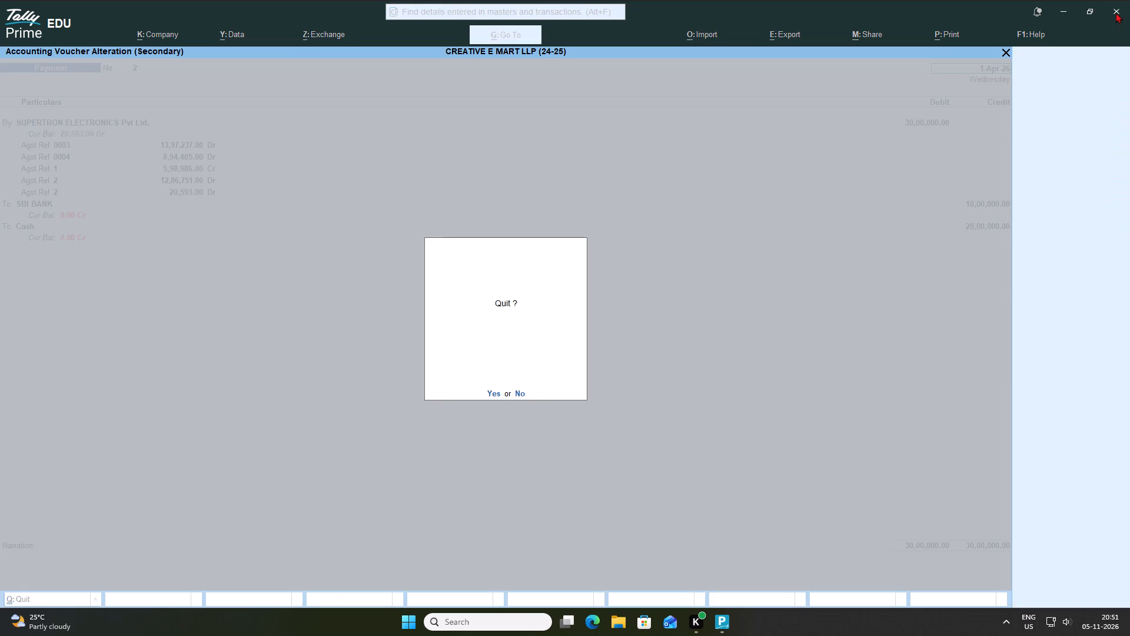